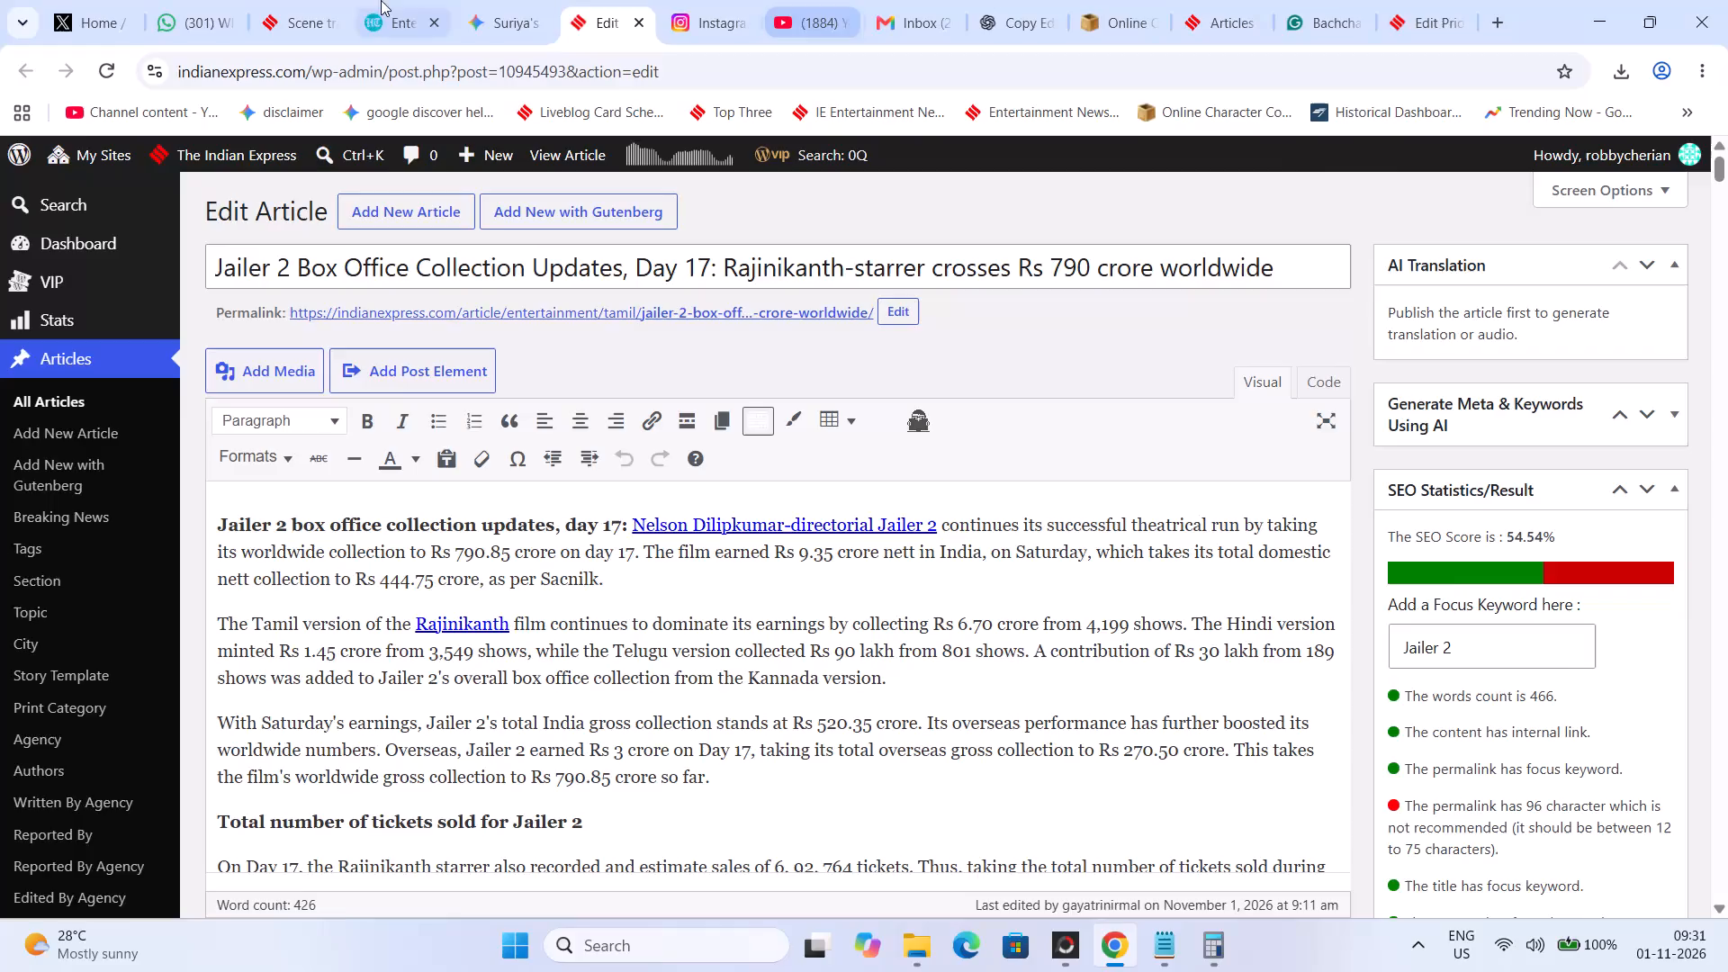
Open the Jailer 2 Box Office Collection Day 16 live updates article from the Tamil entertainment section of the Indian Express site.
click(311, 0)
click(555, 263)
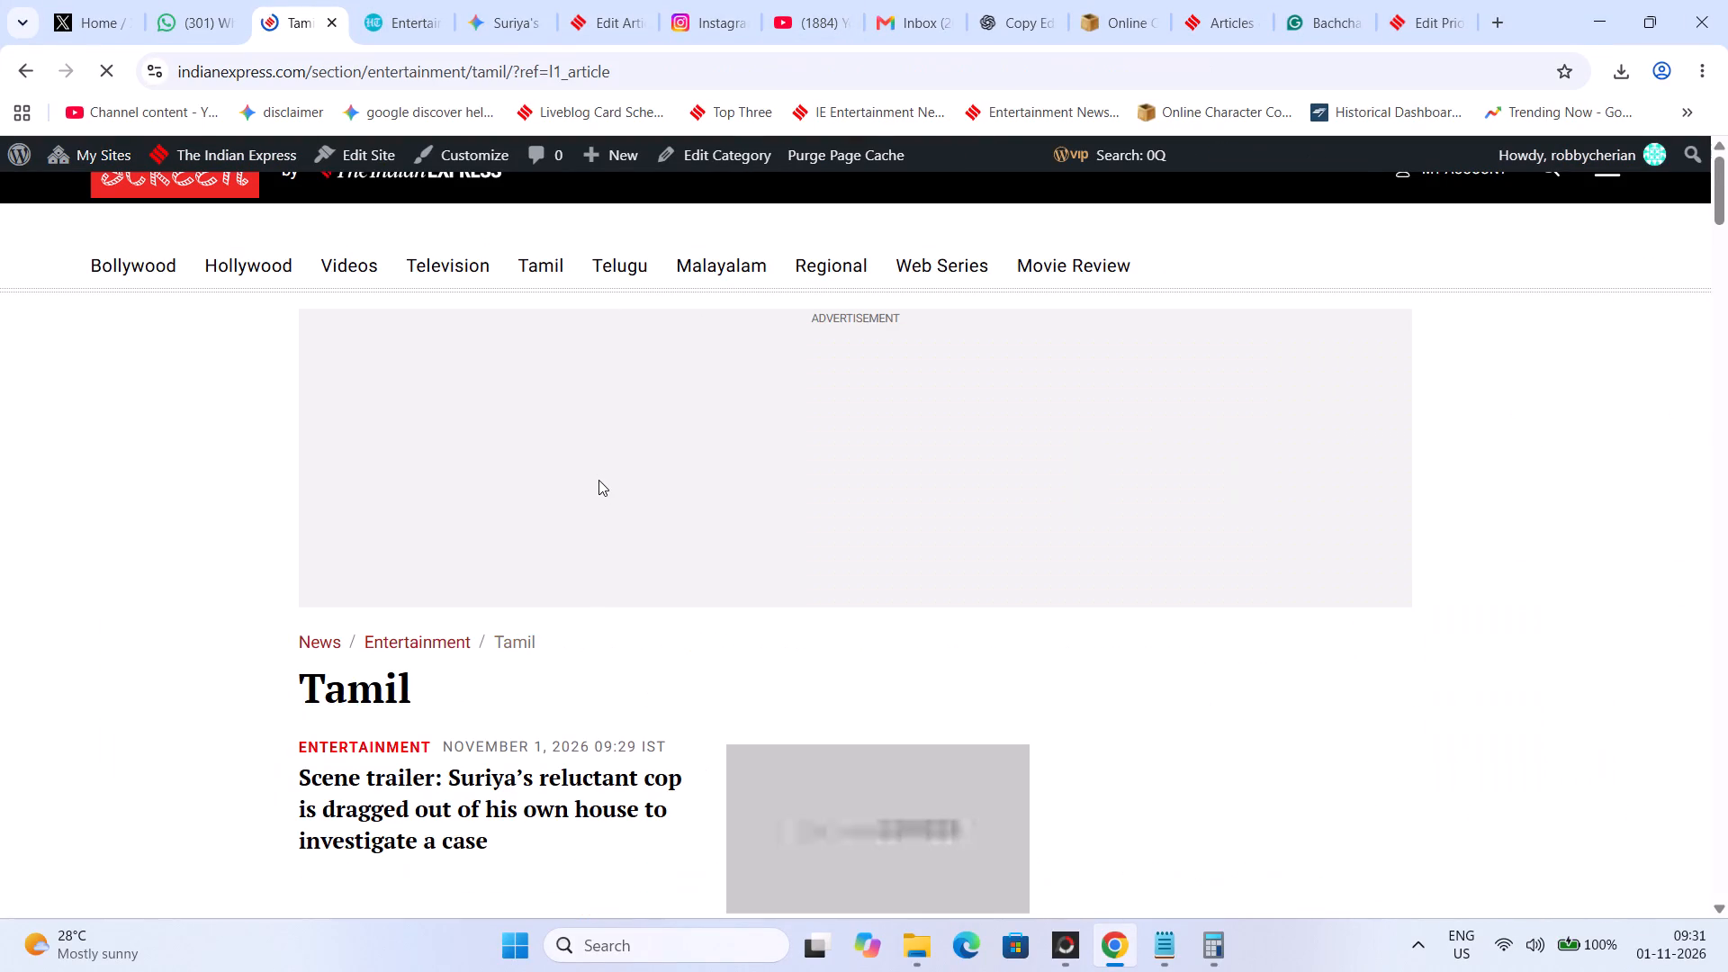
scroll(603, 485, down, 6)
click(484, 412)
click(485, 401)
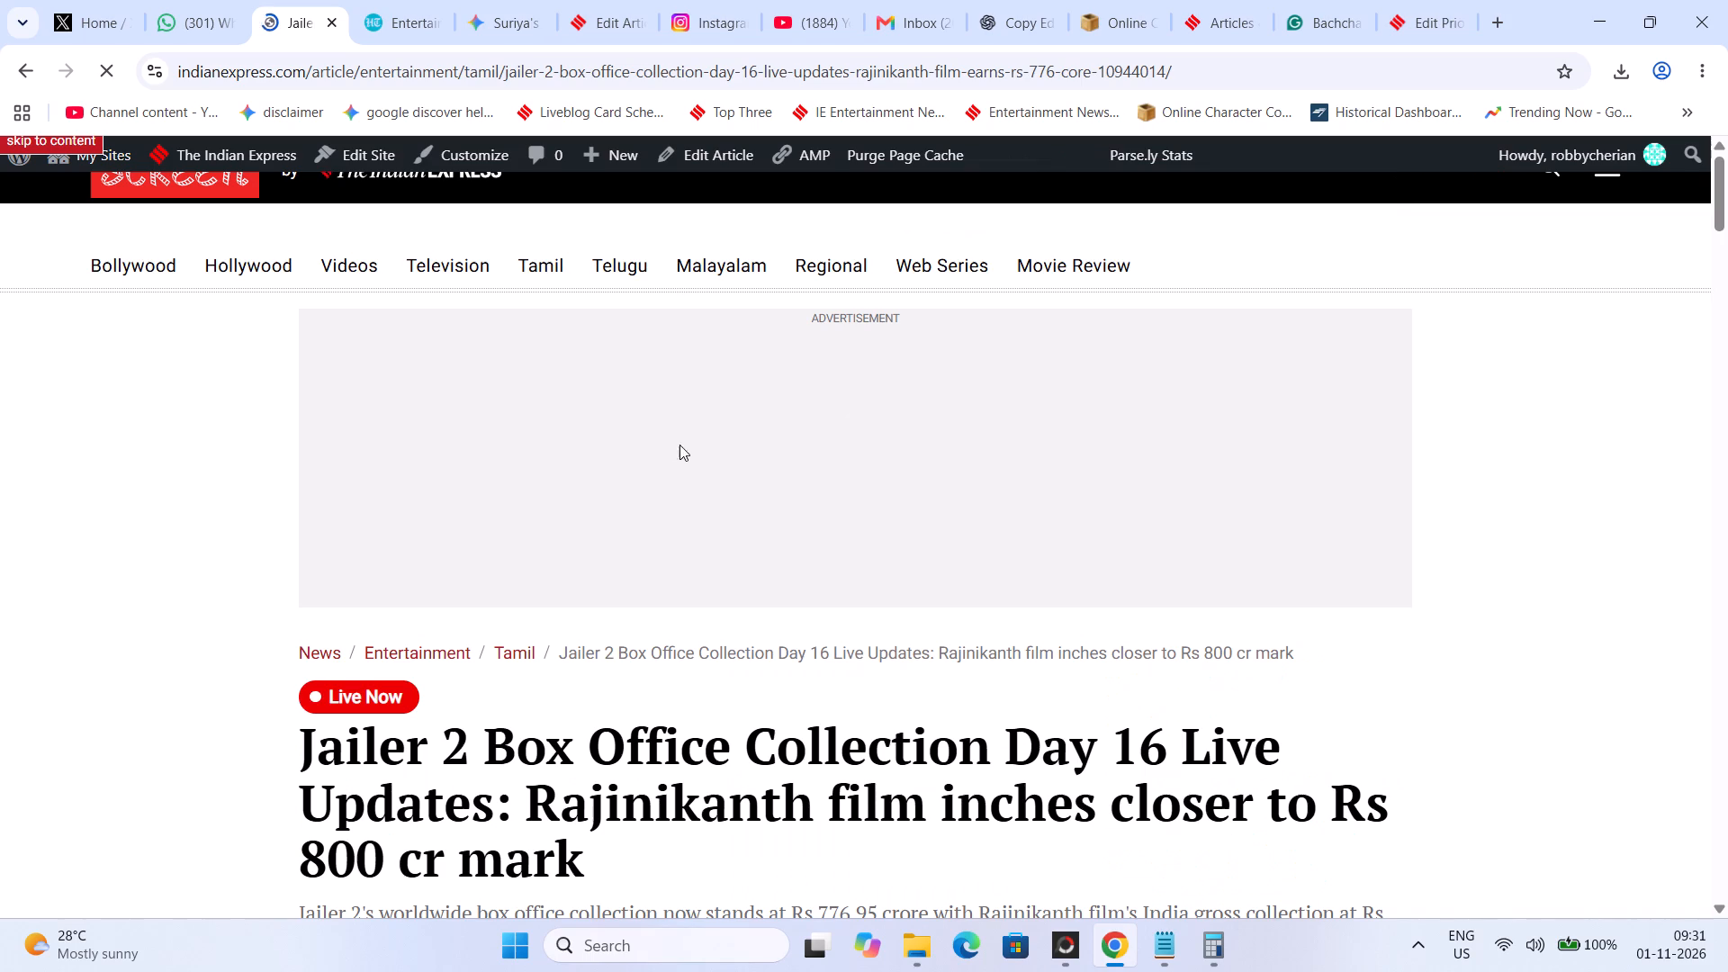
Copy "Jailer 2 Box Office Collection Day 16 Live Updates" from the live article's headline over the edited article title's wording before the colon.
drag(496, 791, 297, 751)
key(ctrl+c)
click(606, 0)
drag(707, 276, 182, 238)
key(ctrl+v)
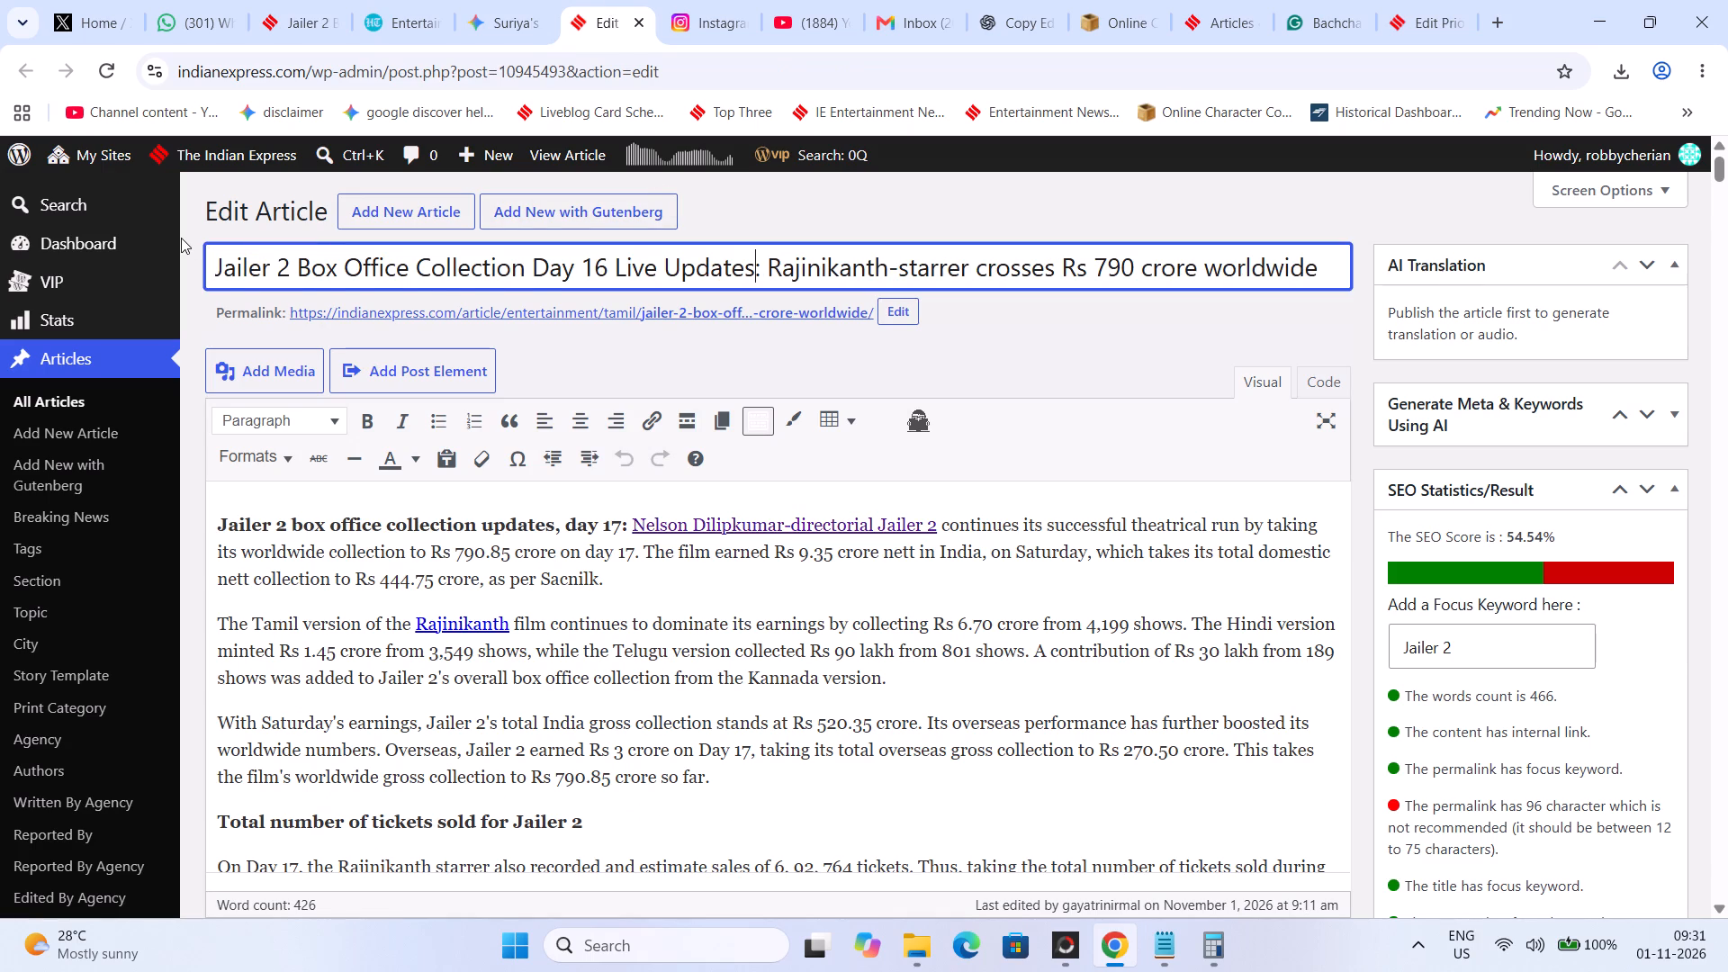
Change the day number in the article title to 17.
key(Left)
key(Left)
key(Left)
key(Left)
key(Left)
key(Left)
key(Left)
key(Left)
key(Left)
key(Left)
key(Left)
key(Left)
key(Left)
key(BackSpace)
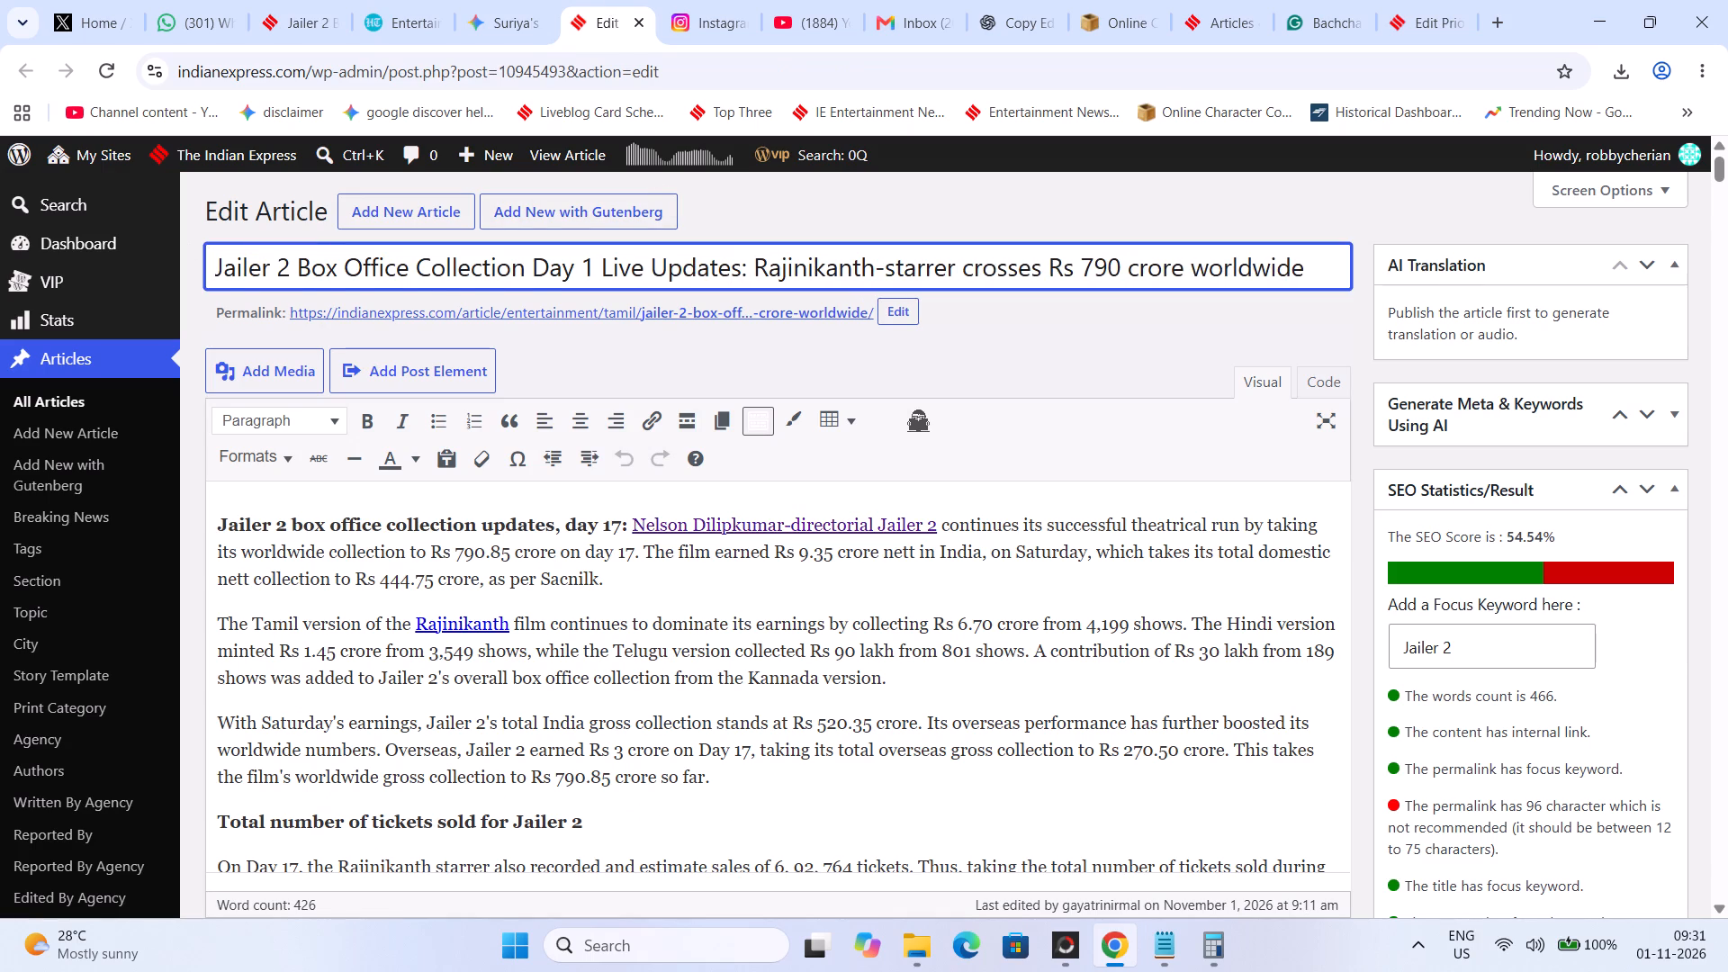
key(7)
Switch to the Hindustan Times entertainment page.
click(404, 0)
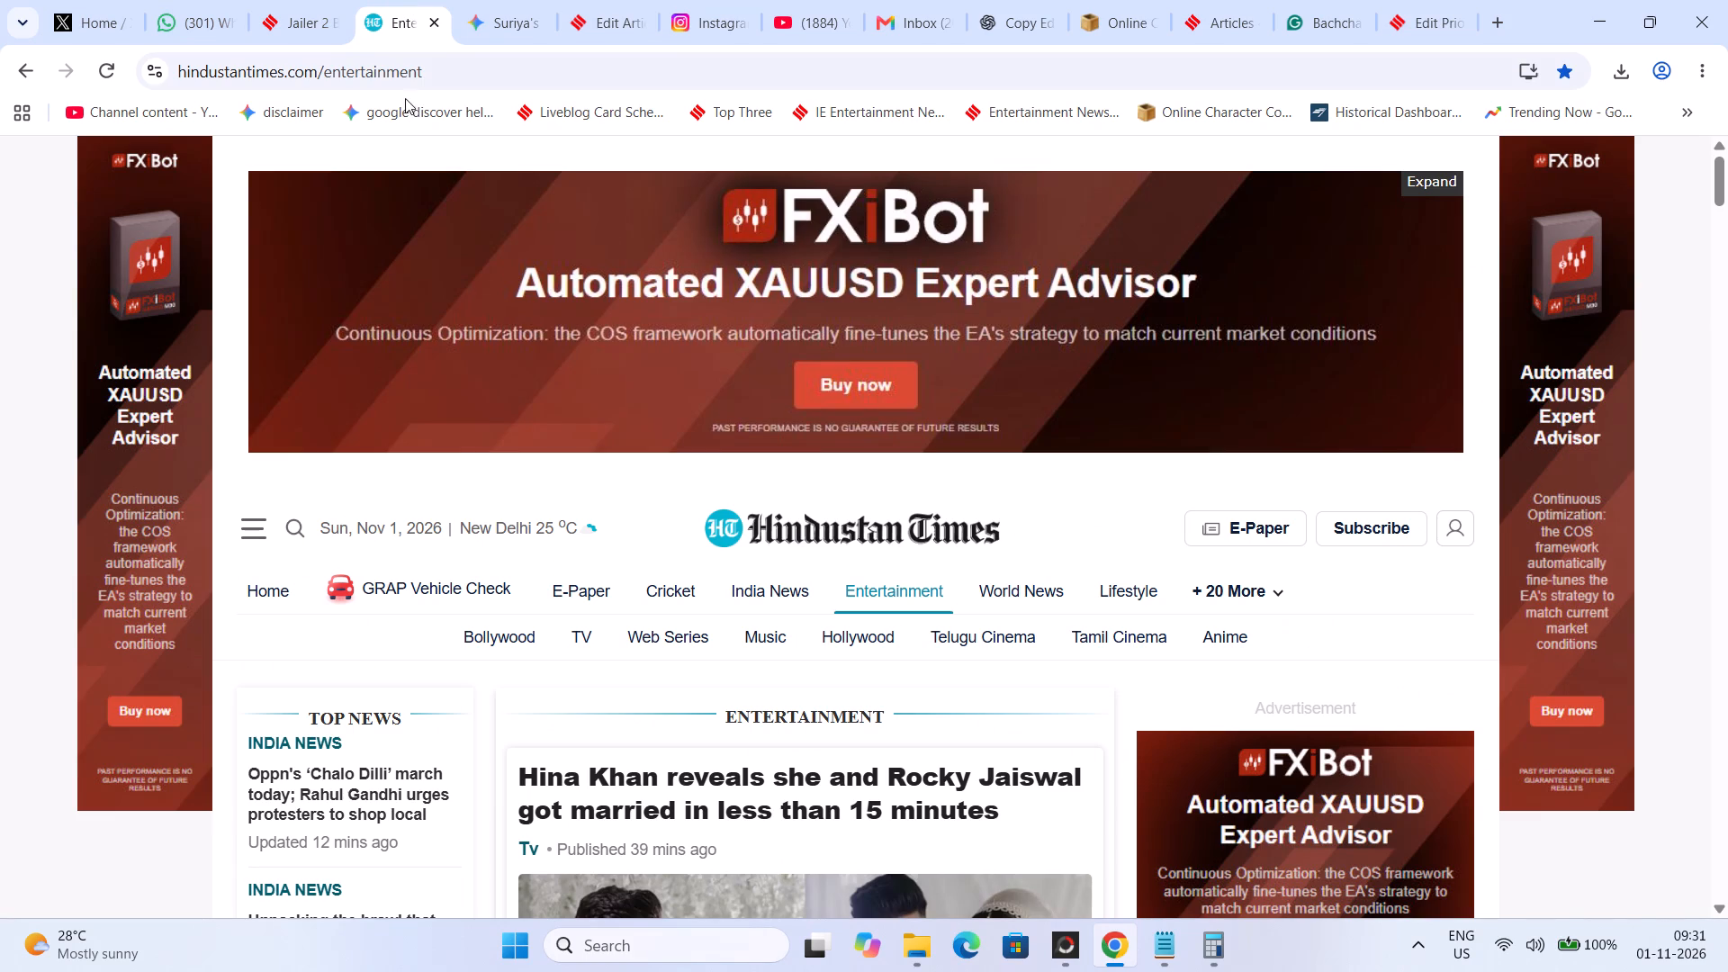
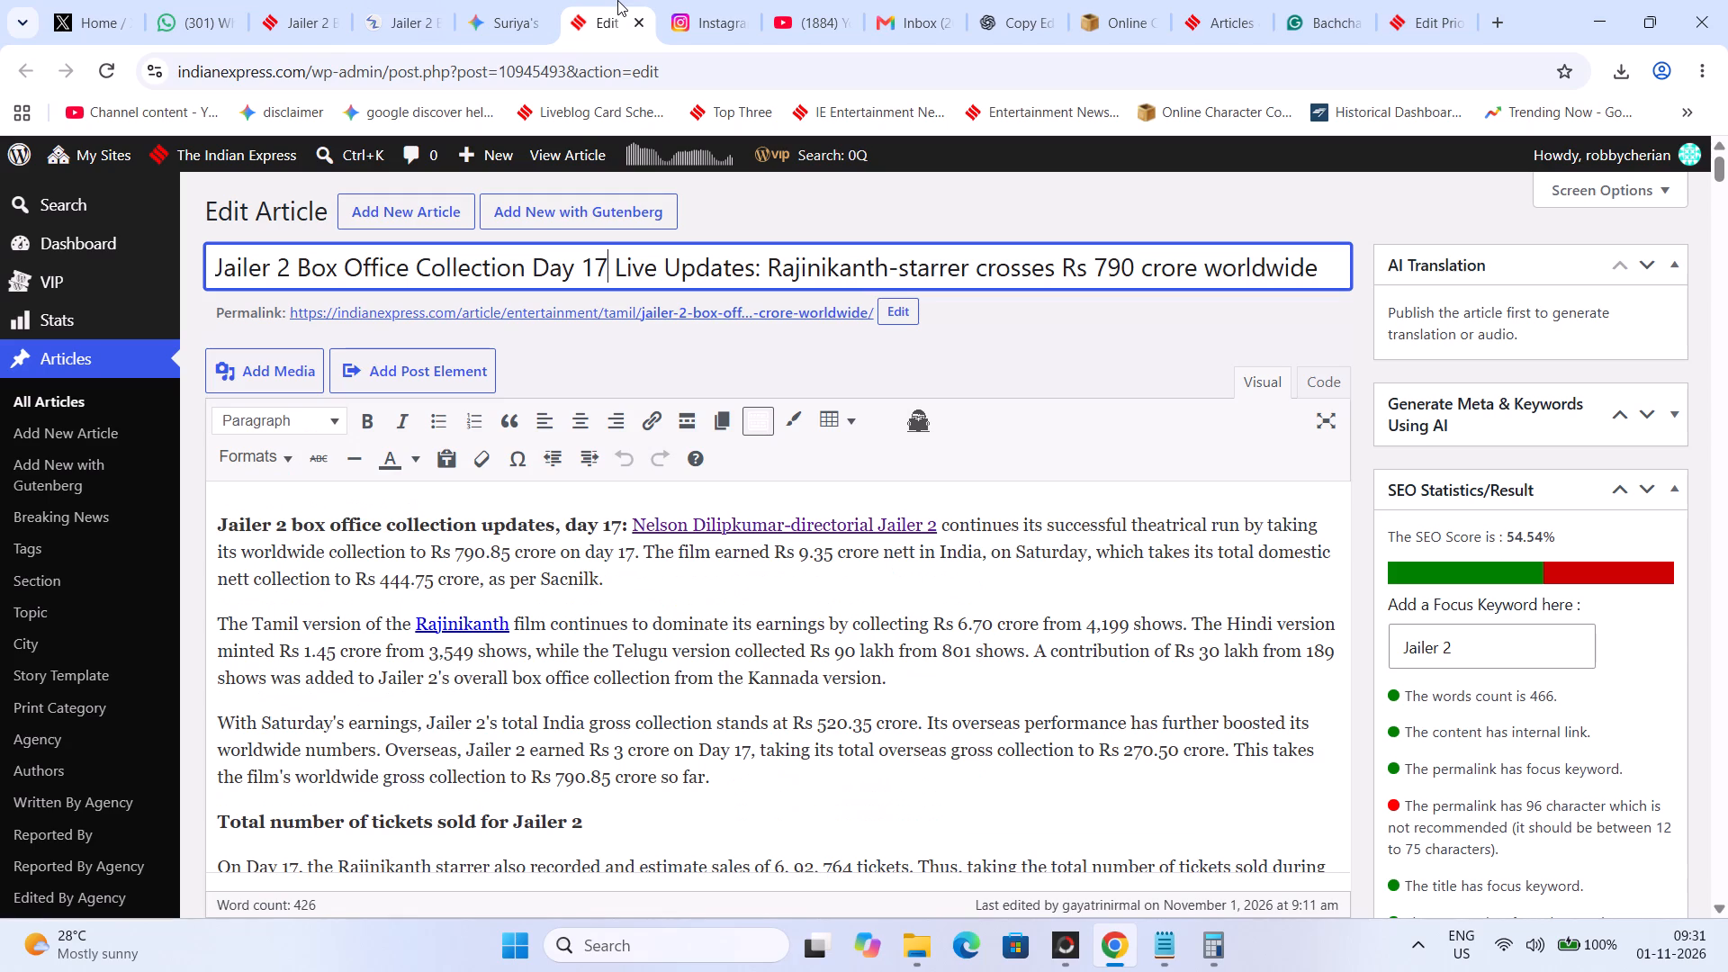
Check the Day 17 collection figures for Jailer 2 on the Sacnilk page, and return to the article being edited.
click(418, 0)
scroll(672, 473, down, 3)
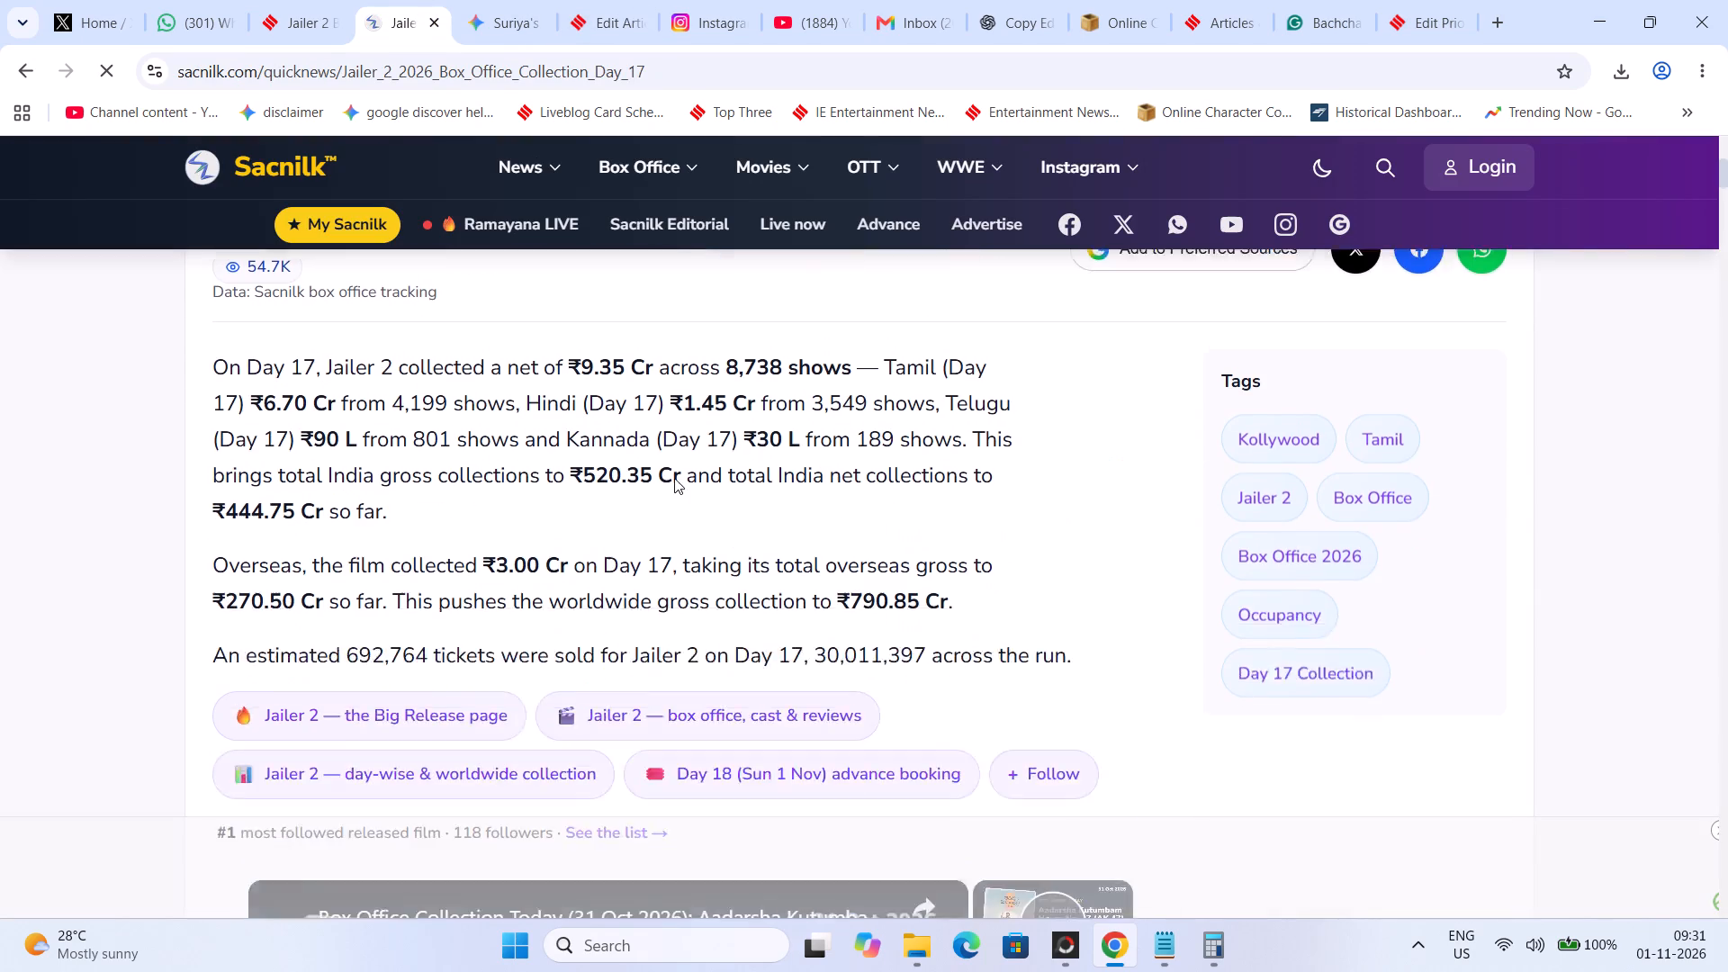
click(683, 0)
click(617, 0)
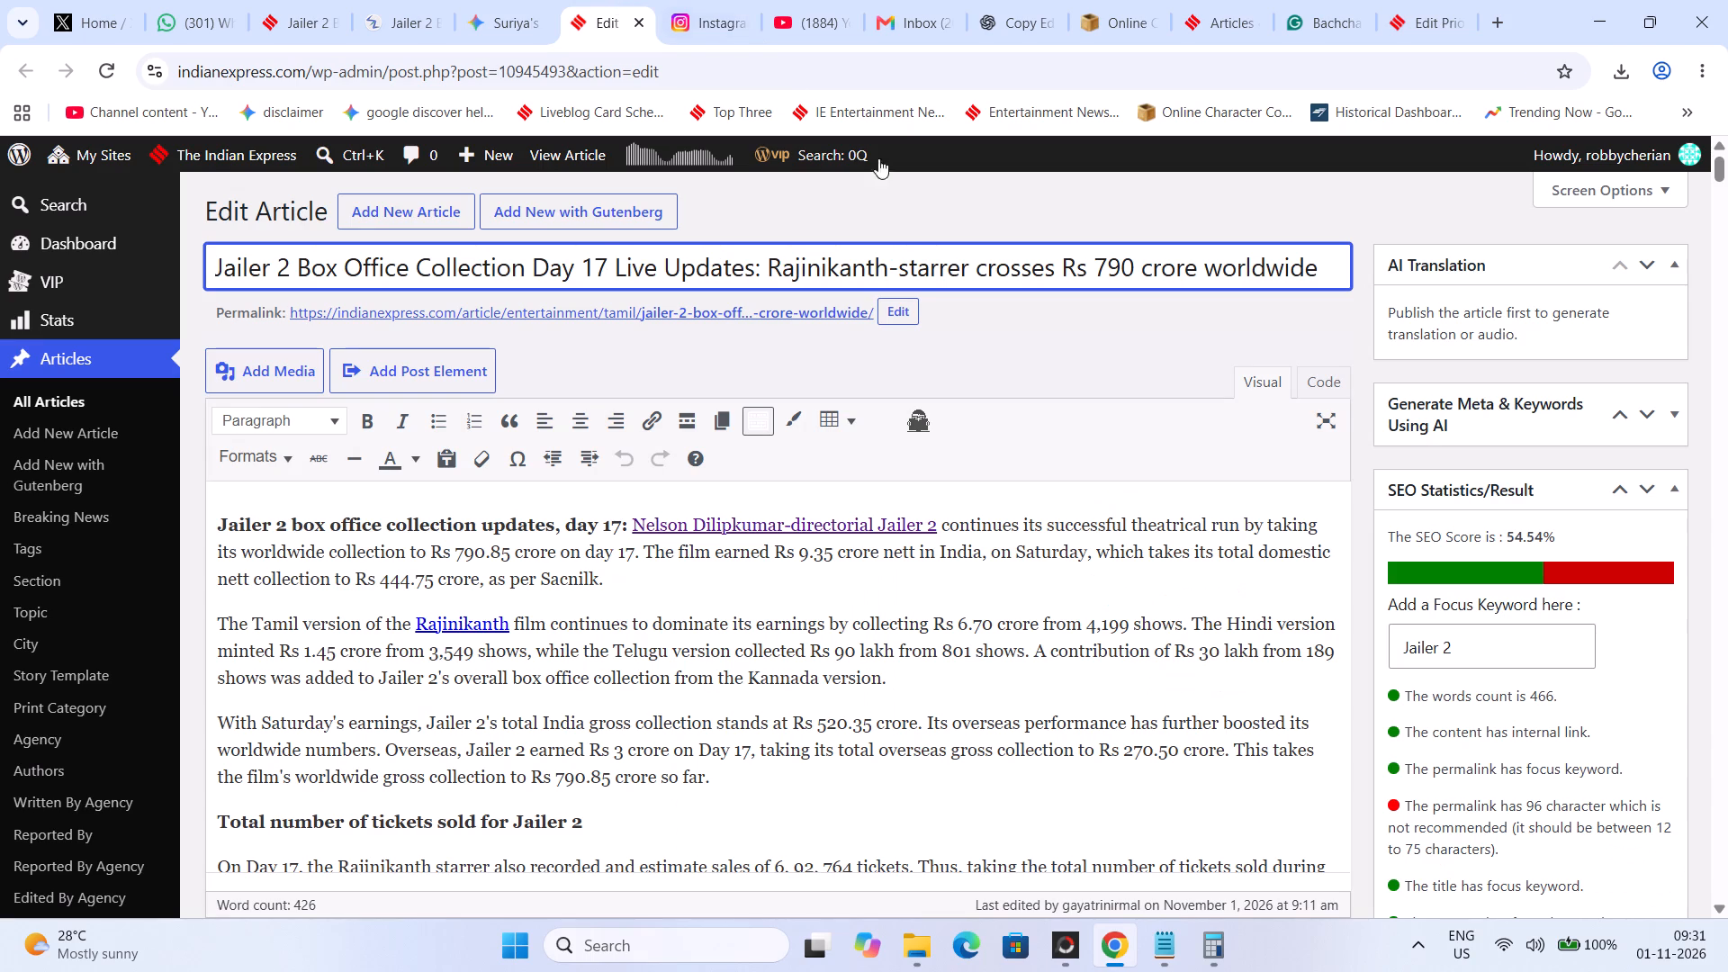
Replace "-starrer crosses" after Rajinikanth in the article title with "film crosses".
drag(890, 270, 1057, 274)
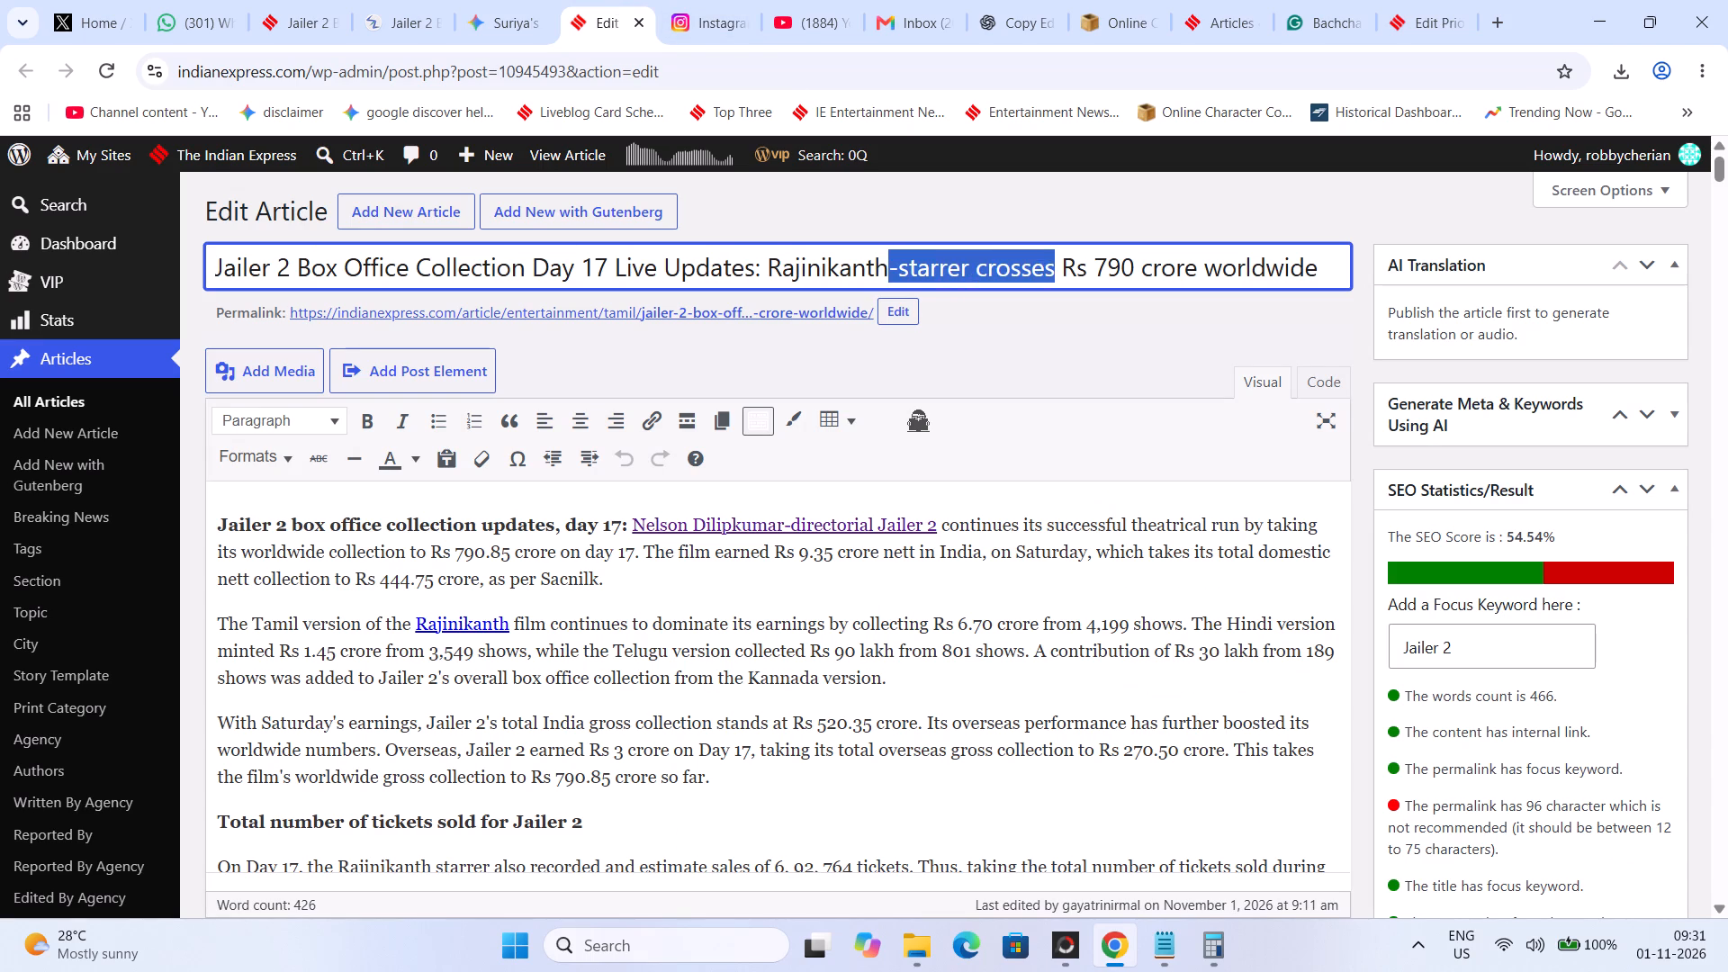
drag(1057, 274, 1060, 274)
key(space)
key(f)
text(ilm er)
key(BackSpace)
text(ars)
key(space)
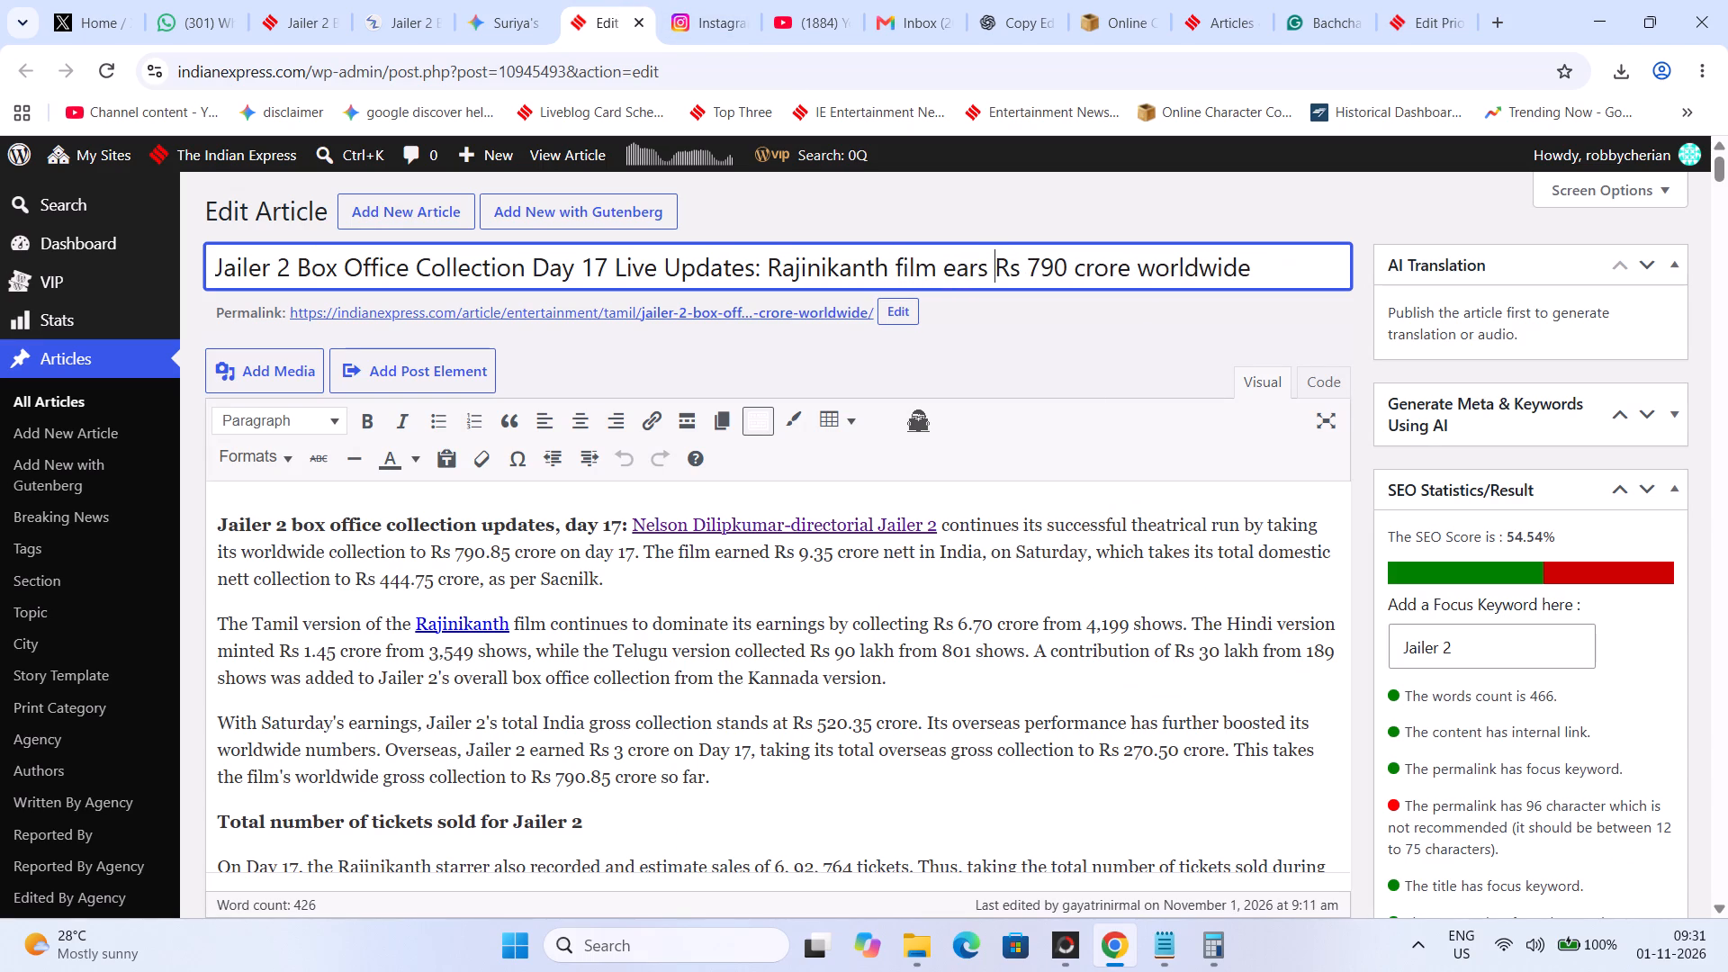
key(Right)
key(Left)
key(Right)
key(Right)
key(Left)
key(Left)
key(Left)
key(Left)
key(n)
key(BackSpace)
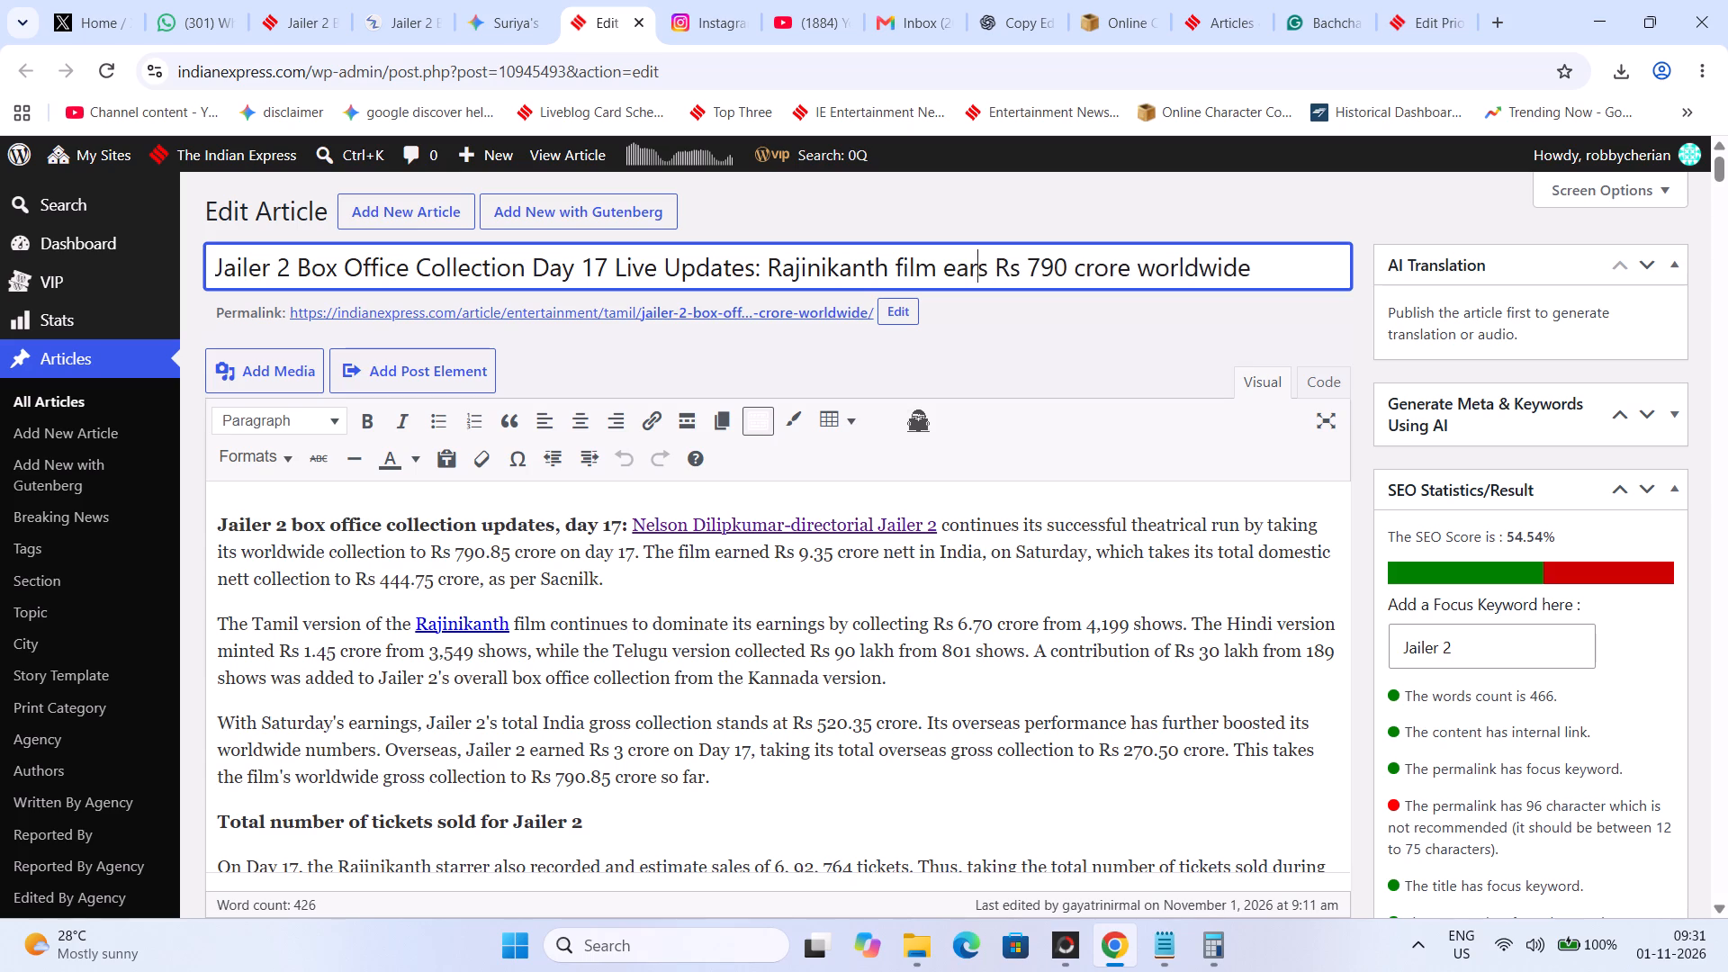
key(BackSpace)
key(BackSpace)
key(BackSpace)
key(c)
key(Delete)
text(rosses)
Replace "worldwide" at the end of the article title with "mark".
key(Down)
key(BackSpace)
key(BackSpace)
key(BackSpace)
key(BackSpace)
key(BackSpace)
key(BackSpace)
key(BackSpace)
key(BackSpace)
key(BackSpace)
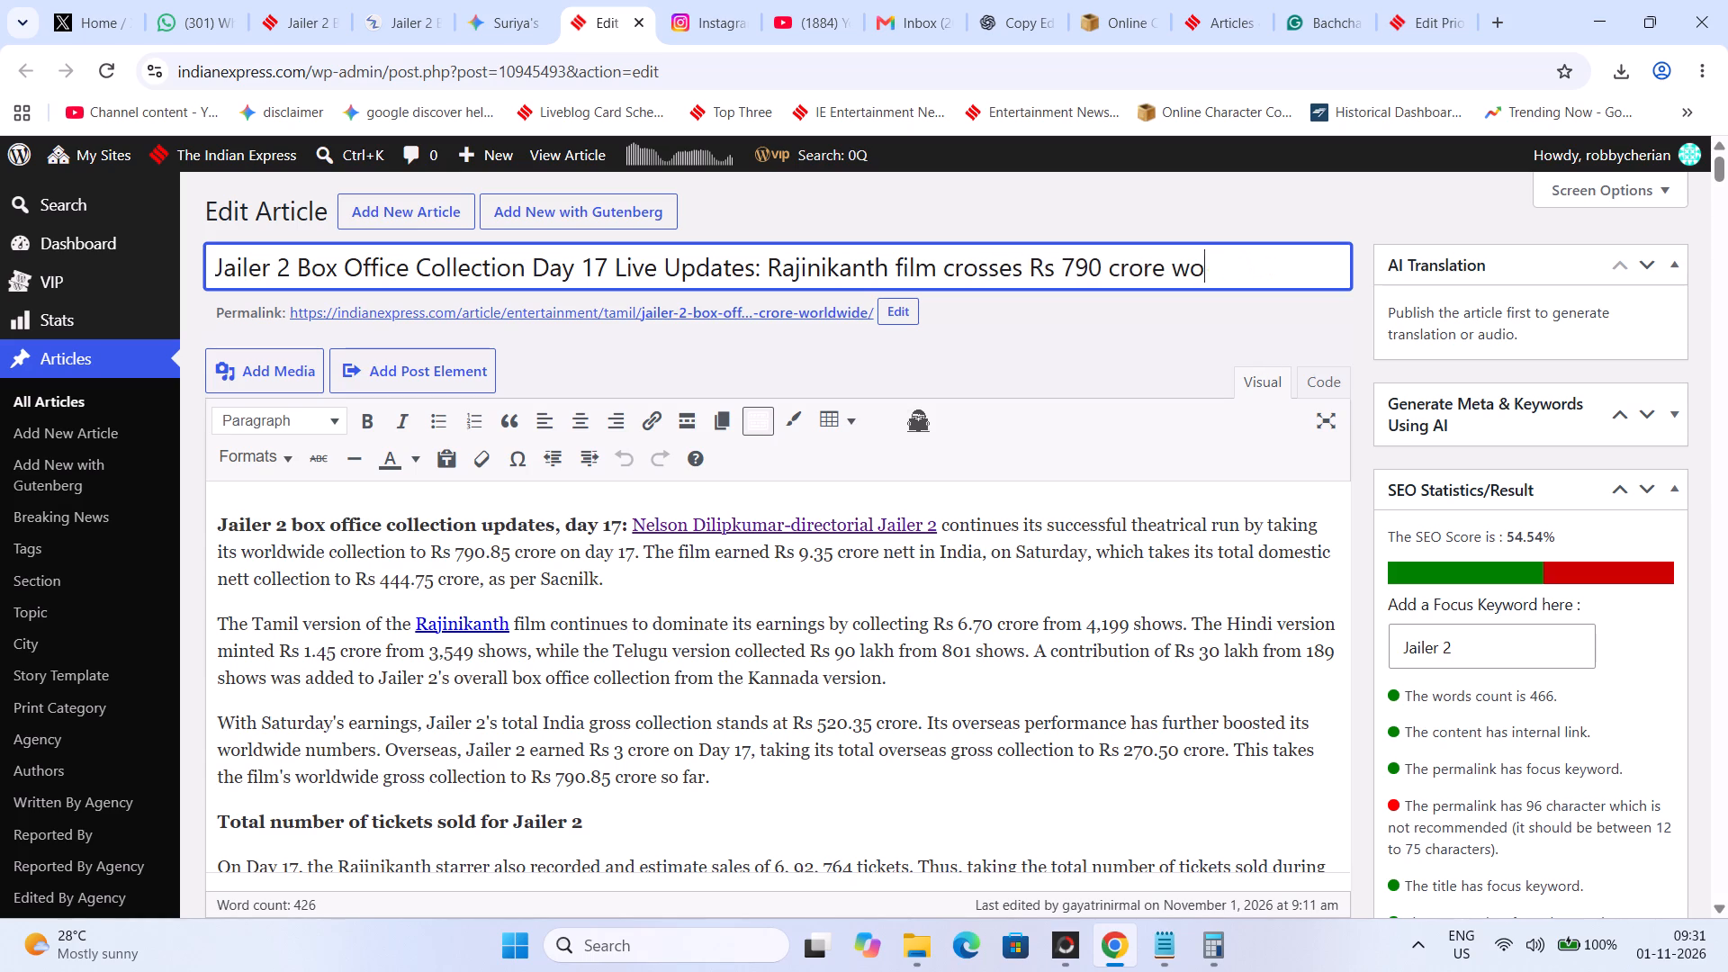
text(mark)
Replace the permalink slug with the title's wording up to "Rajinikanth film", followed by "earns rs 790 crore".
drag(946, 270, 165, 271)
key(ctrl+c)
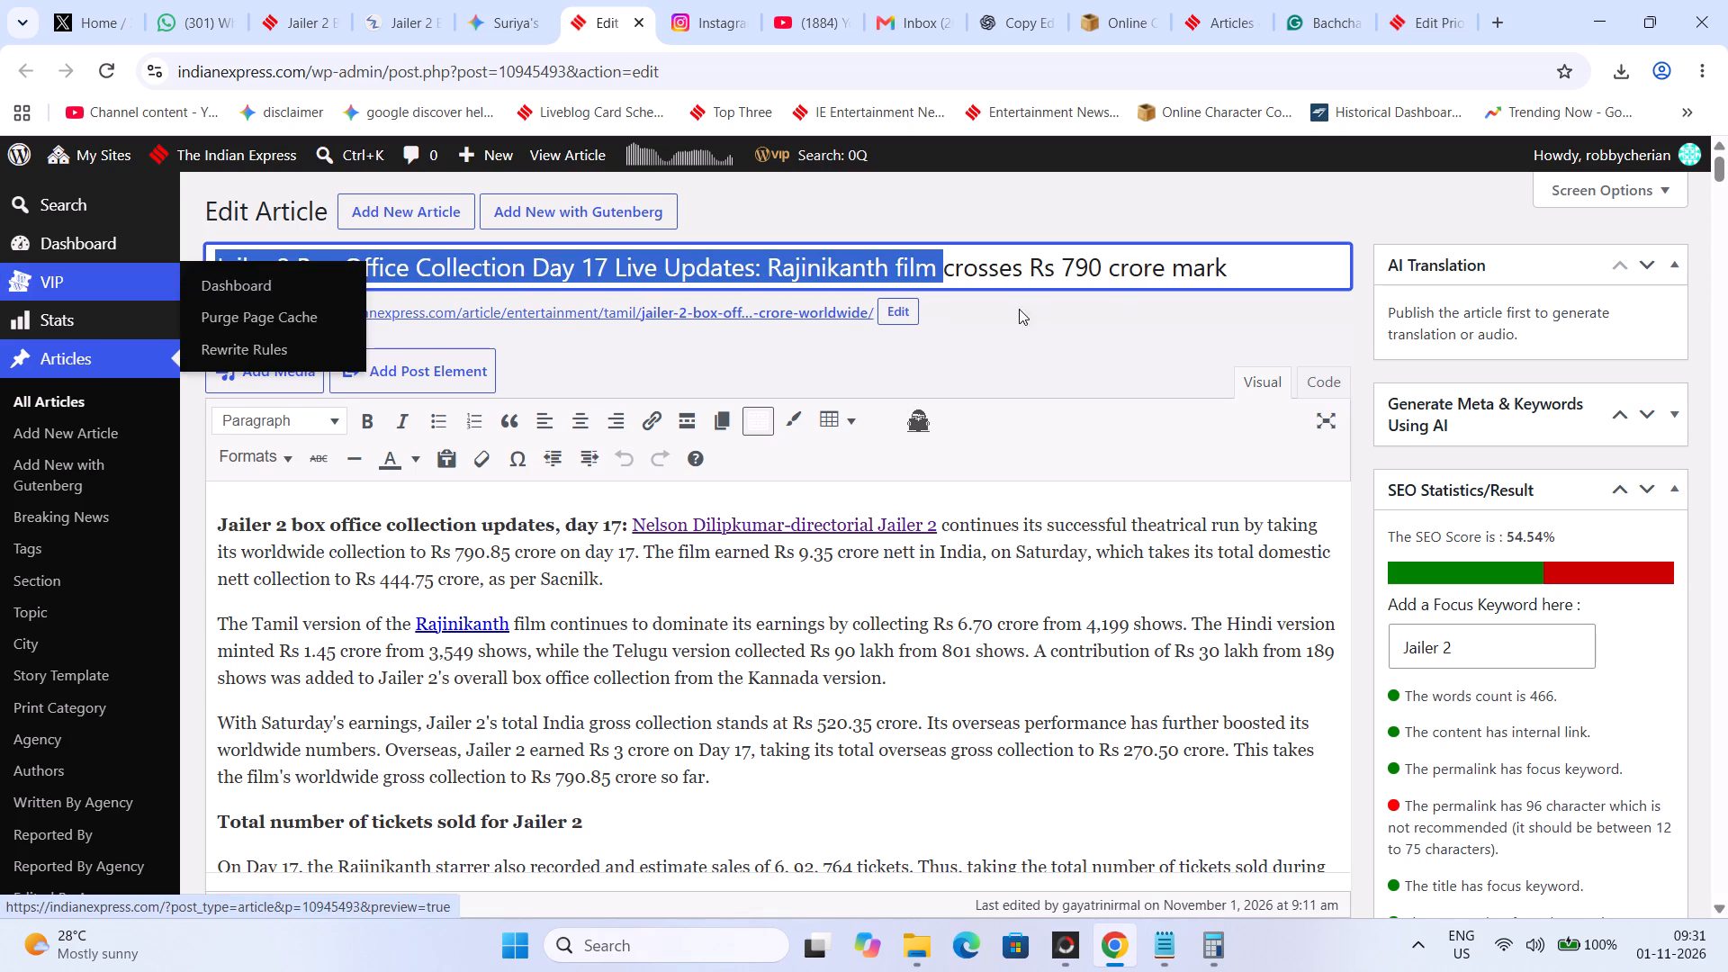
click(904, 315)
triple_click(809, 312)
key(ctrl+v)
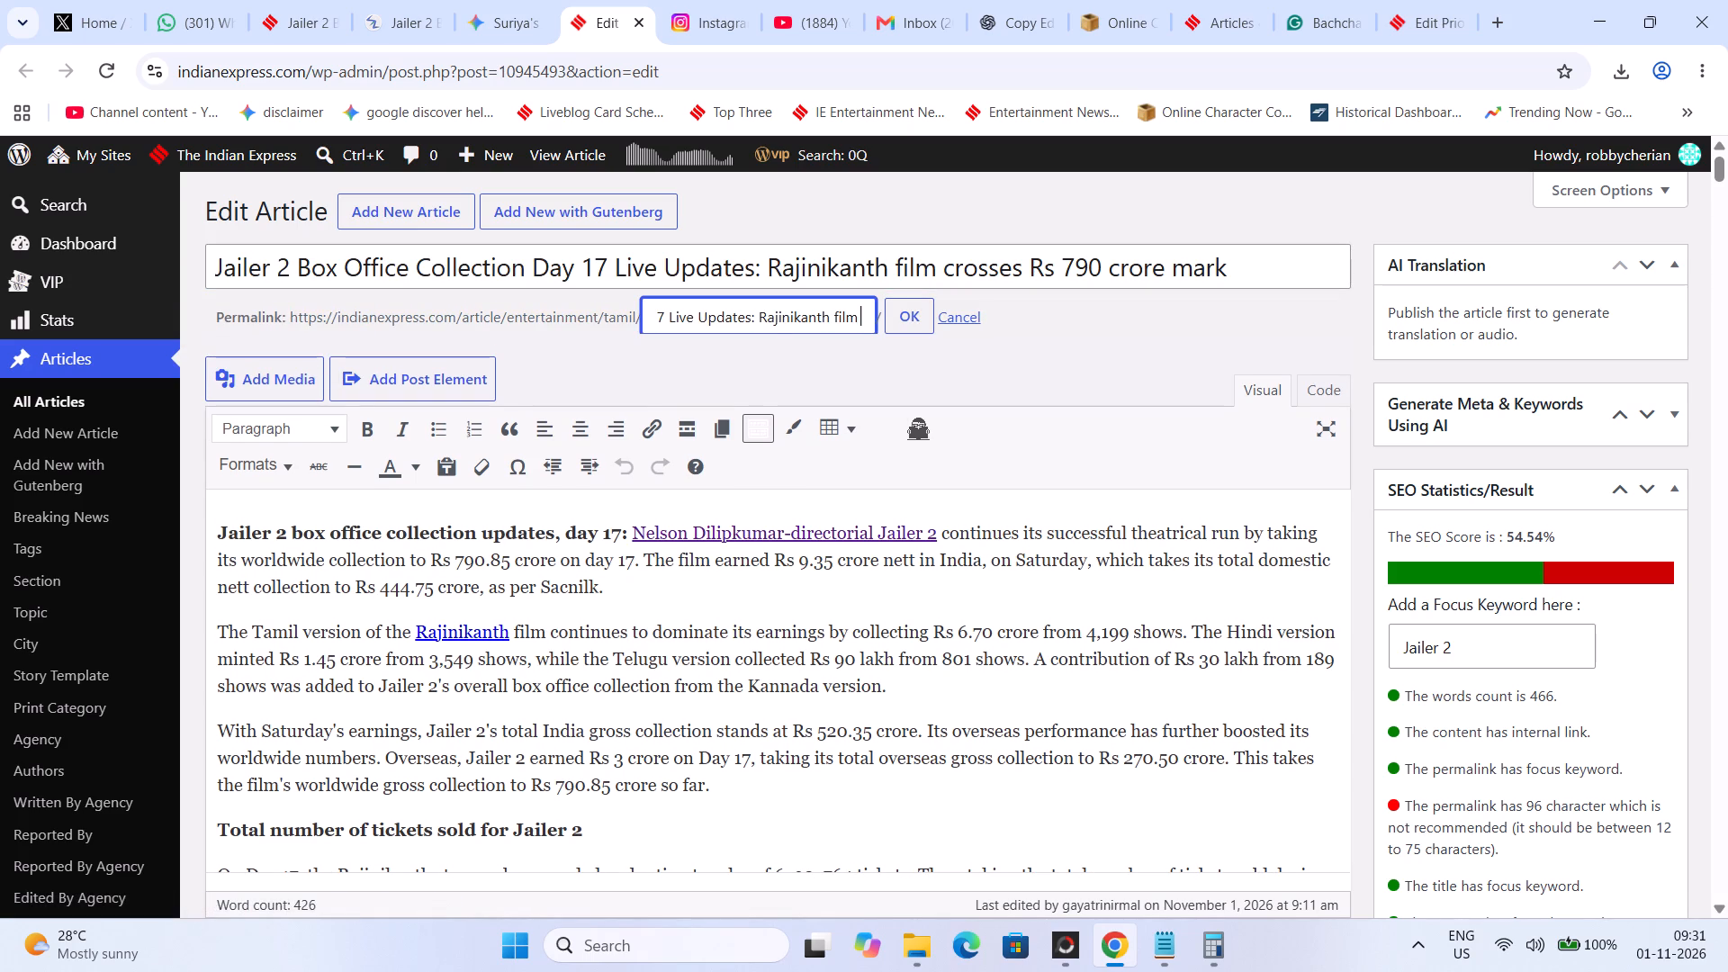
text(earns rs)
key(space)
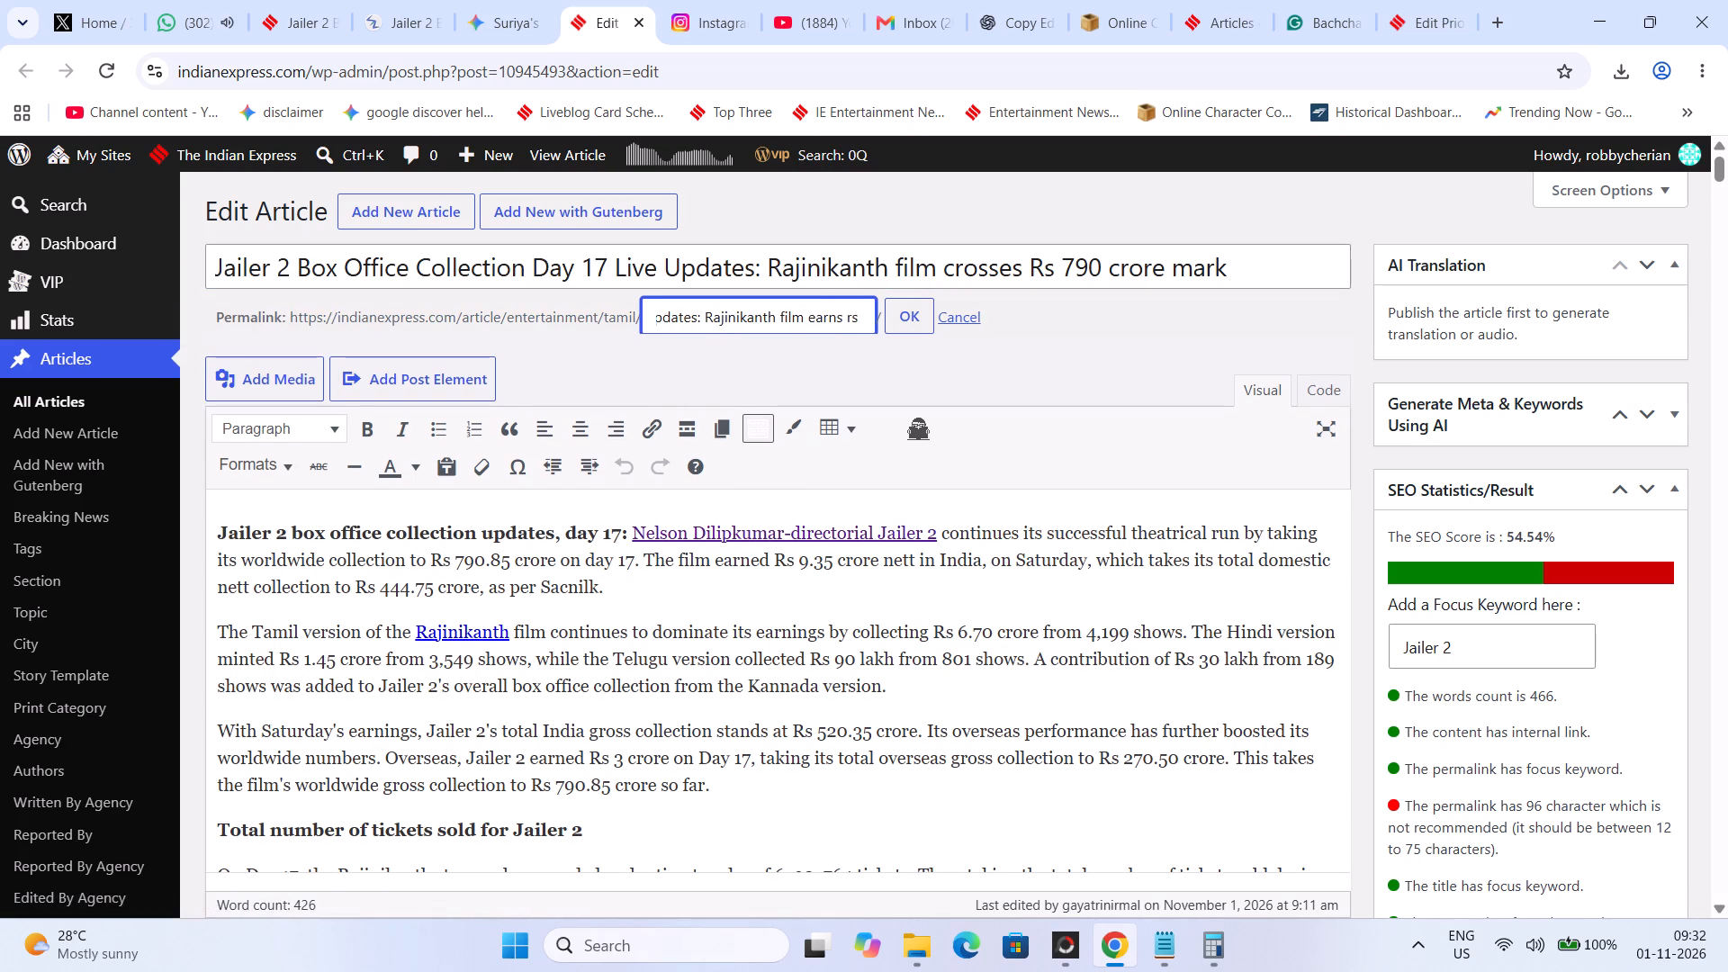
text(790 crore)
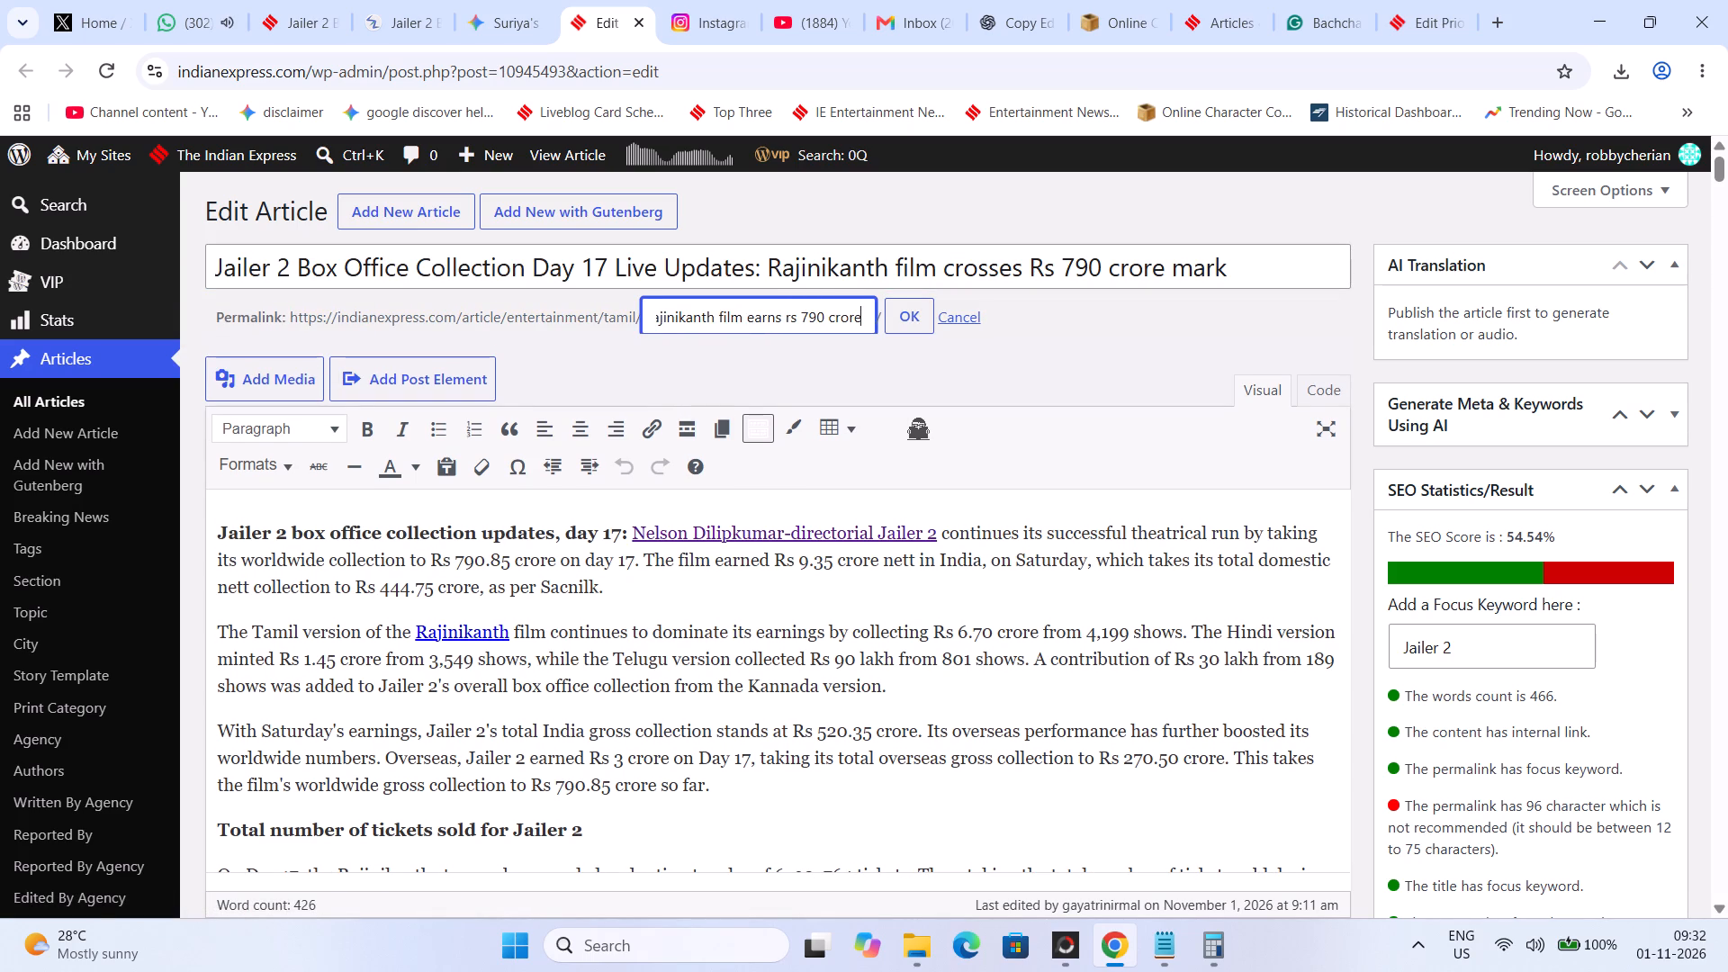
Apply the edited permalink slug to the Jailer 2 Day 17 article.
click(913, 319)
Review the published Jailer 2 Day 16 live updates article, from its headline through the body to the live entries.
click(316, 0)
scroll(592, 749, down, 6)
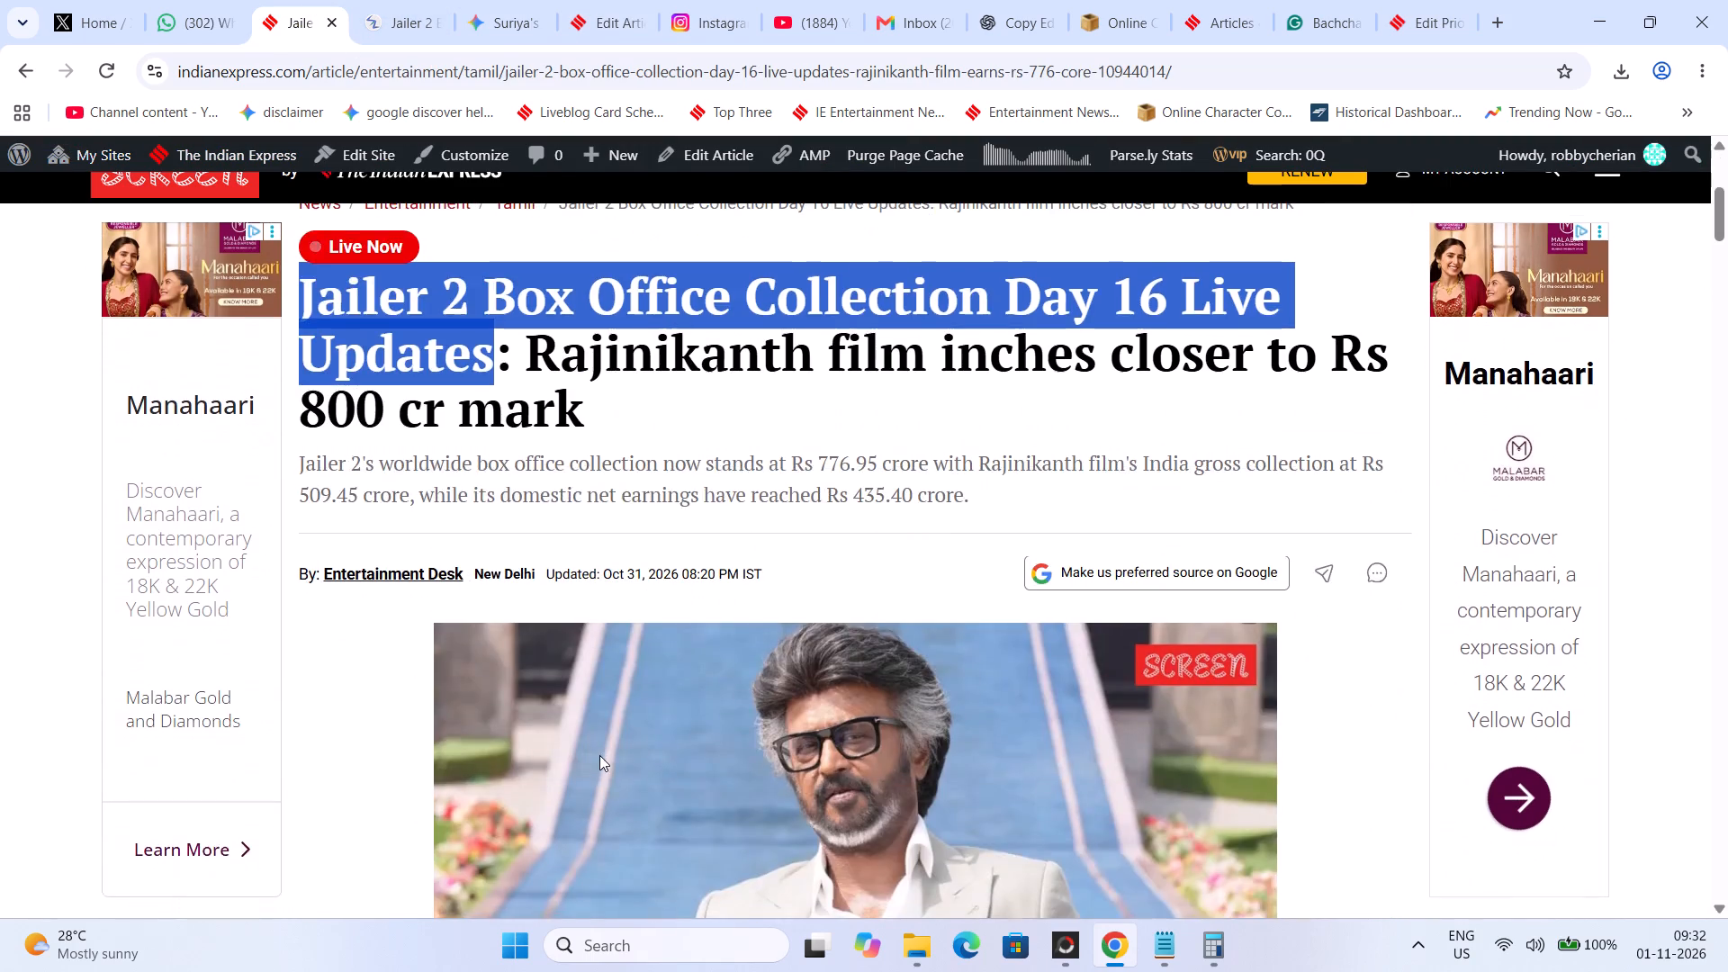
scroll(599, 755, down, 5)
scroll(779, 478, down, 5)
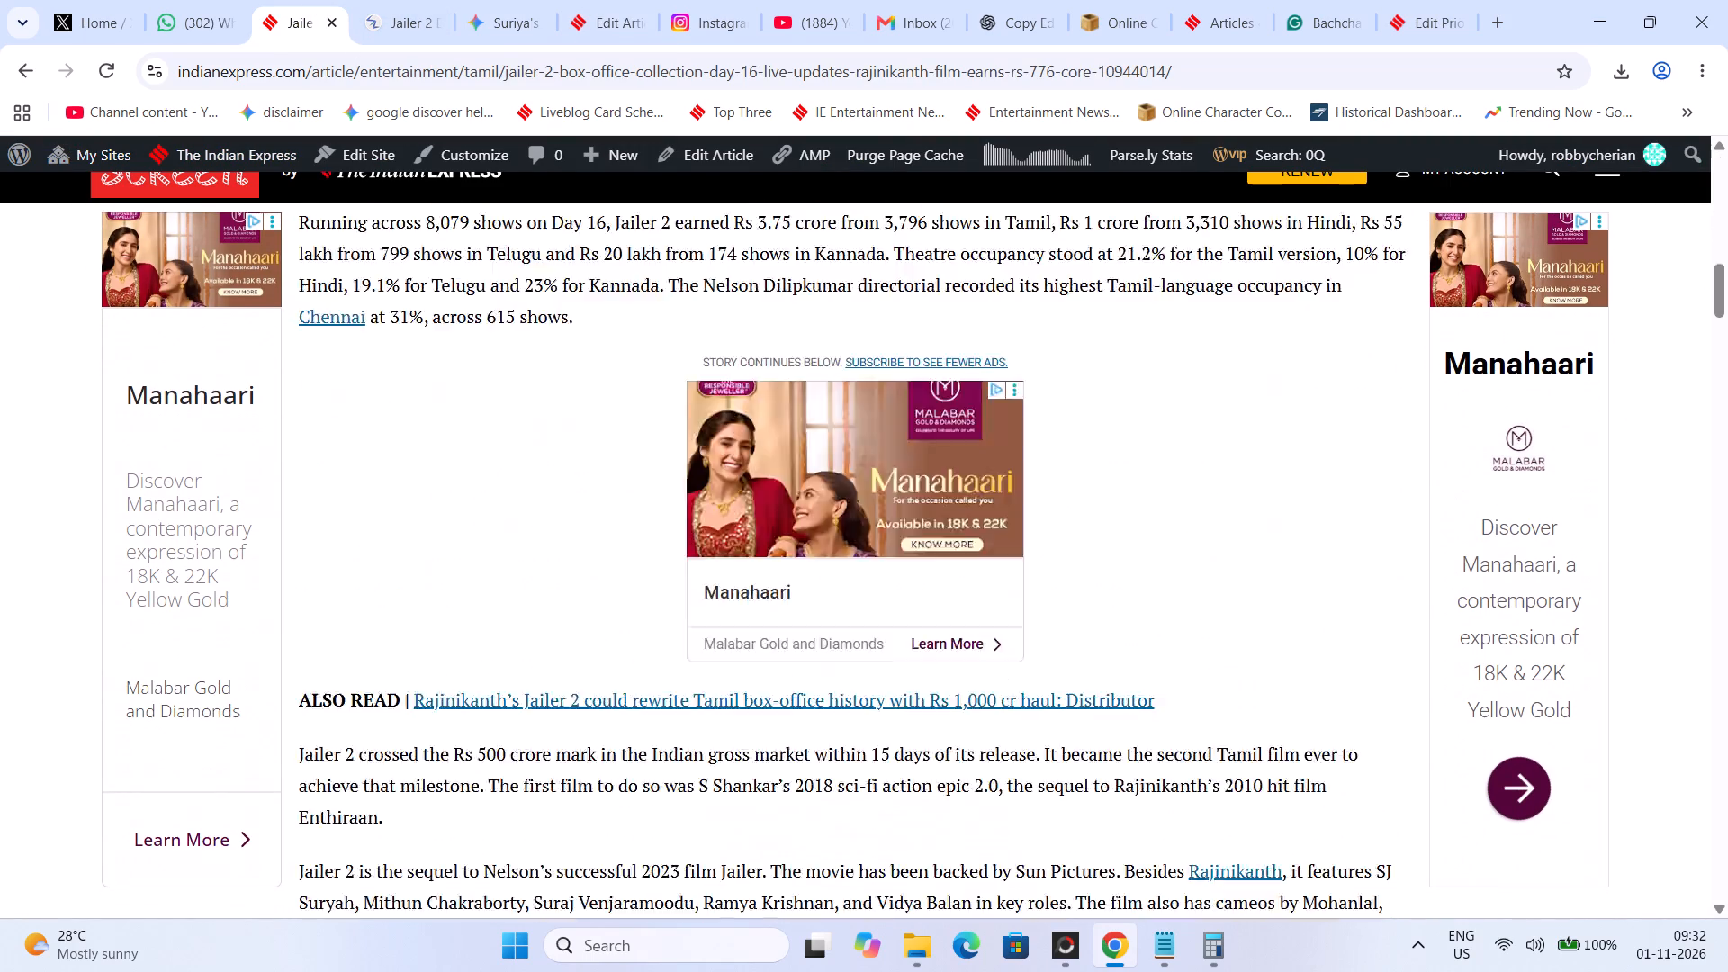
scroll(793, 493, down, 10)
scroll(796, 496, up, 5)
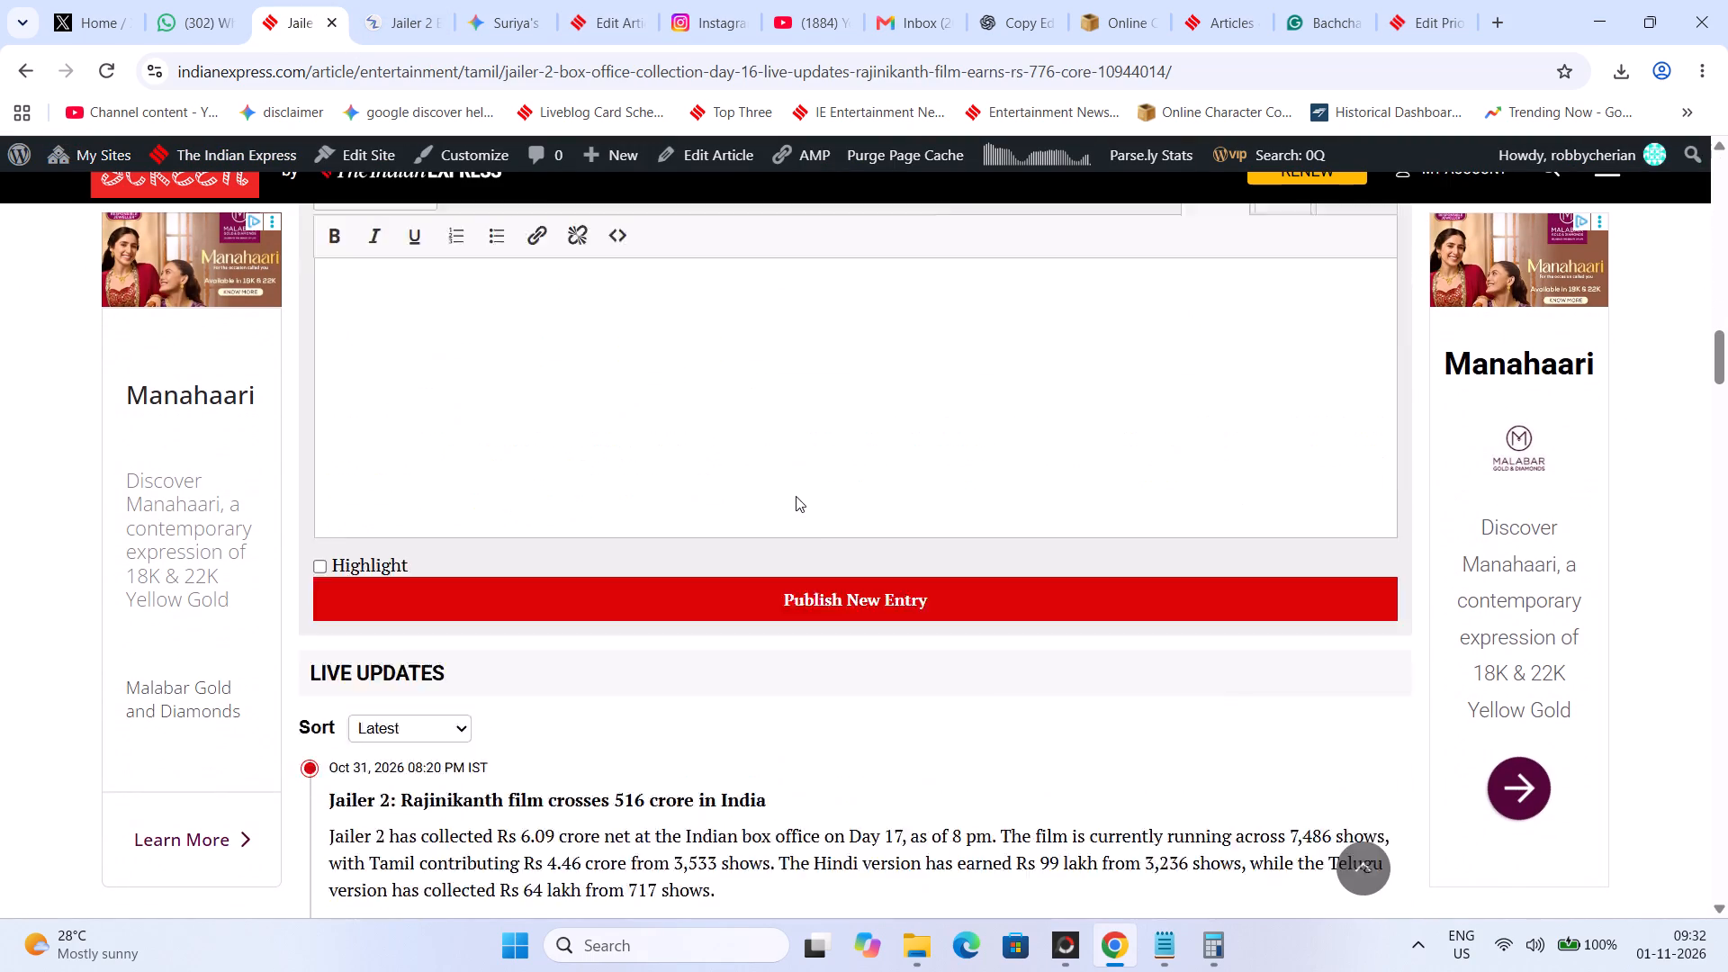
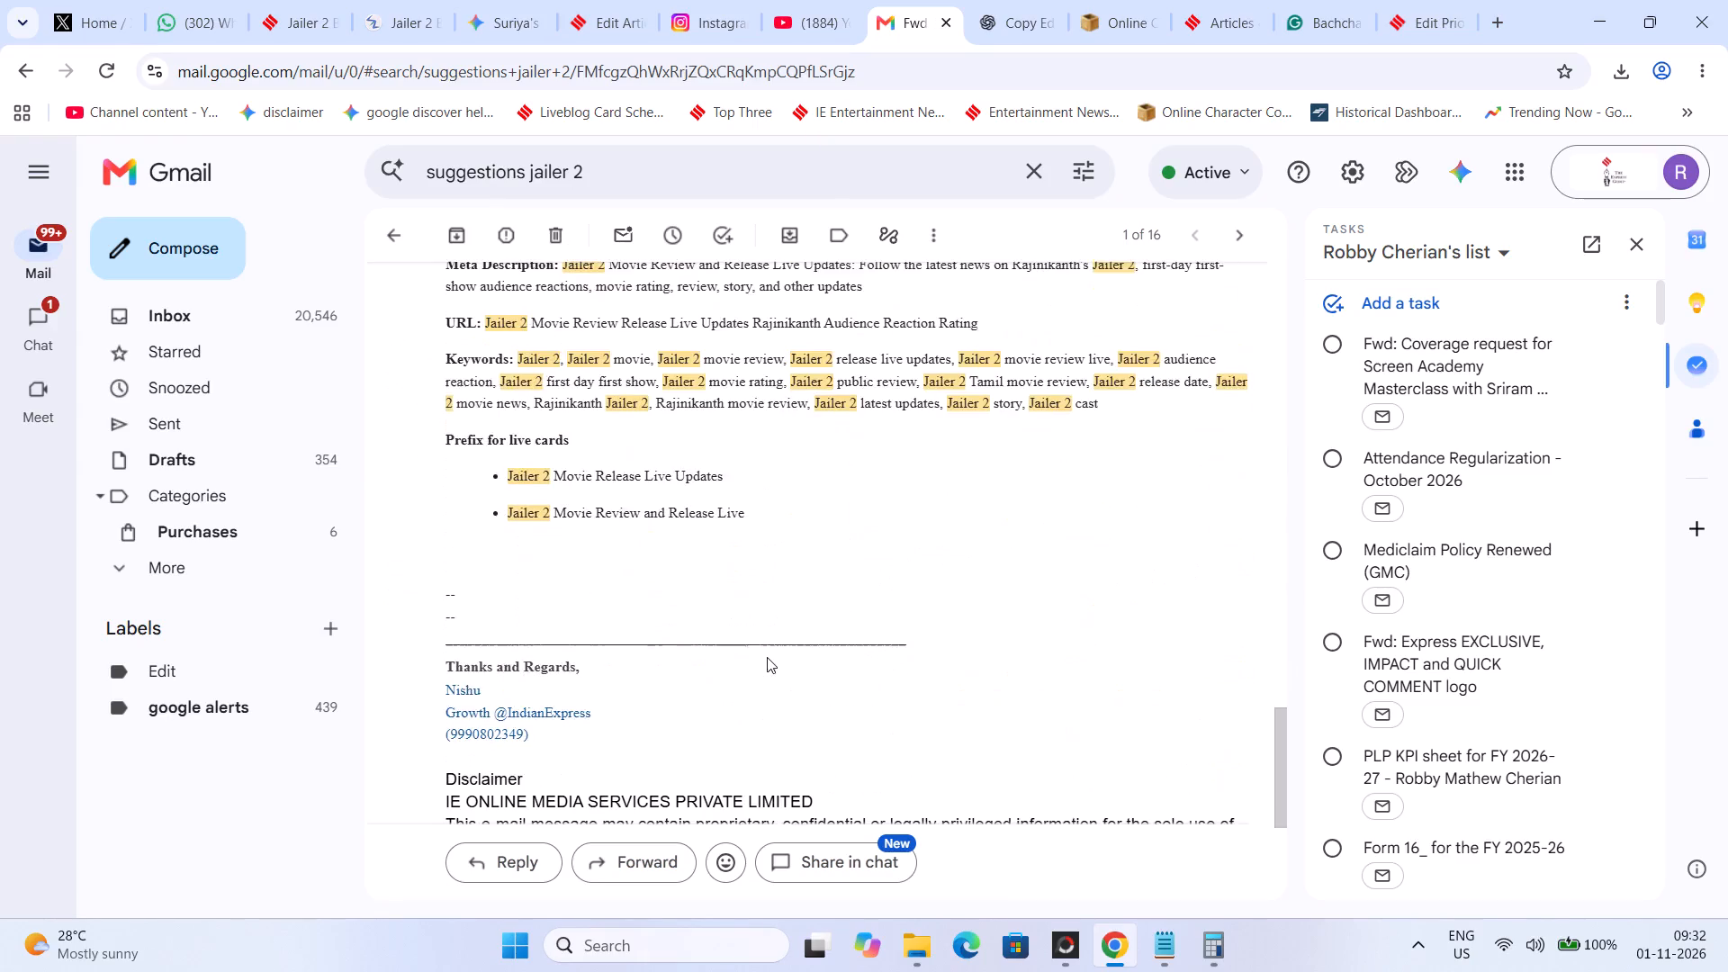
Replace the article body's bold opening phrase with "Jailer 2 Box Office Collection Day 1 Updates:" copied from the suggestions email, as plain text.
scroll(767, 657, up, 7)
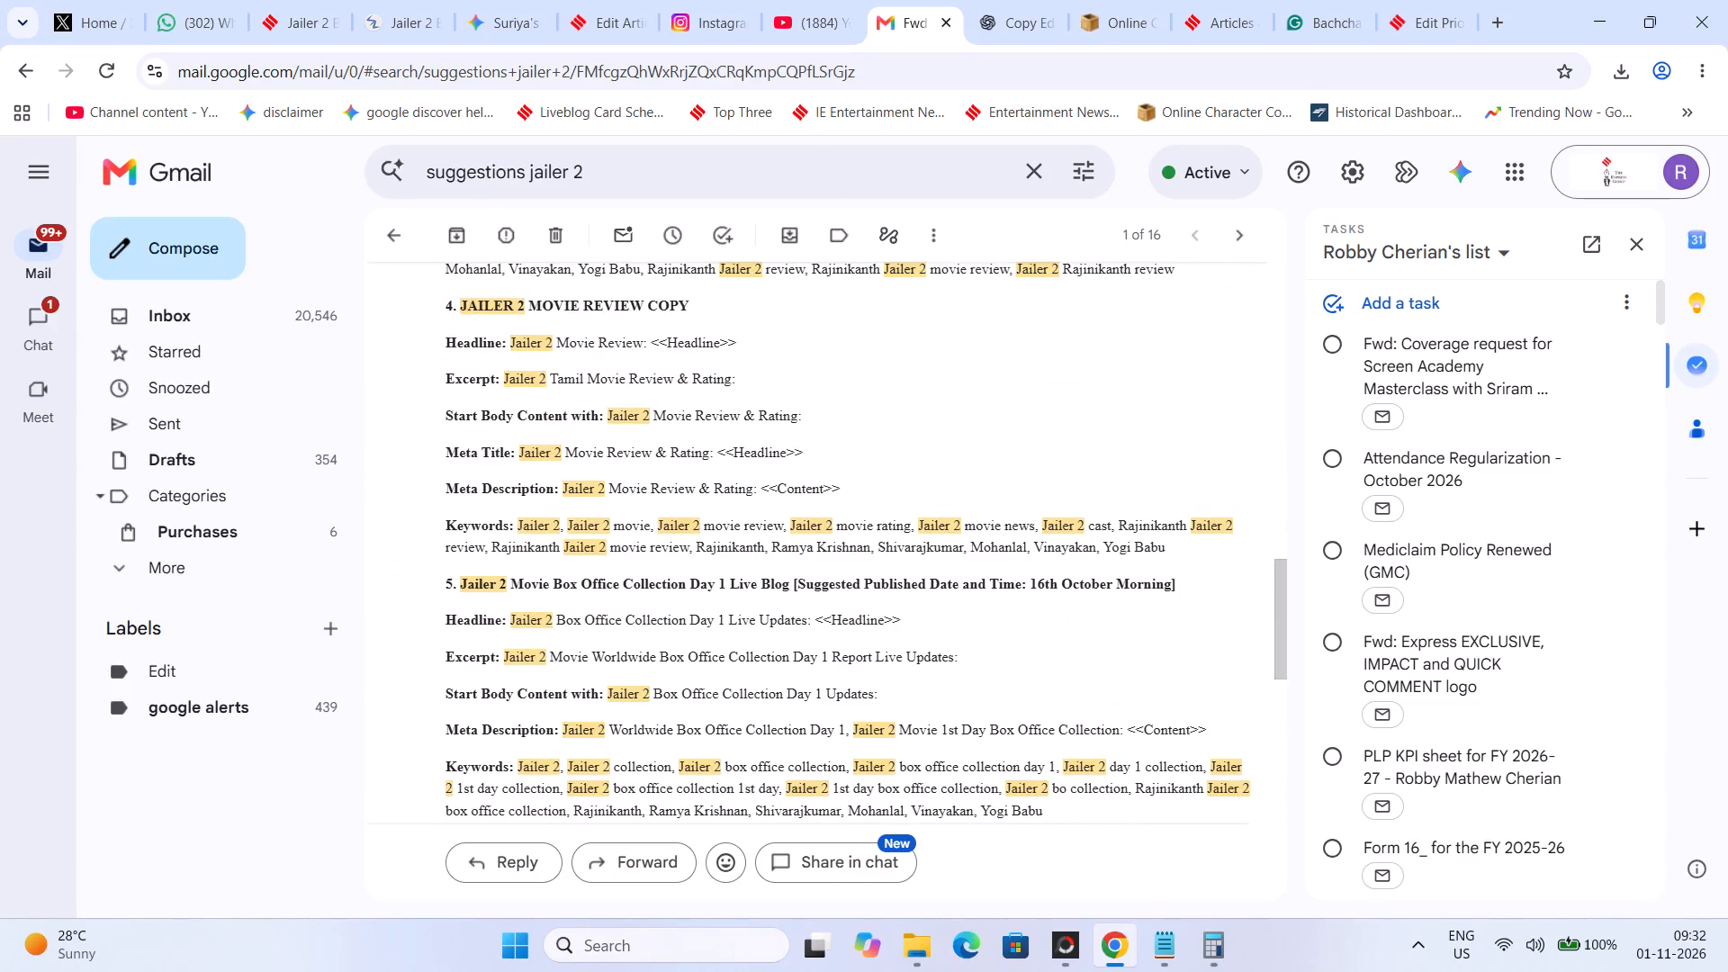
drag(606, 702, 897, 688)
key(ctrl+c)
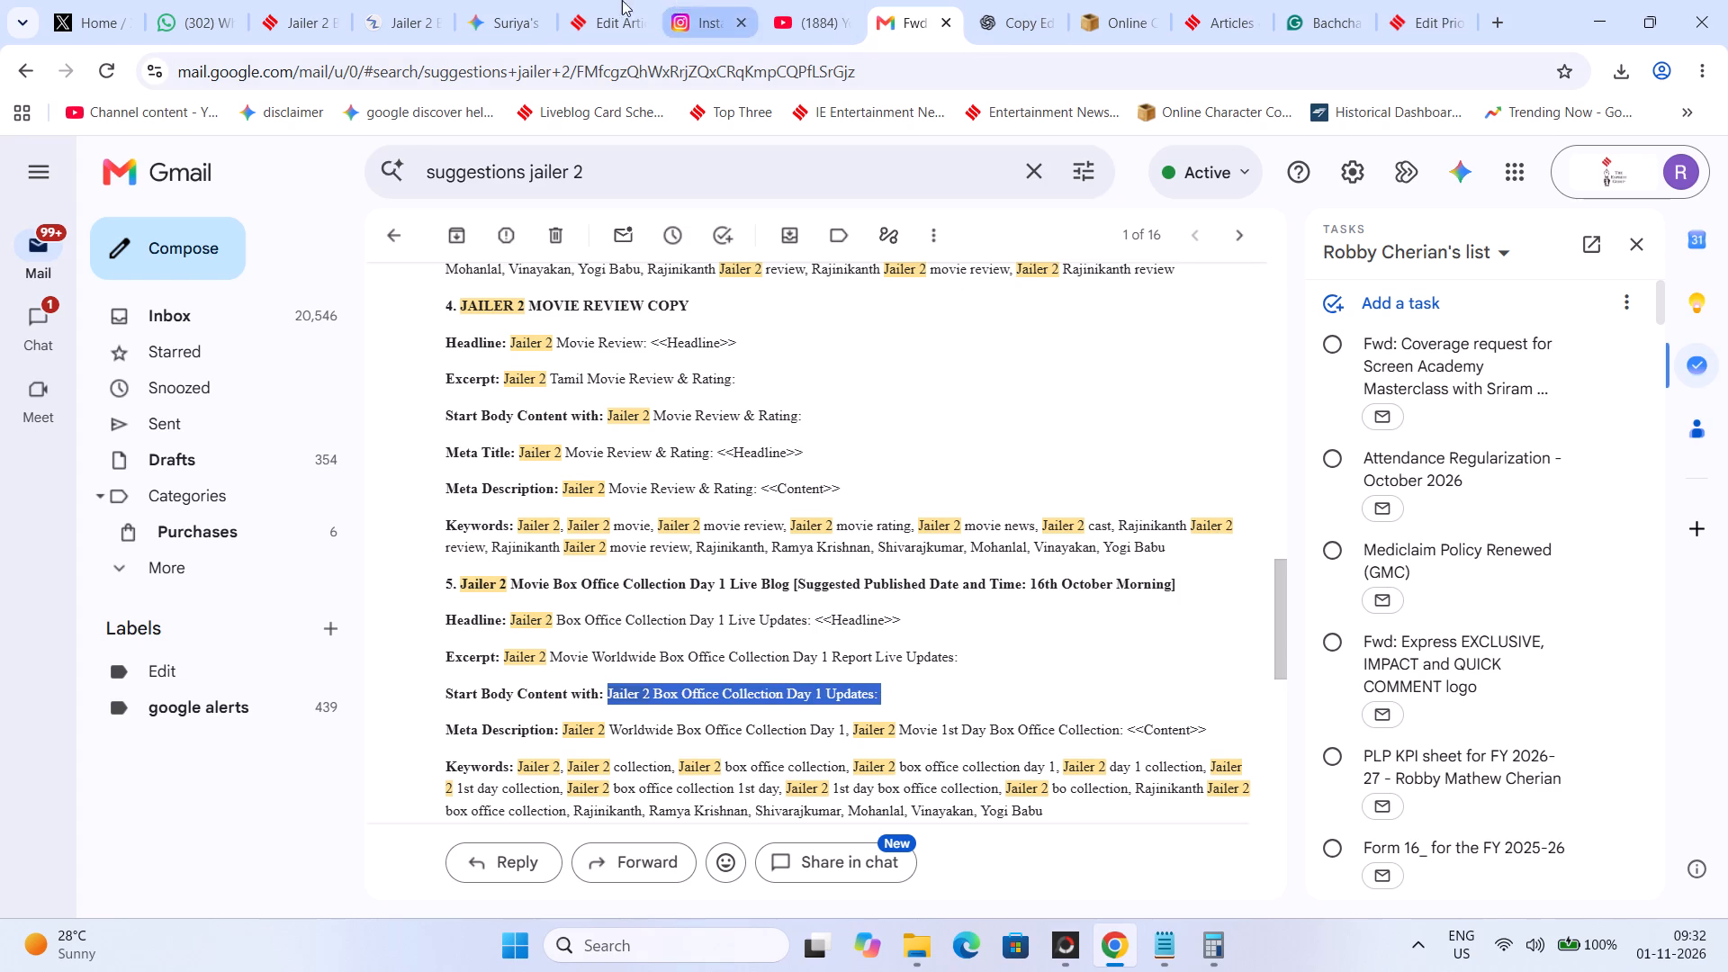
click(591, 0)
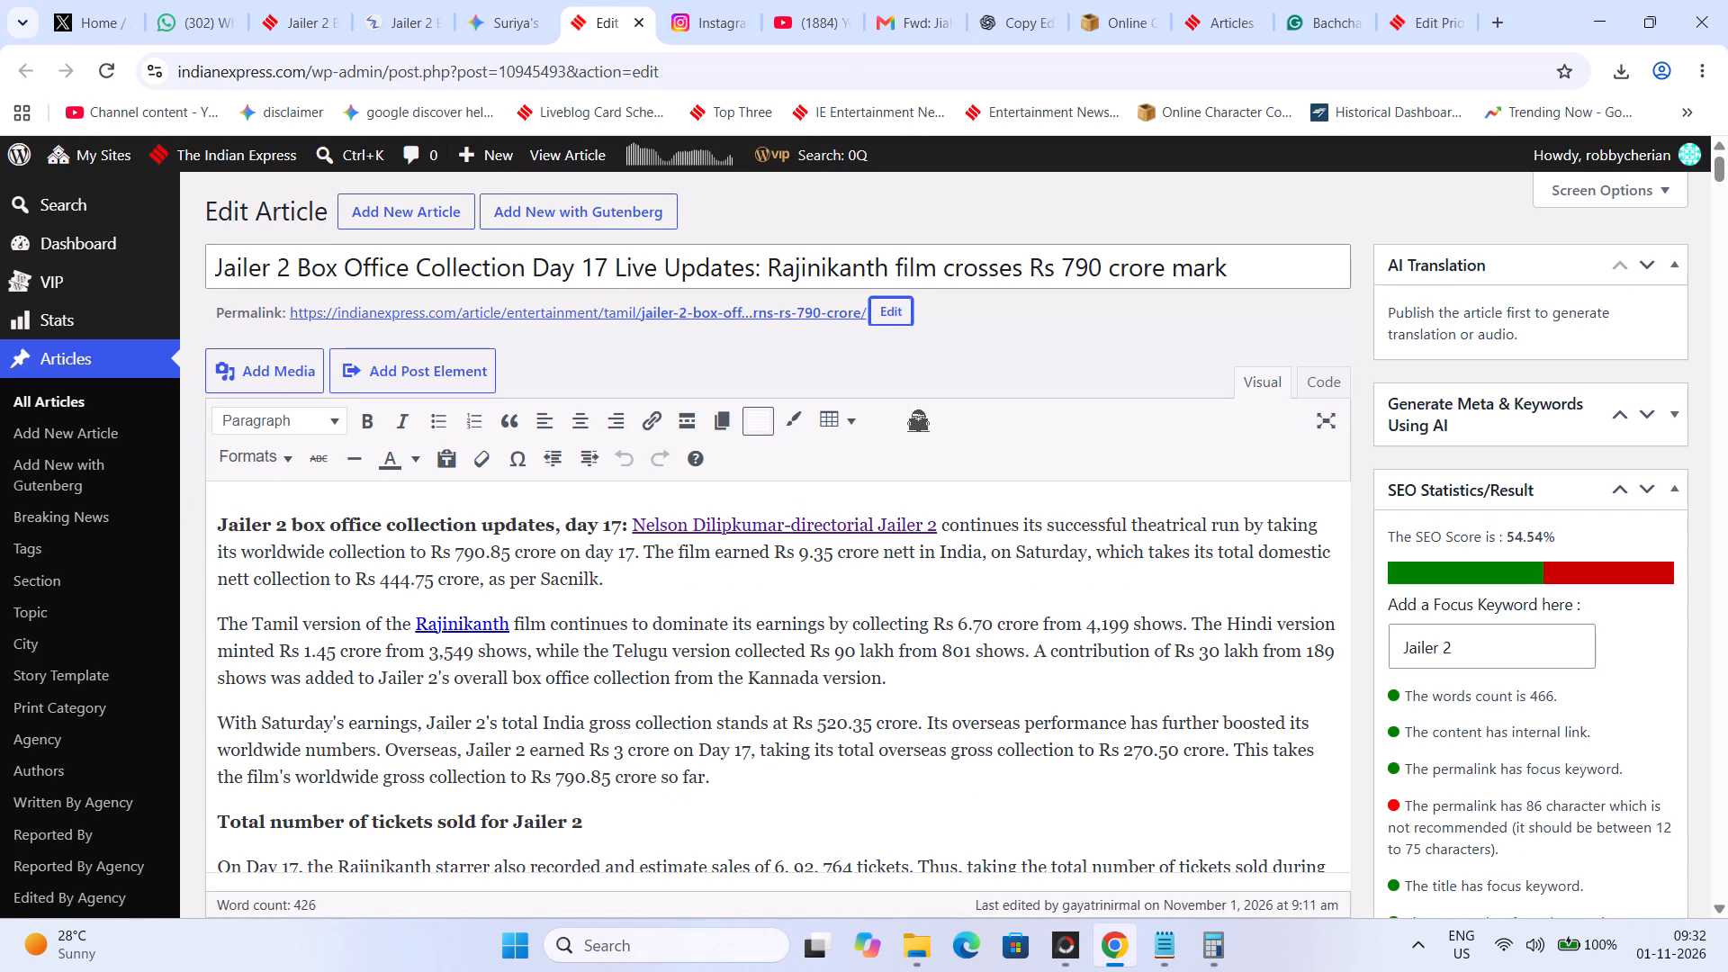
drag(623, 522, 220, 510)
right_click(256, 518)
click(326, 542)
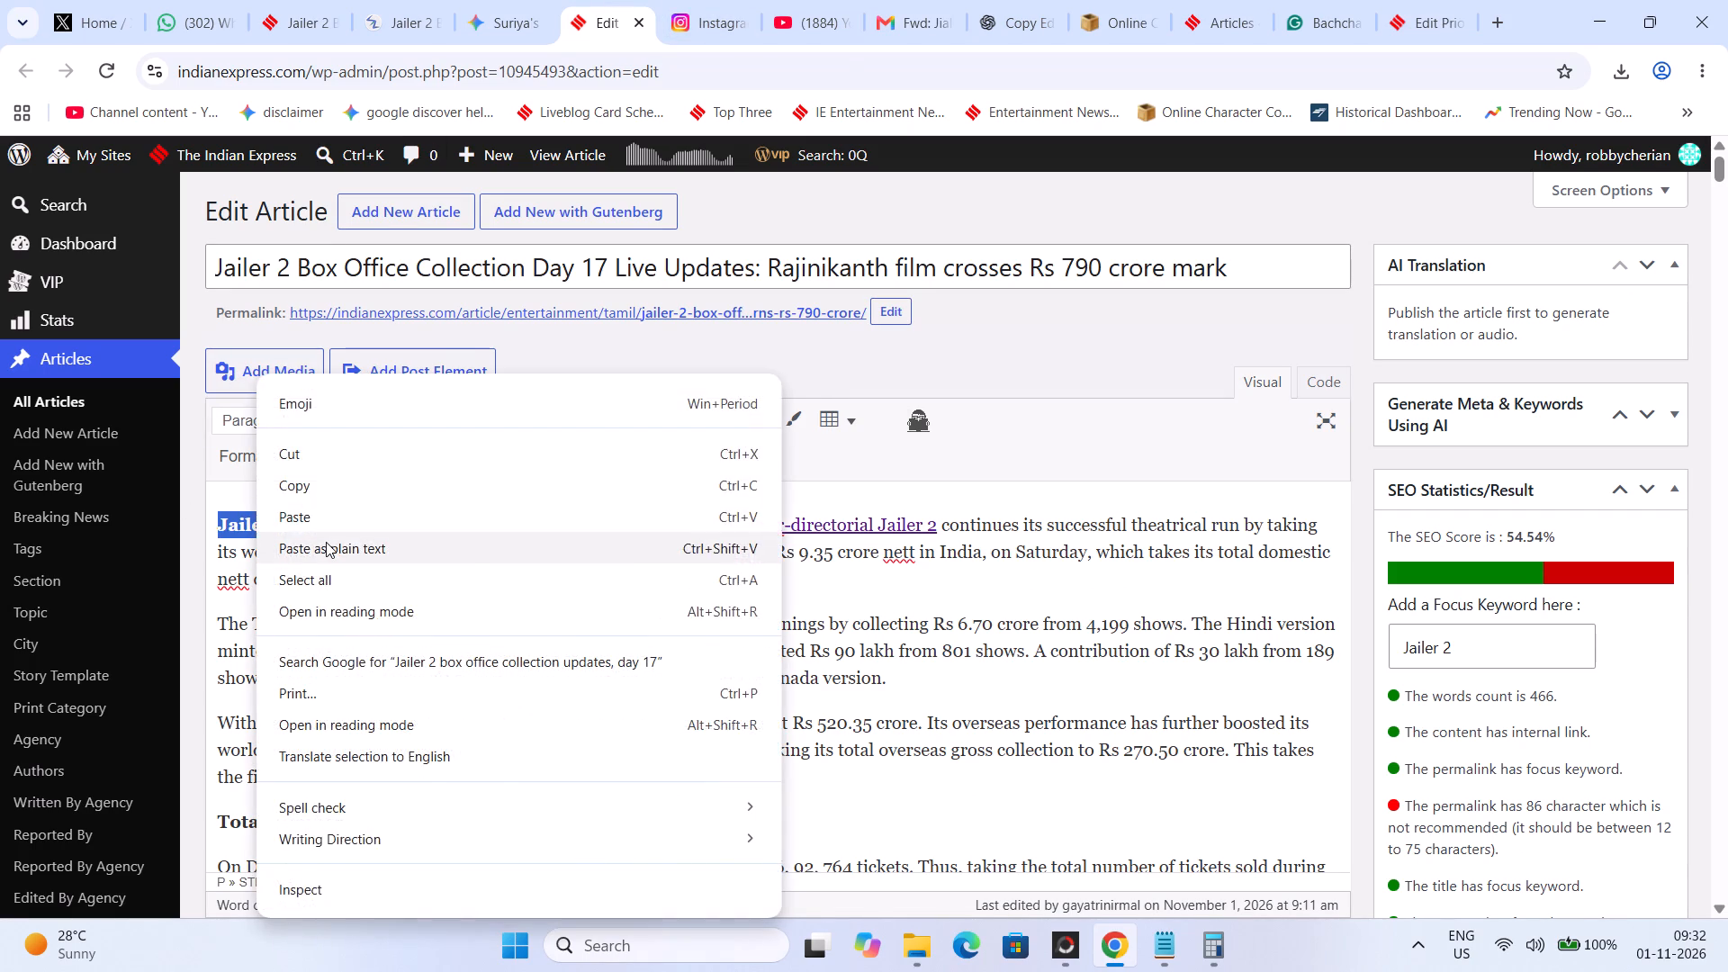
Tidy the bold lead-in of the first paragraph so it reads "Jailer 2 Box Office Collection Day 17 Updates:".
key(BackSpace)
key(BackSpace)
key(Left)
key(Left)
key(Left)
key(Left)
key(Left)
key(Left)
key(Left)
key(Left)
key(Left)
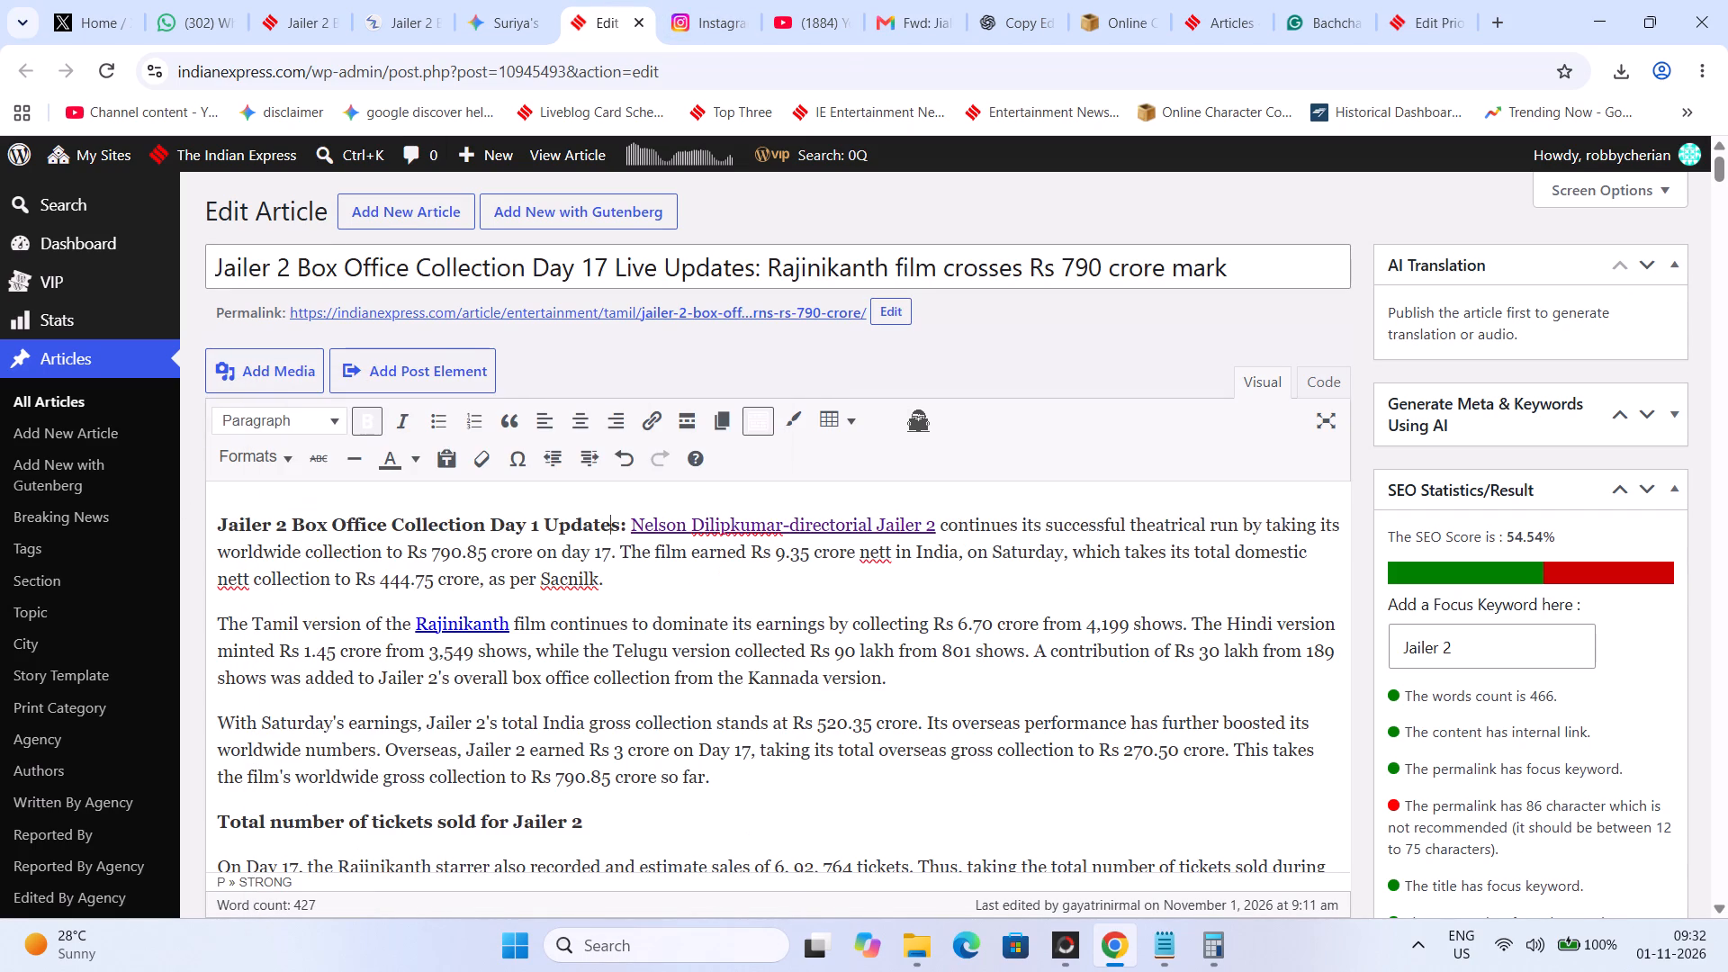
key(Right)
key(7)
Place the text cursor right after "Nelson Dilipkumar" in the linked phrase of the opening sentence.
key(Right)
key(Right)
key(Right)
key(Right)
key(Right)
key(Right)
key(Right)
key(Right)
key(Right)
key(Right)
key(Right)
key(Right)
key(Right)
key(Right)
key(Right)
key(Right)
key(Right)
key(Right)
key(Right)
key(Right)
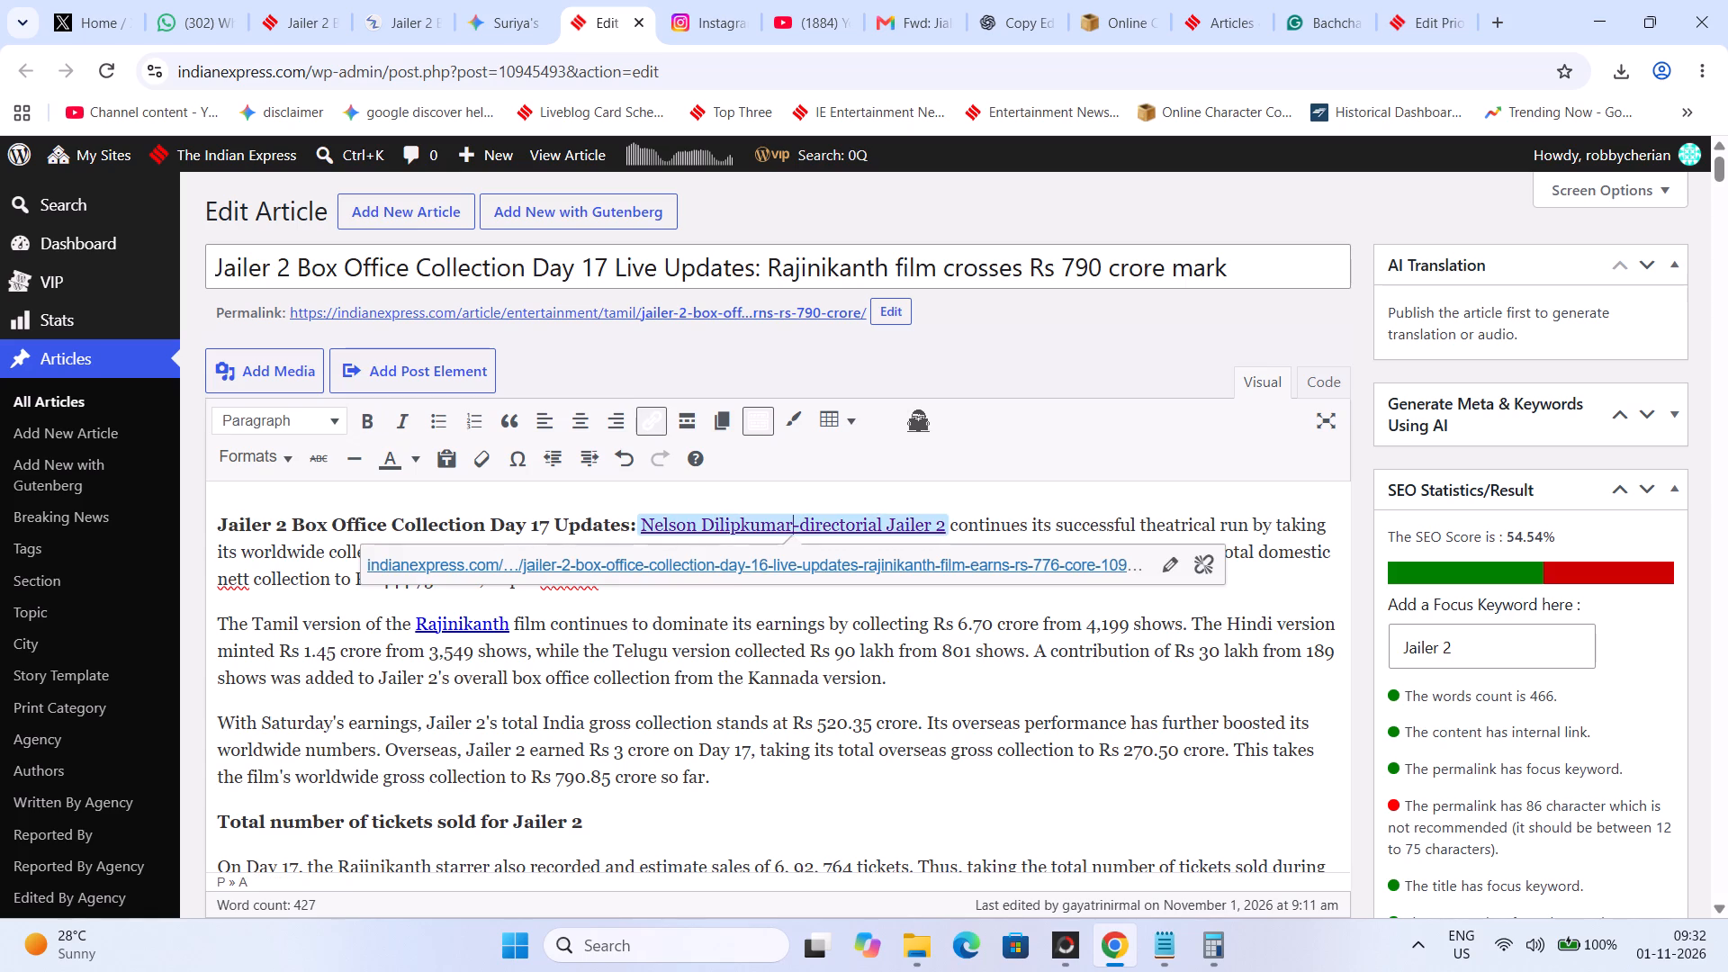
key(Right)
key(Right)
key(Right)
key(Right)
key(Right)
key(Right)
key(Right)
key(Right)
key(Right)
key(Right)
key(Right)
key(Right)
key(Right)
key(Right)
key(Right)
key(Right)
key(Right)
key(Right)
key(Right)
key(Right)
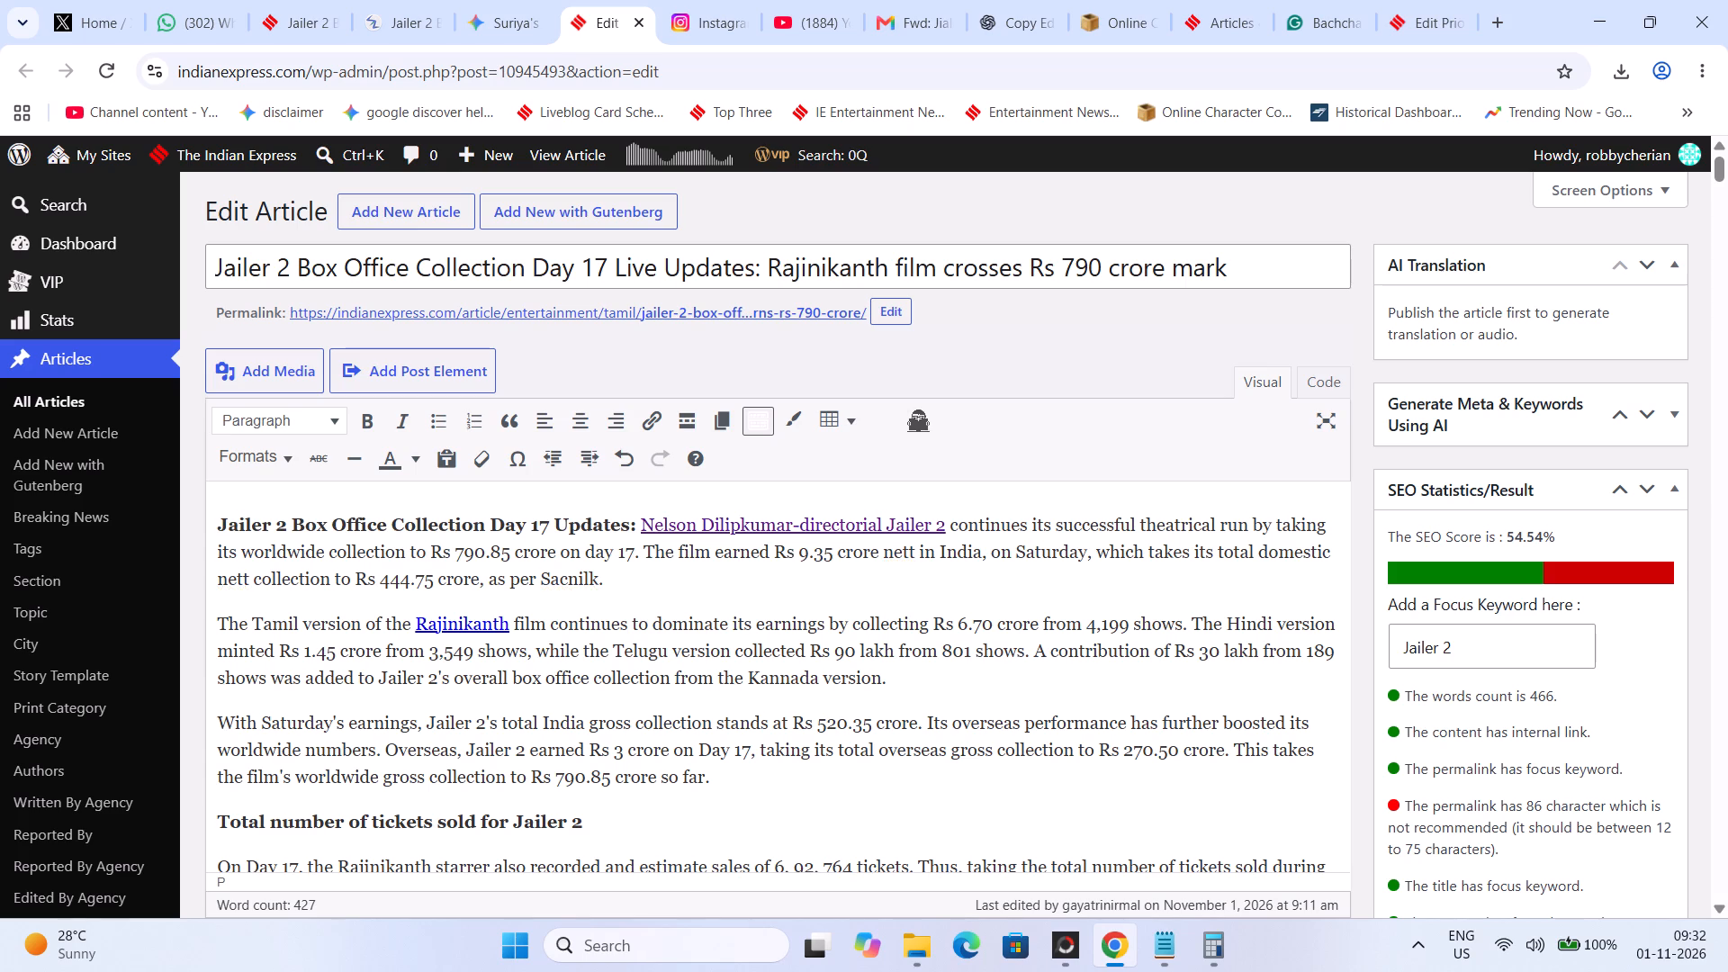
Delete the subheading "Total number of tickets sold for Jailer 2" and its empty line from the article body.
scroll(327, 542, down, 3)
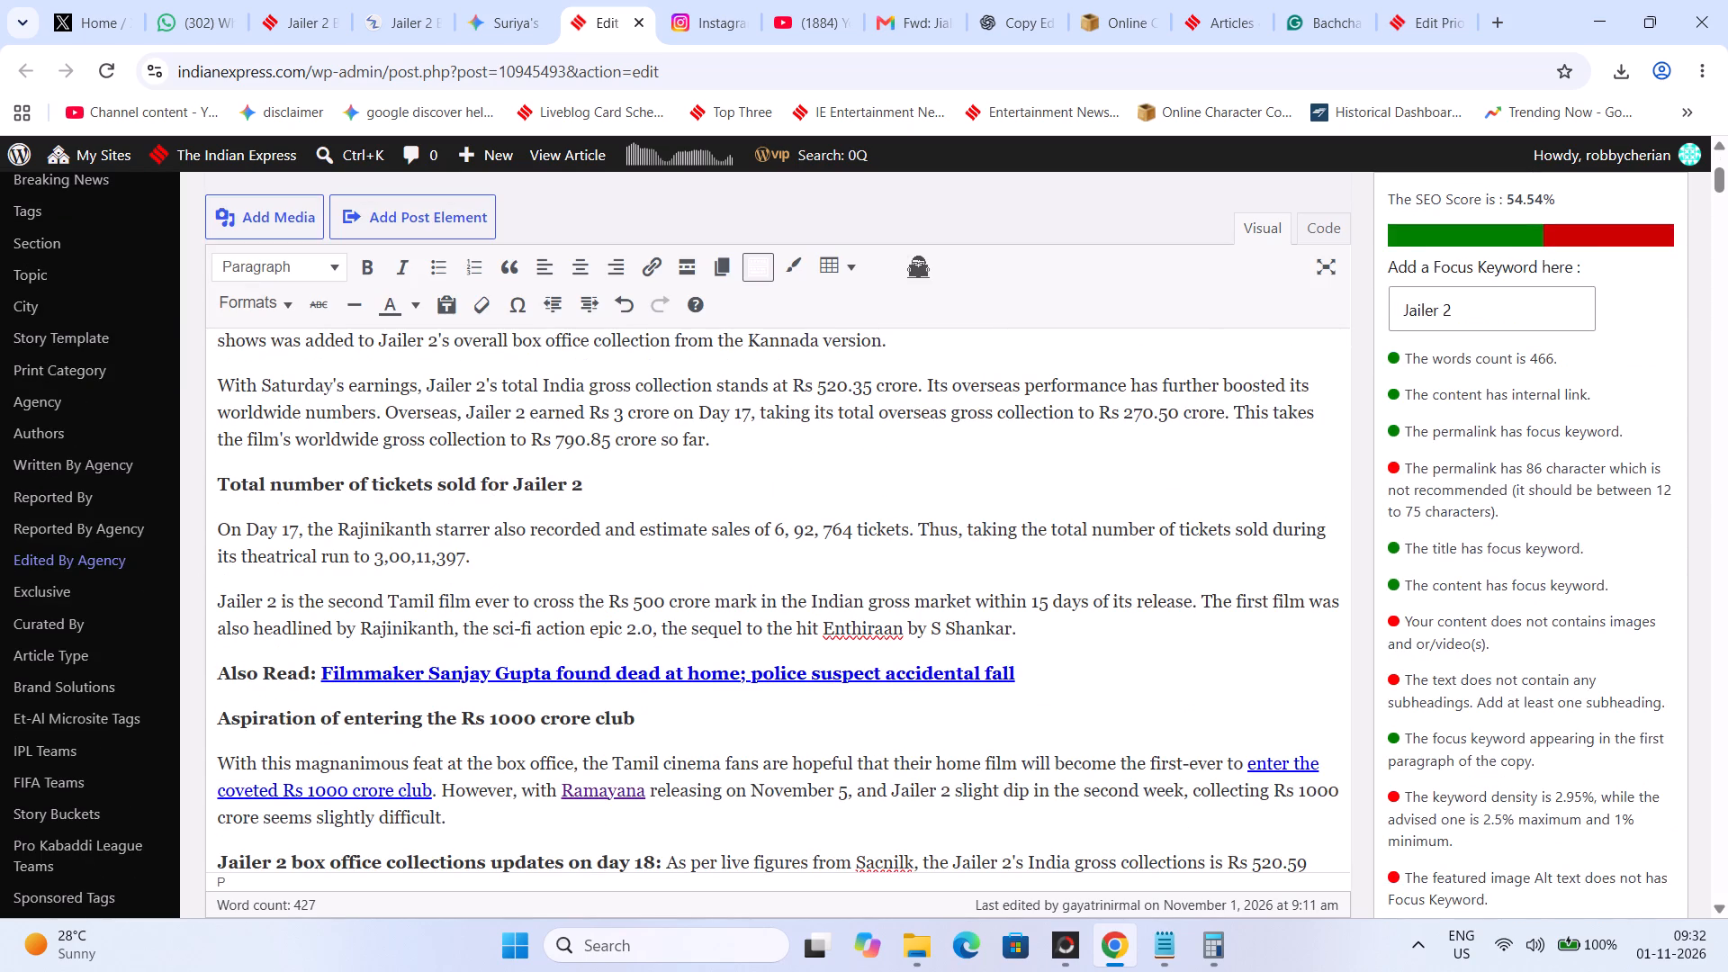
triple_click(403, 476)
key(BackSpace)
key(BackSpace)
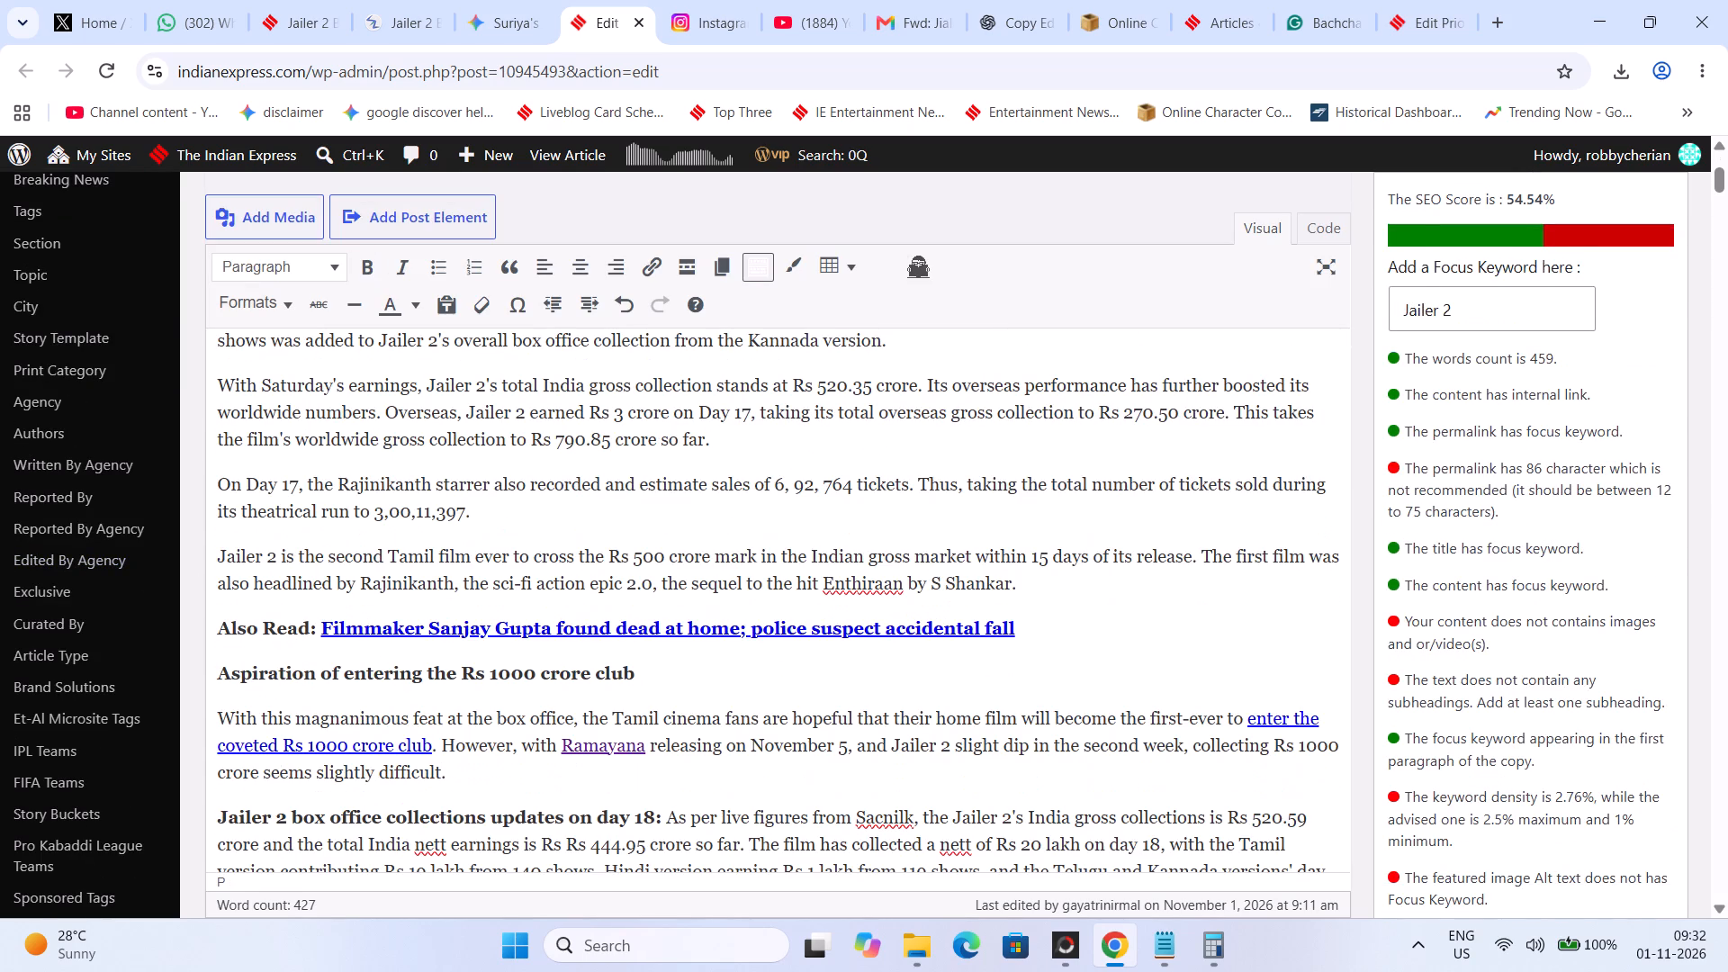
Delete the "Also Read" line about filmmaker Sanjay Gupta, including its empty line, from the article body.
scroll(397, 467, down, 2)
triple_click(470, 391)
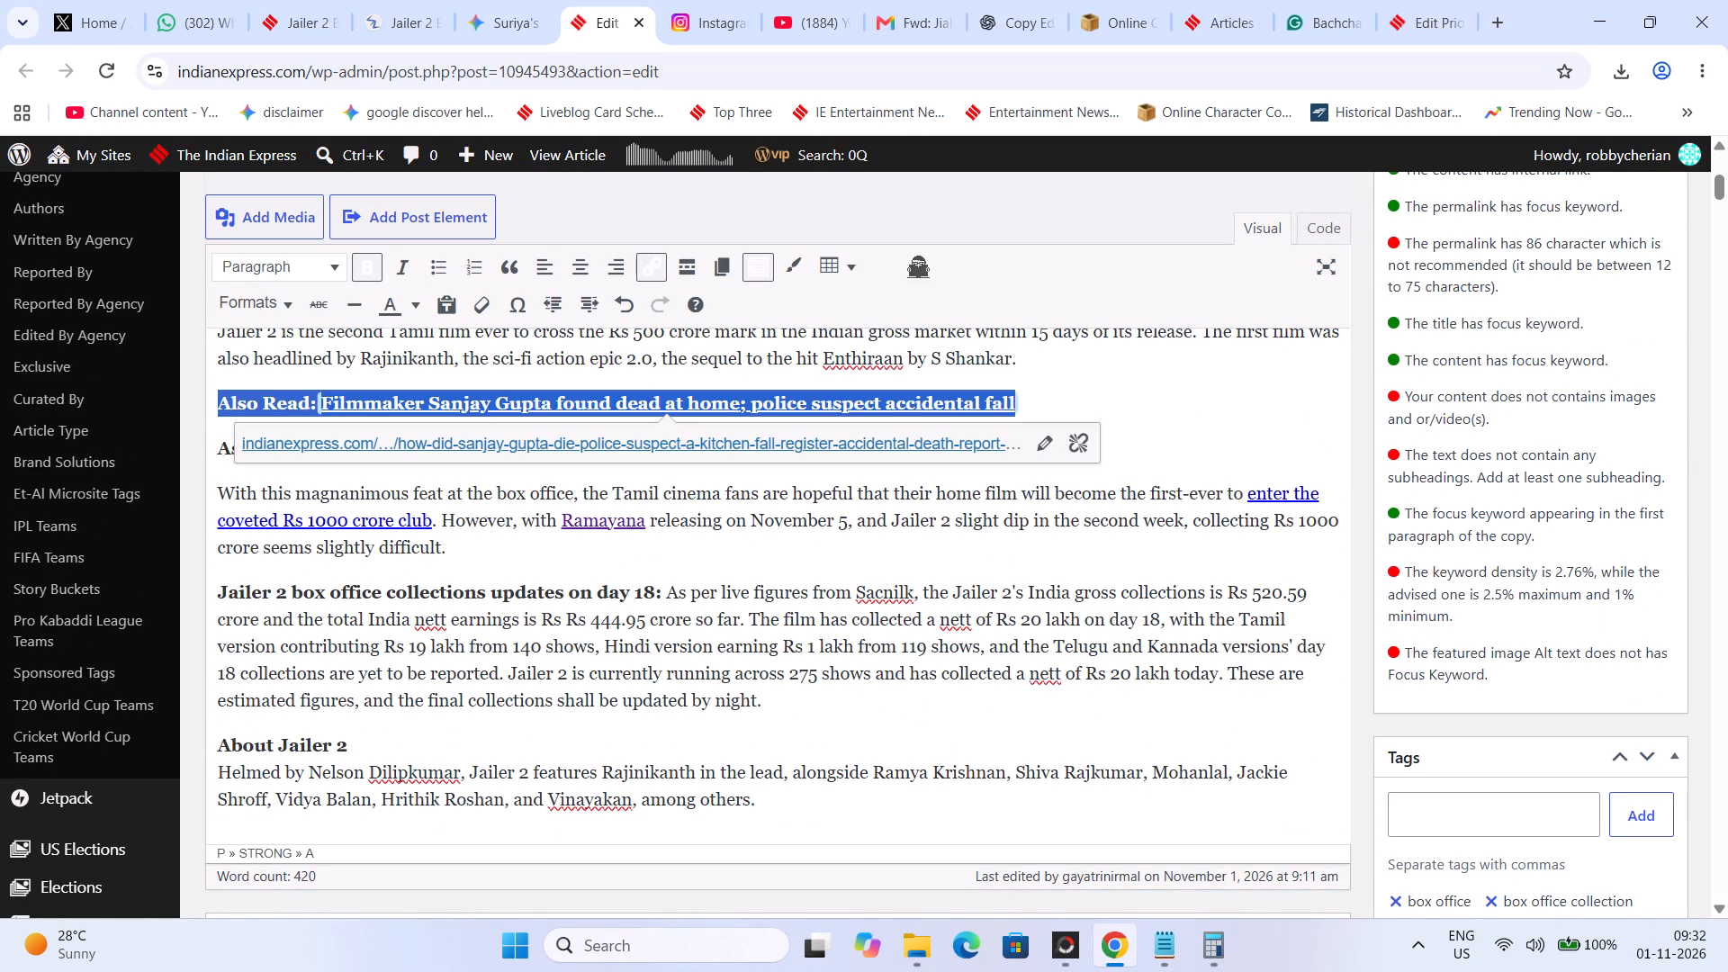
key(BackSpace)
key(BackSpace)
Check the article's excerpt, then switch to the Gmail message with the Jailer 2 suggestions for the box office live blog.
scroll(486, 424, down, 3)
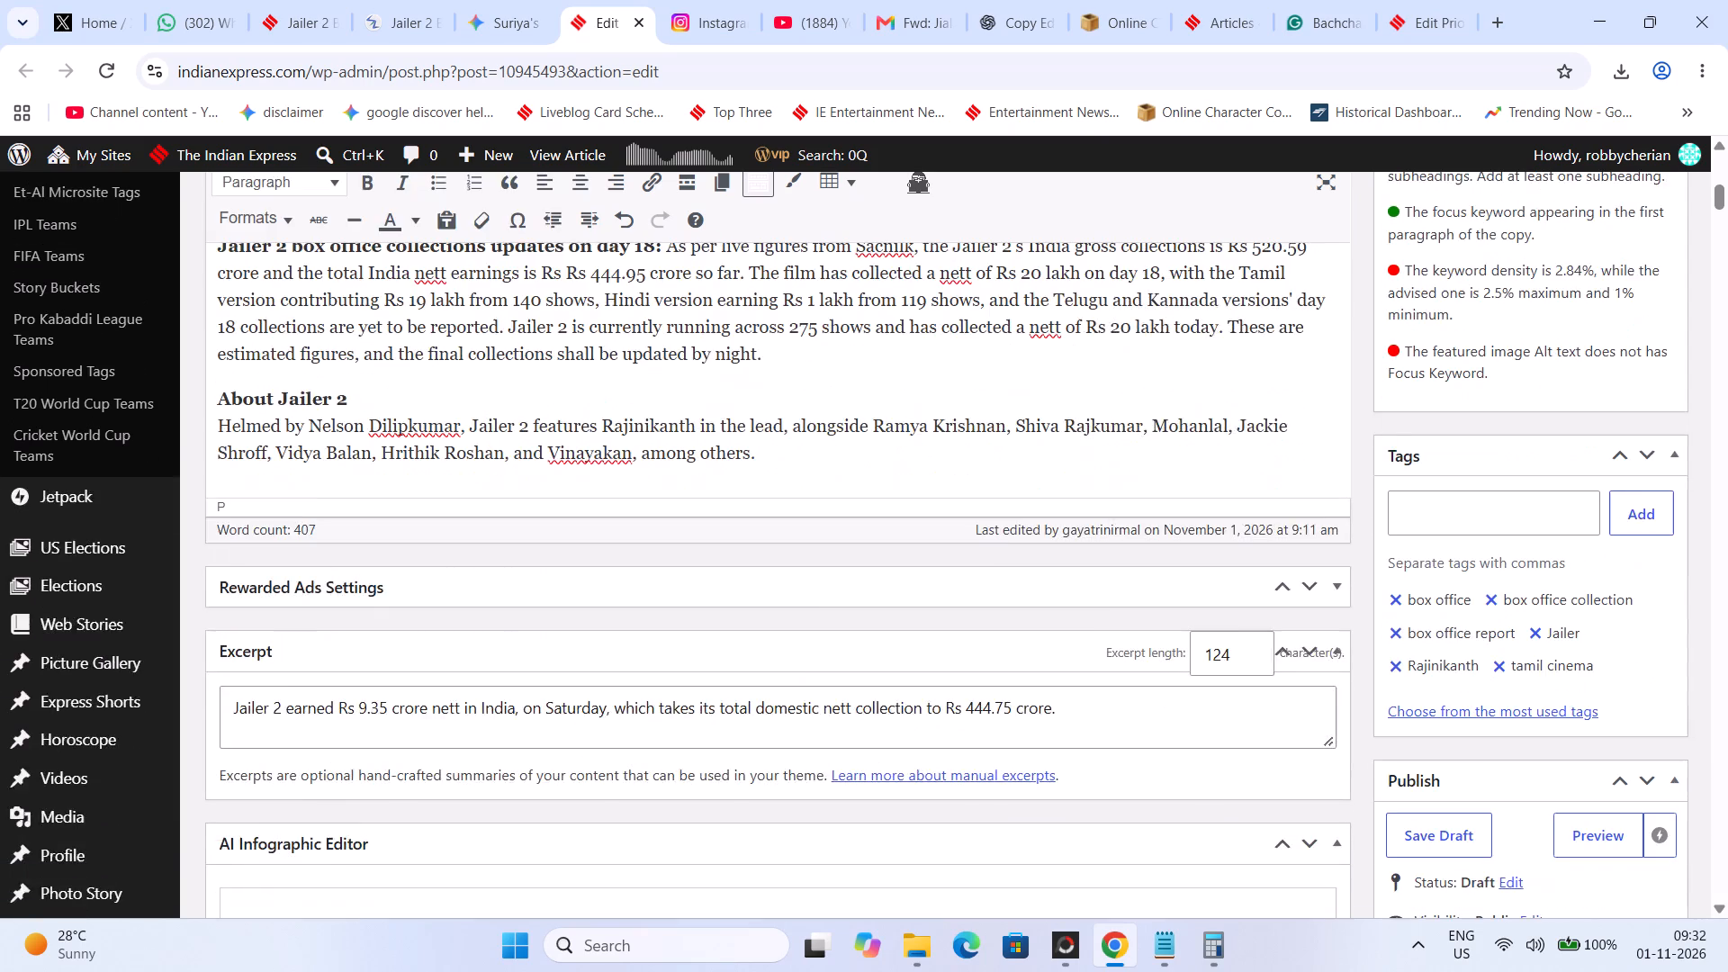
scroll(486, 434, down, 5)
scroll(486, 434, up, 7)
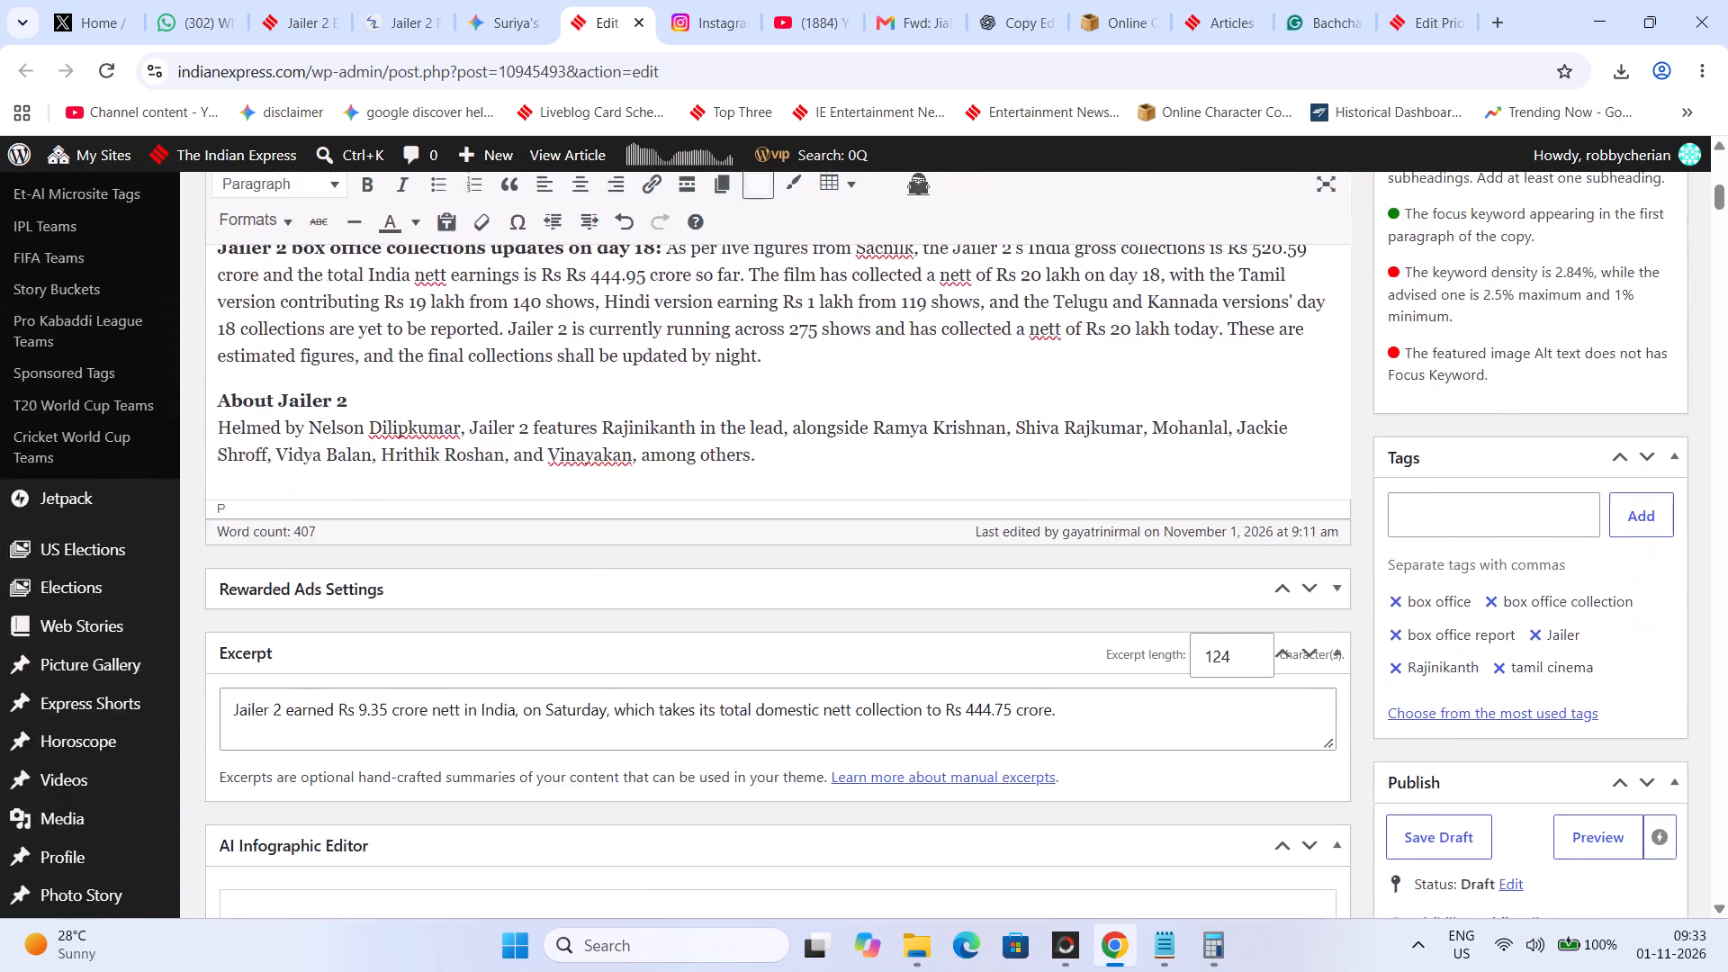
scroll(486, 434, up, 11)
click(488, 0)
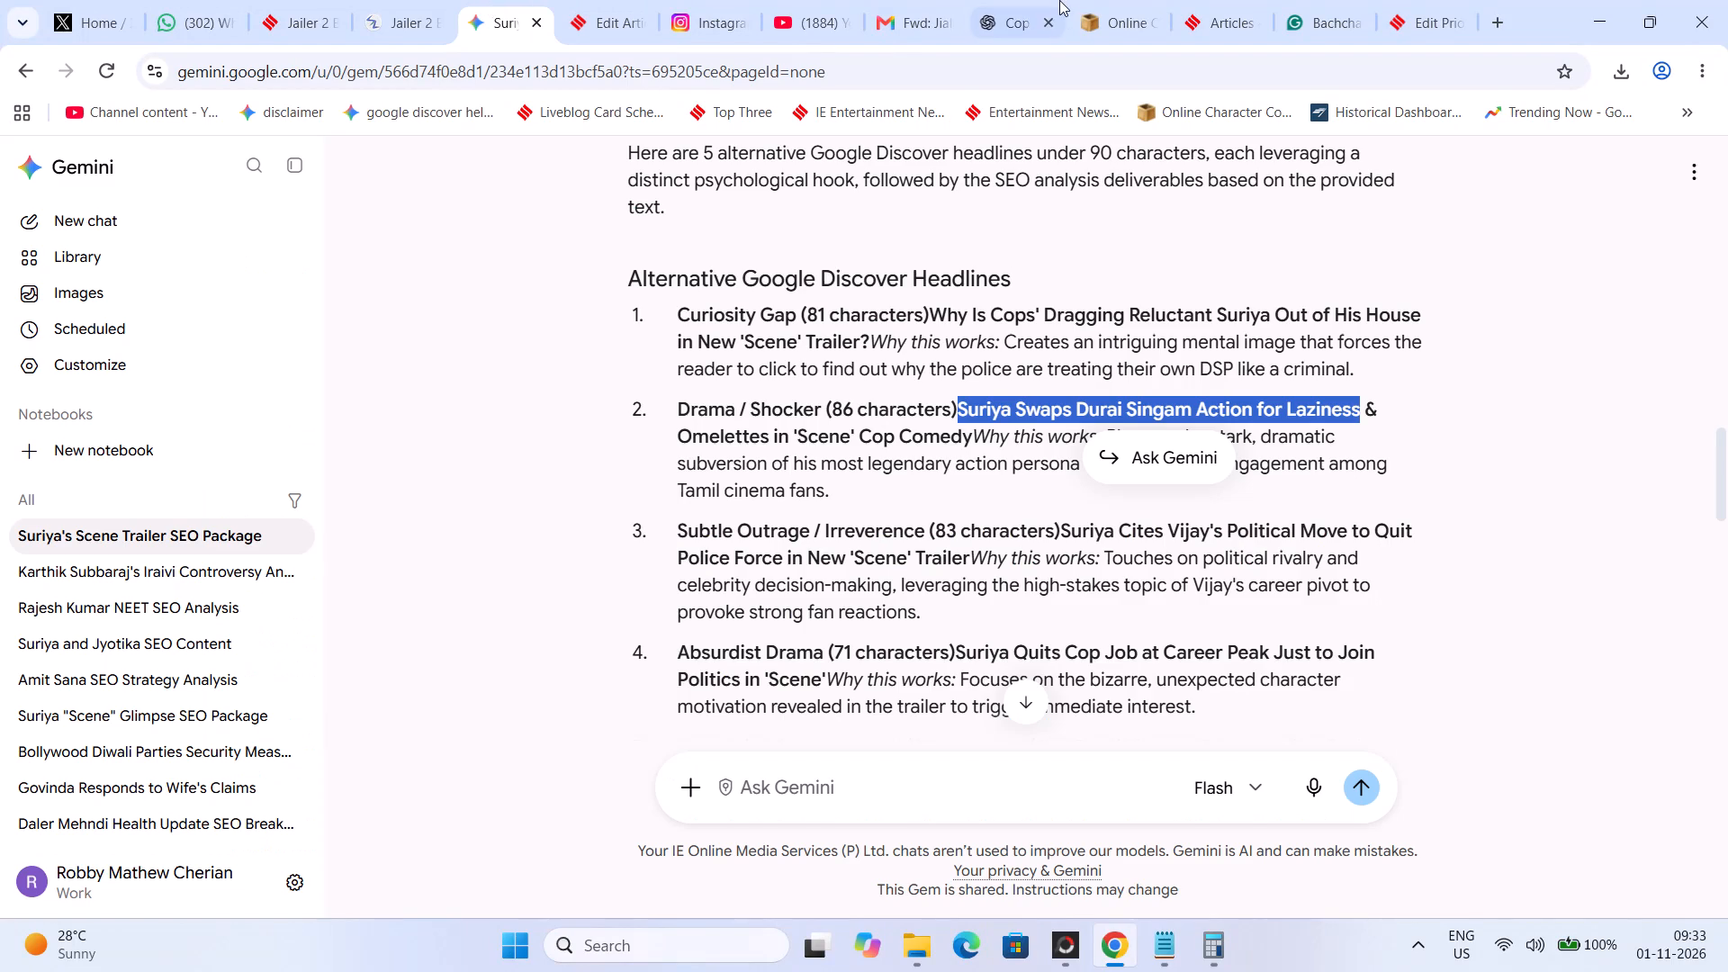
click(1059, 0)
click(792, 4)
click(919, 0)
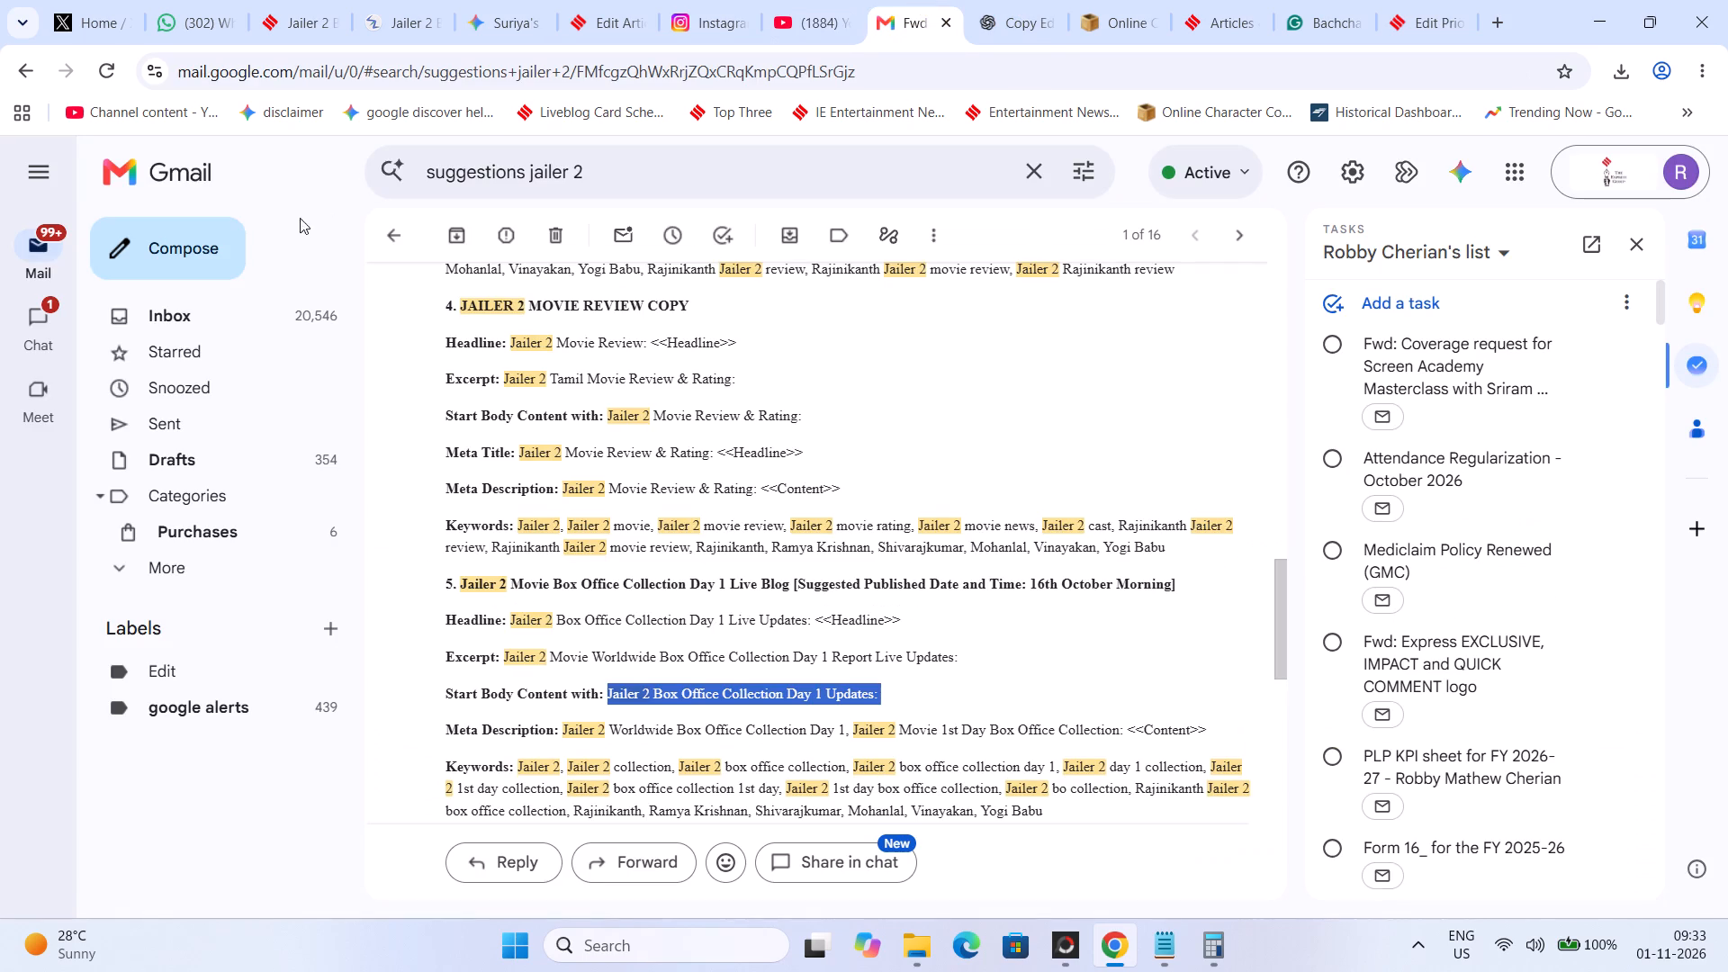
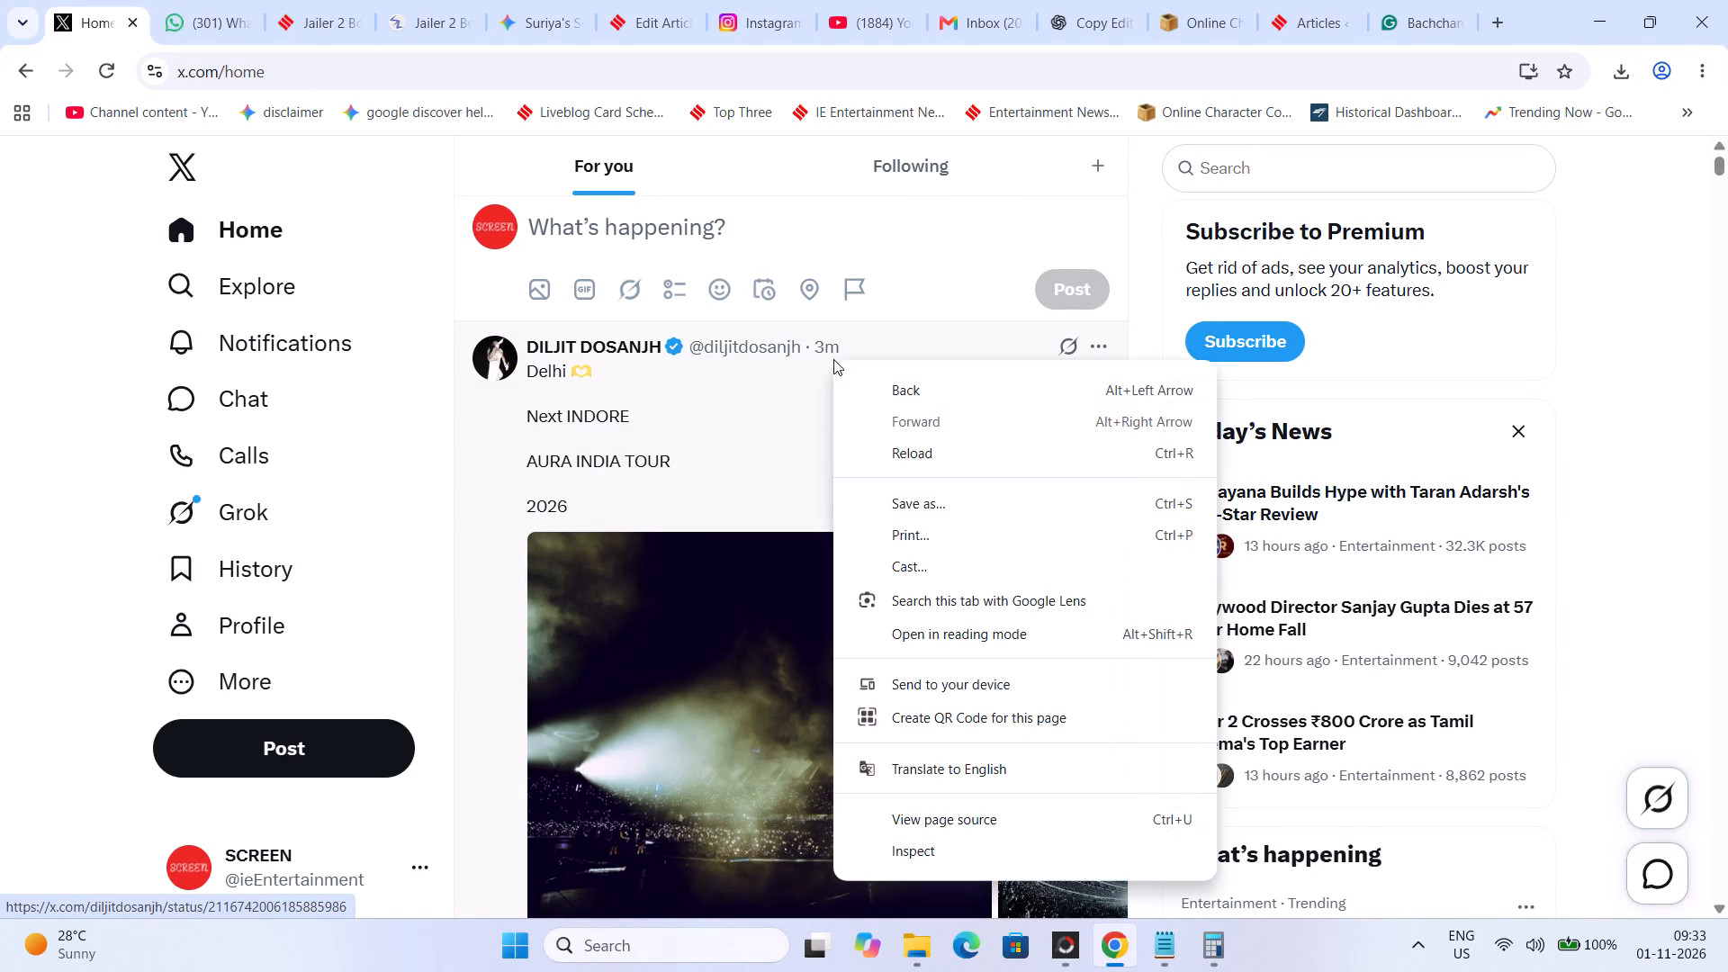
Bring up the link options for the timestamp of Diljit Dosanjh's Delhi post about the Aura India Tour in the X feed.
right_click(817, 351)
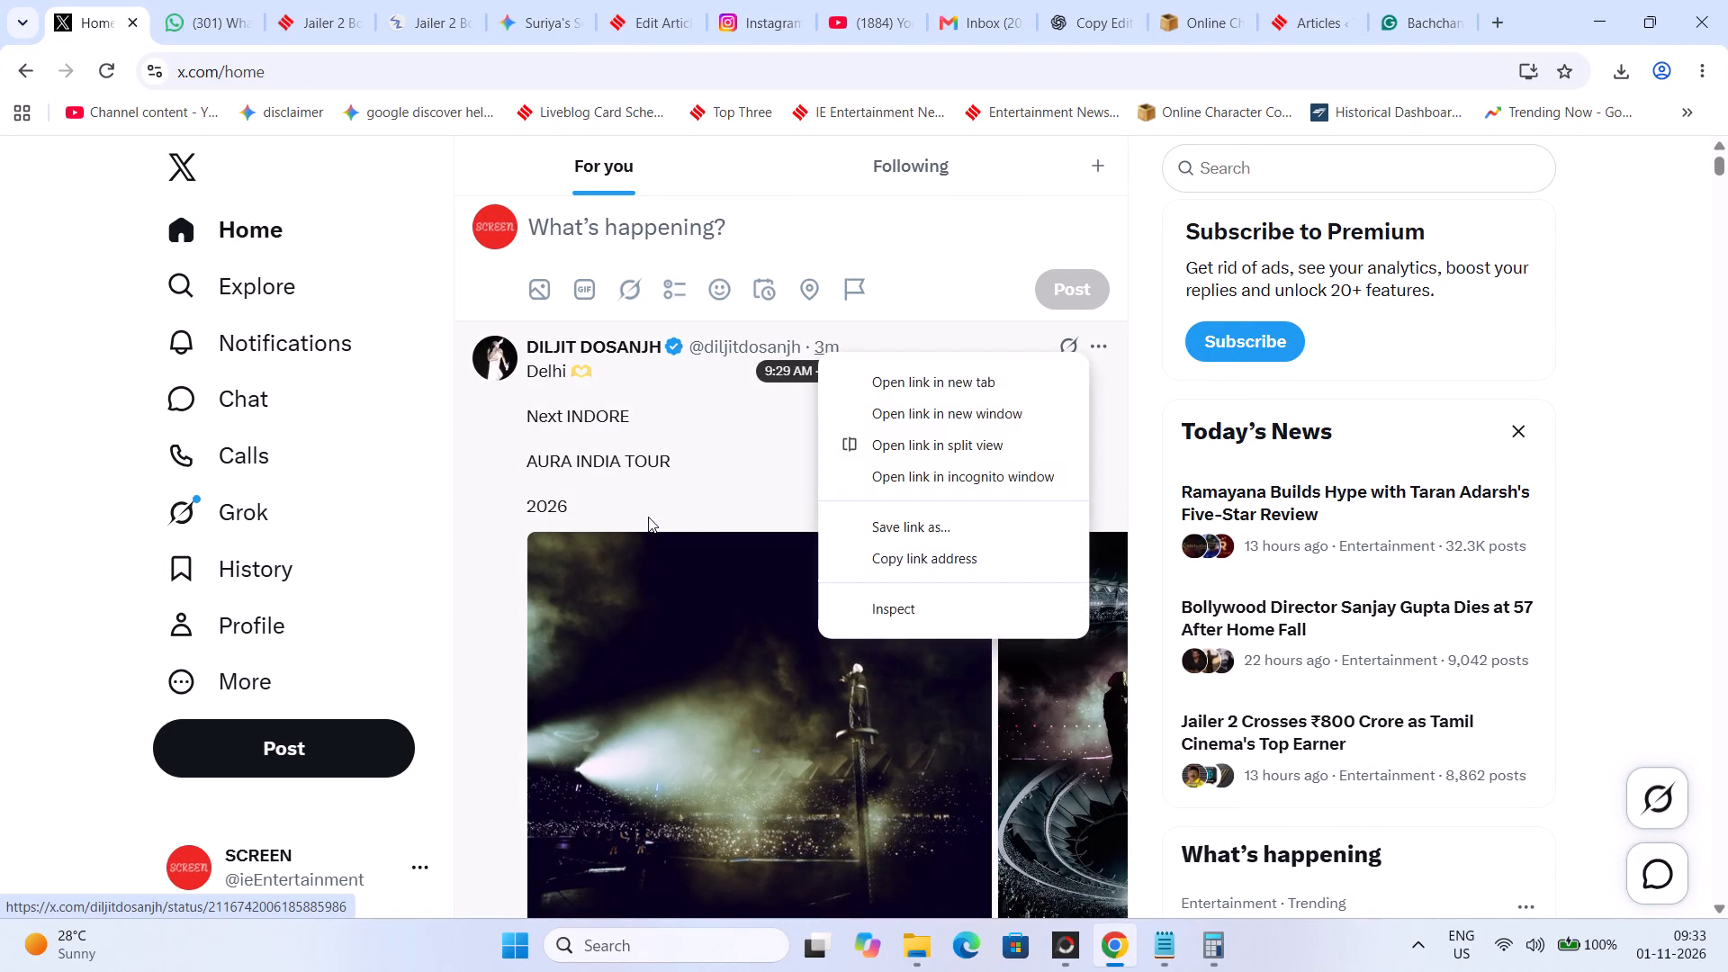
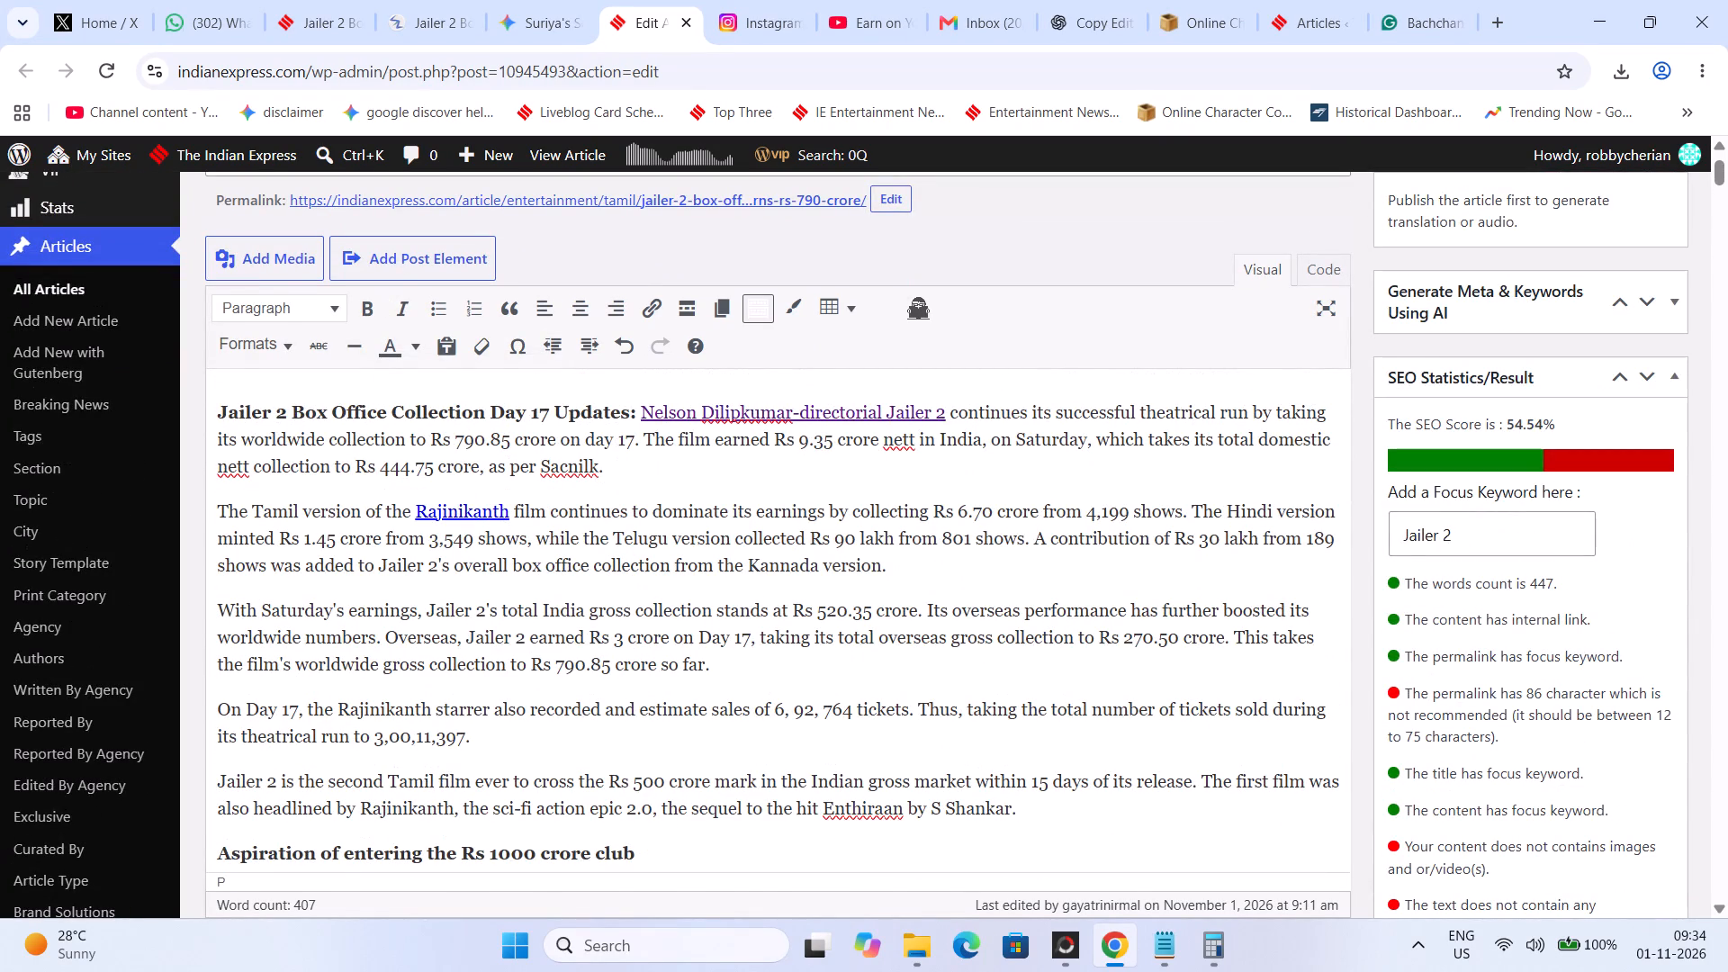
Switch to the Sacnilk Jailer 2 Day 17 report and review its summary paragraphs on India, overseas and worldwide collections and ticket sales.
click(418, 0)
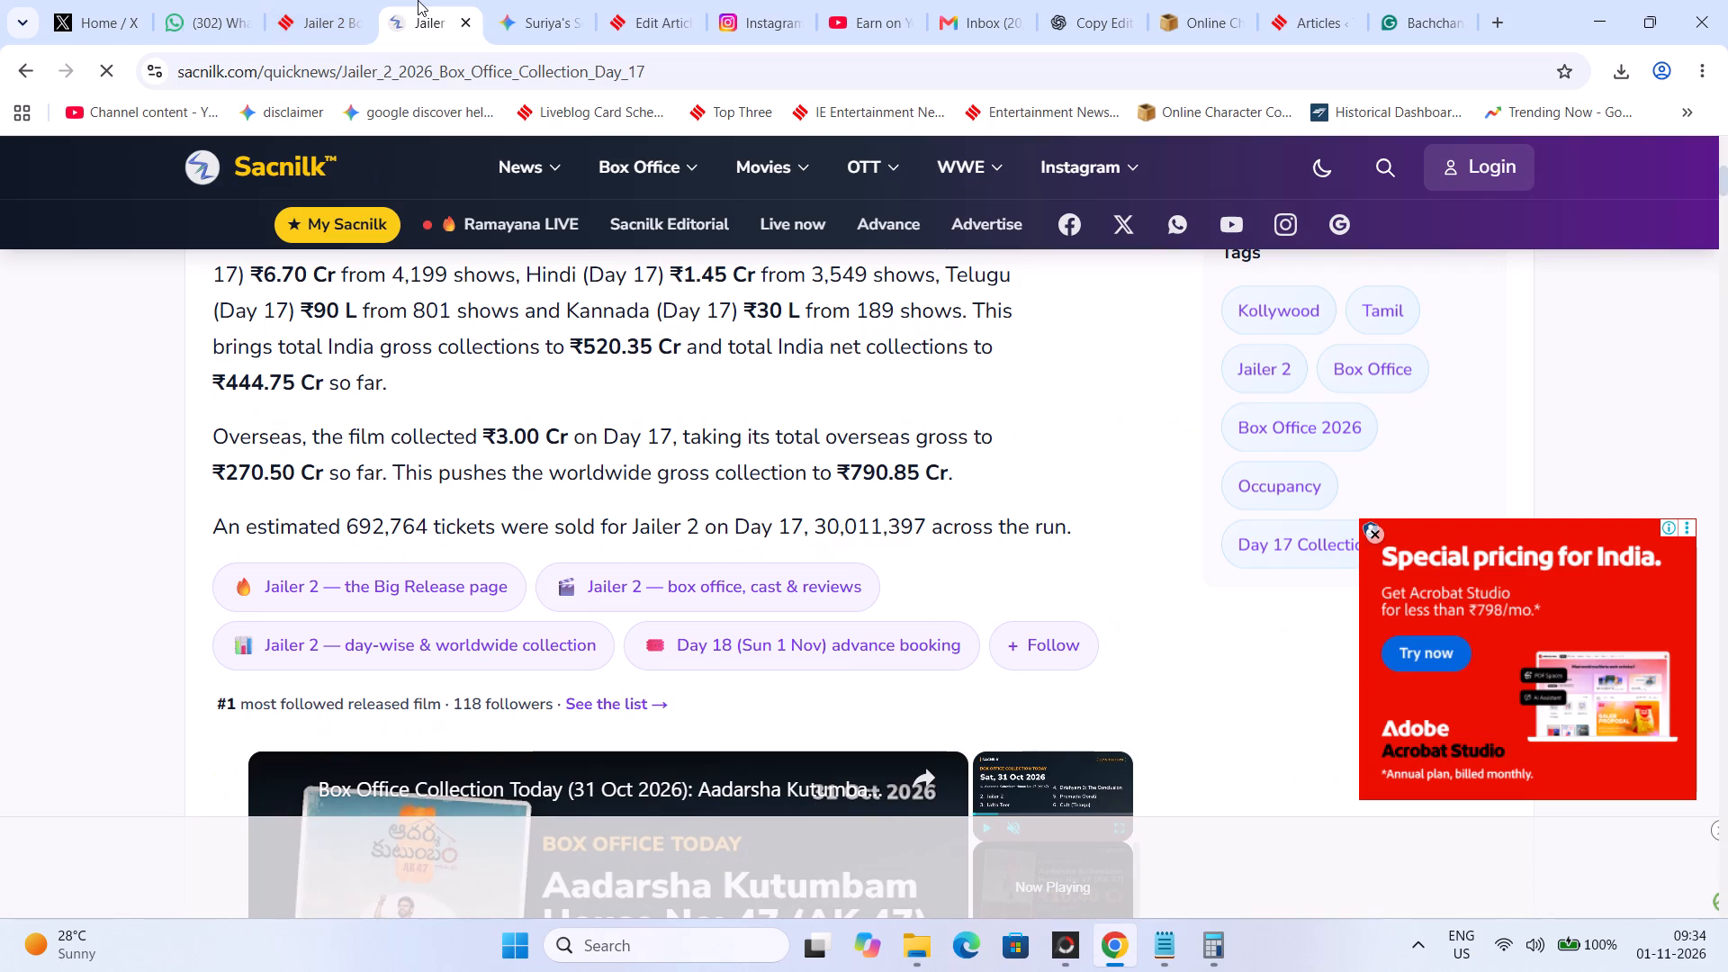
scroll(493, 392, down, 12)
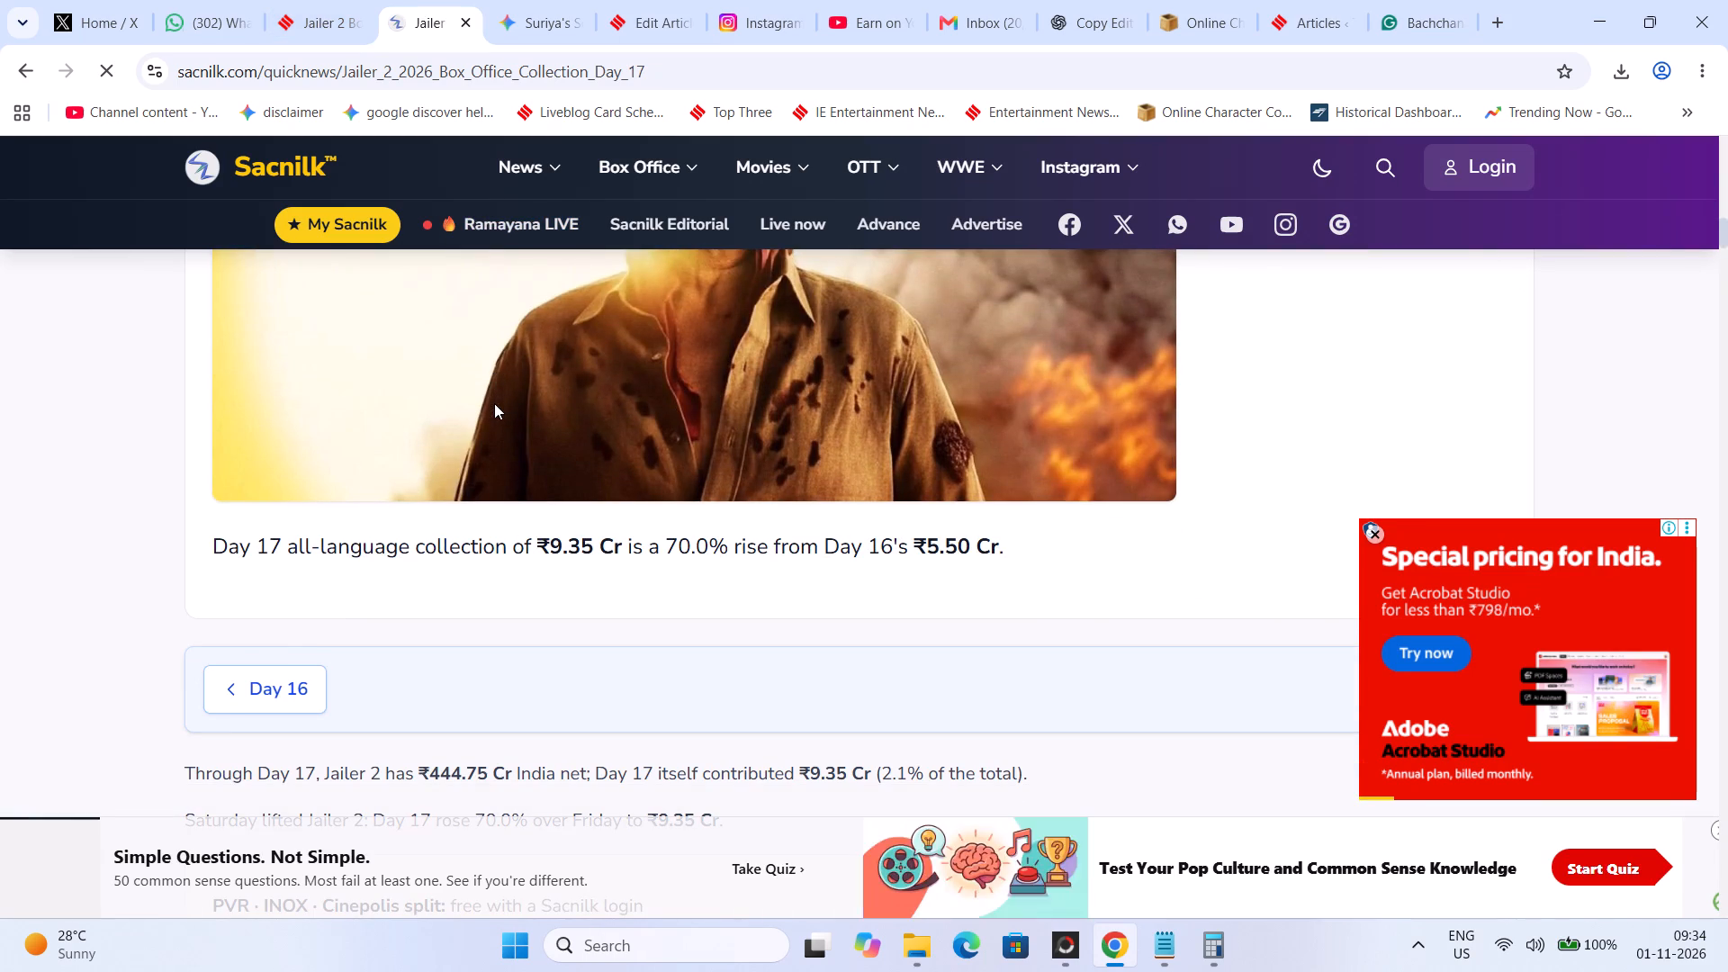
scroll(494, 403, down, 3)
scroll(494, 403, up, 16)
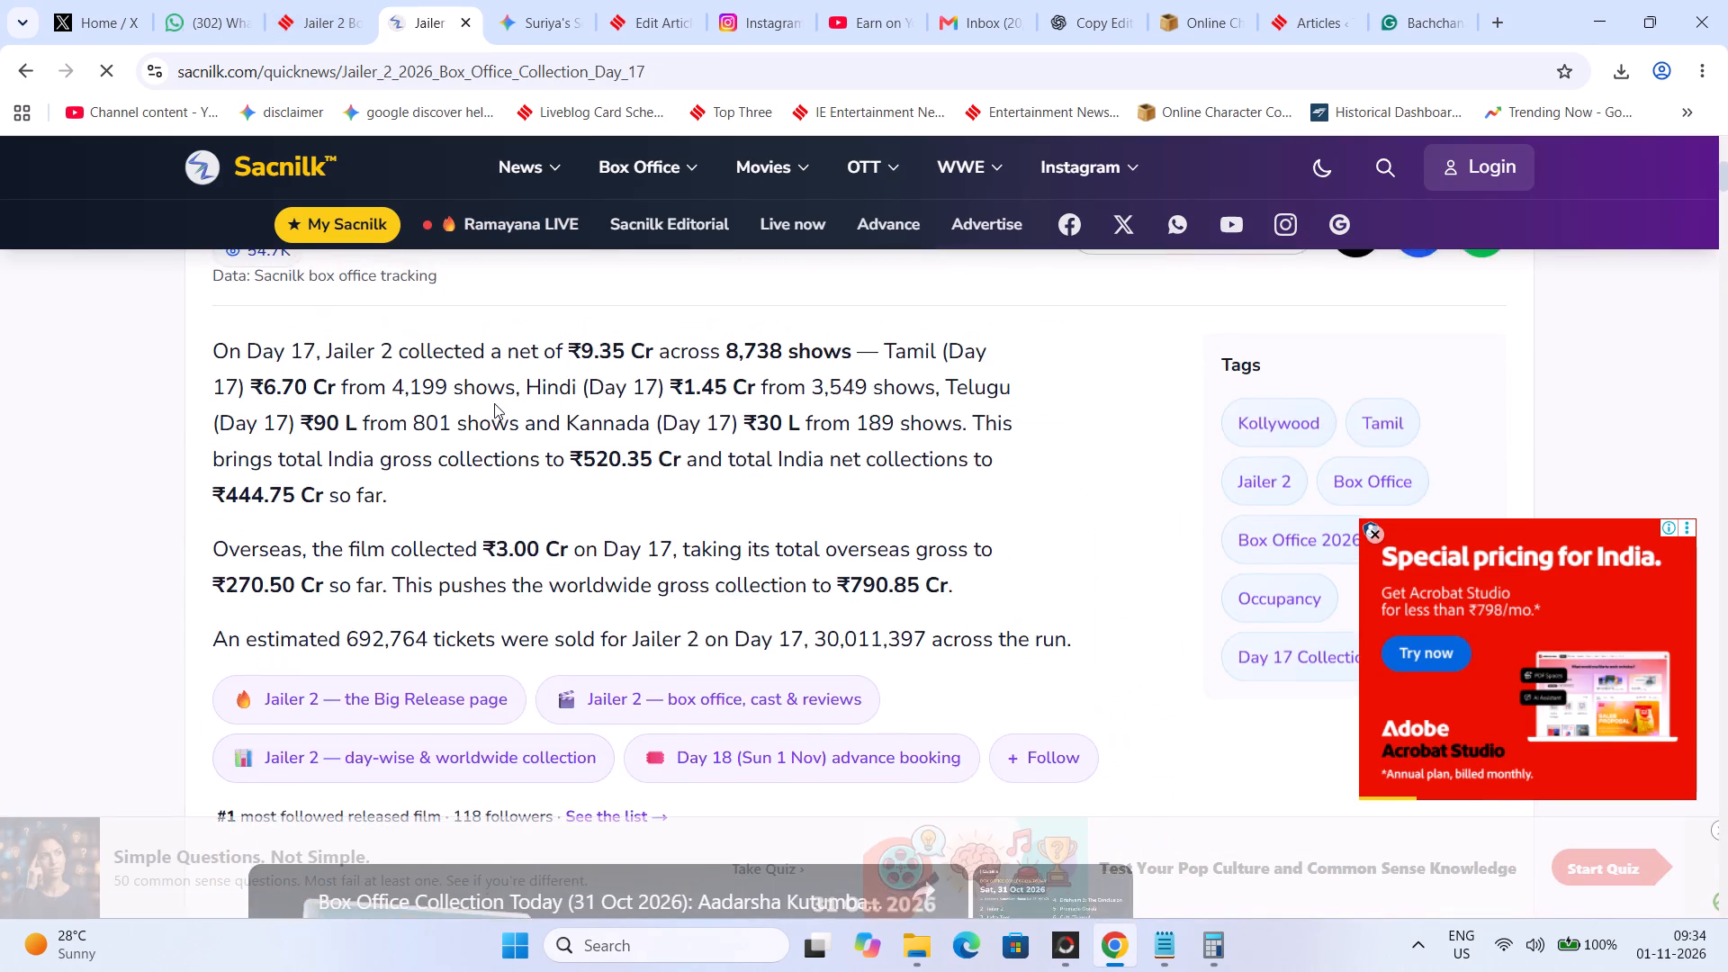
scroll(494, 403, up, 4)
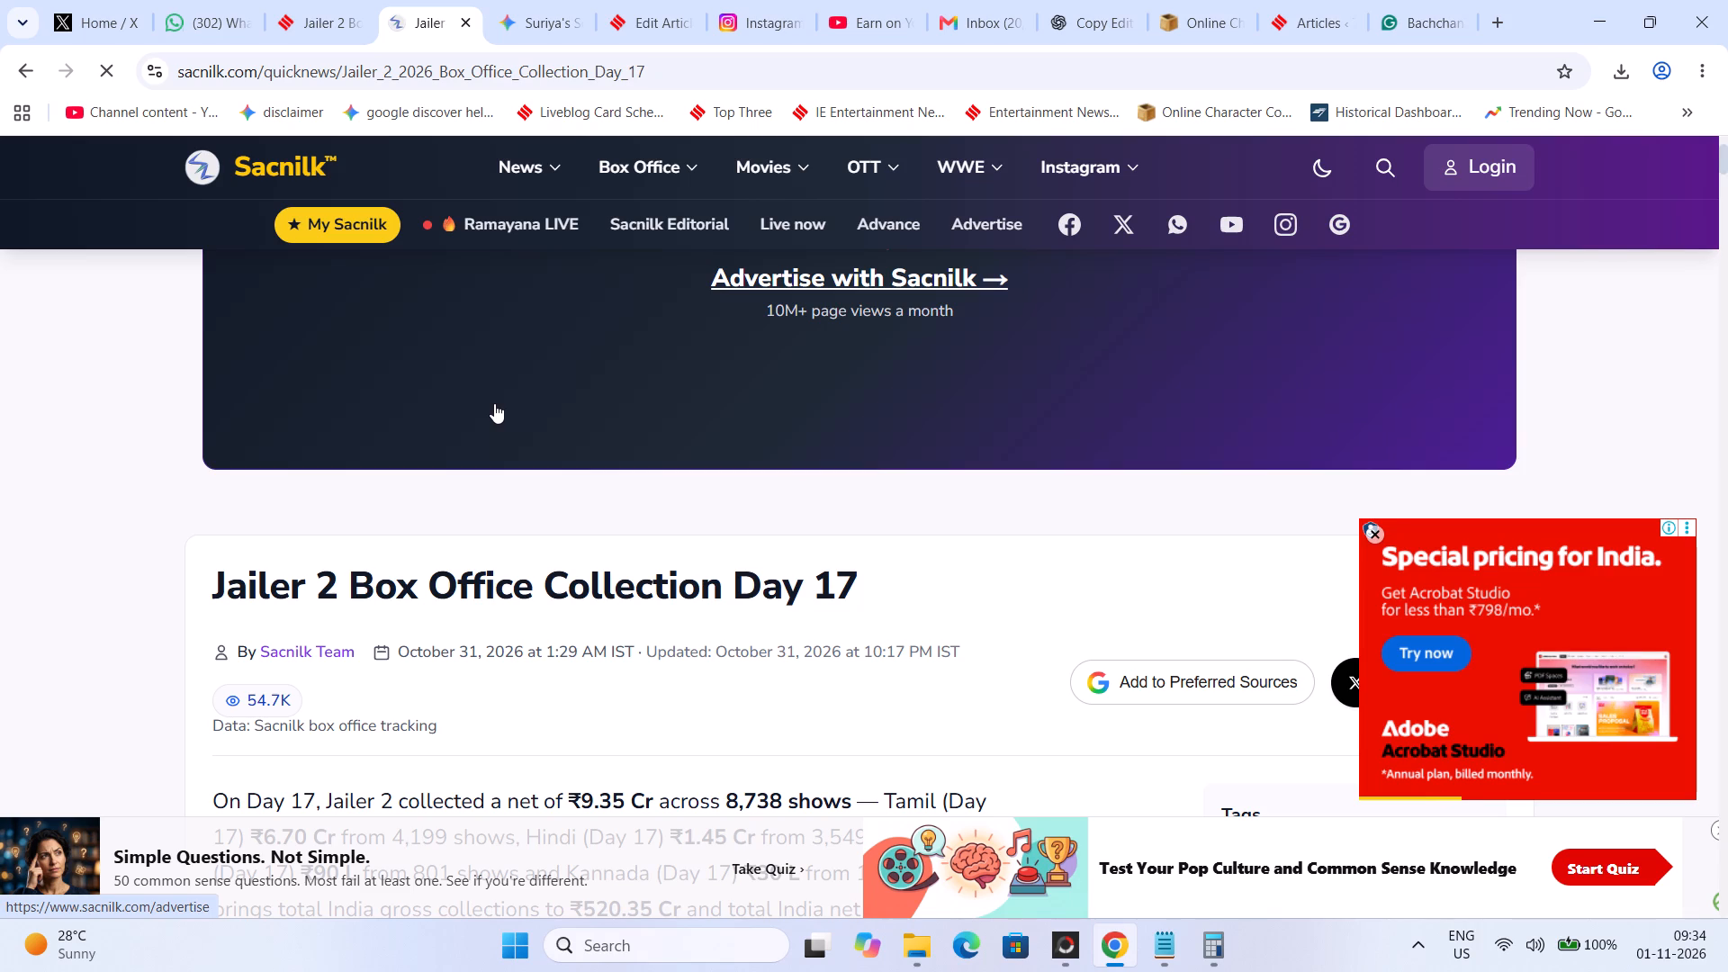
scroll(494, 403, down, 6)
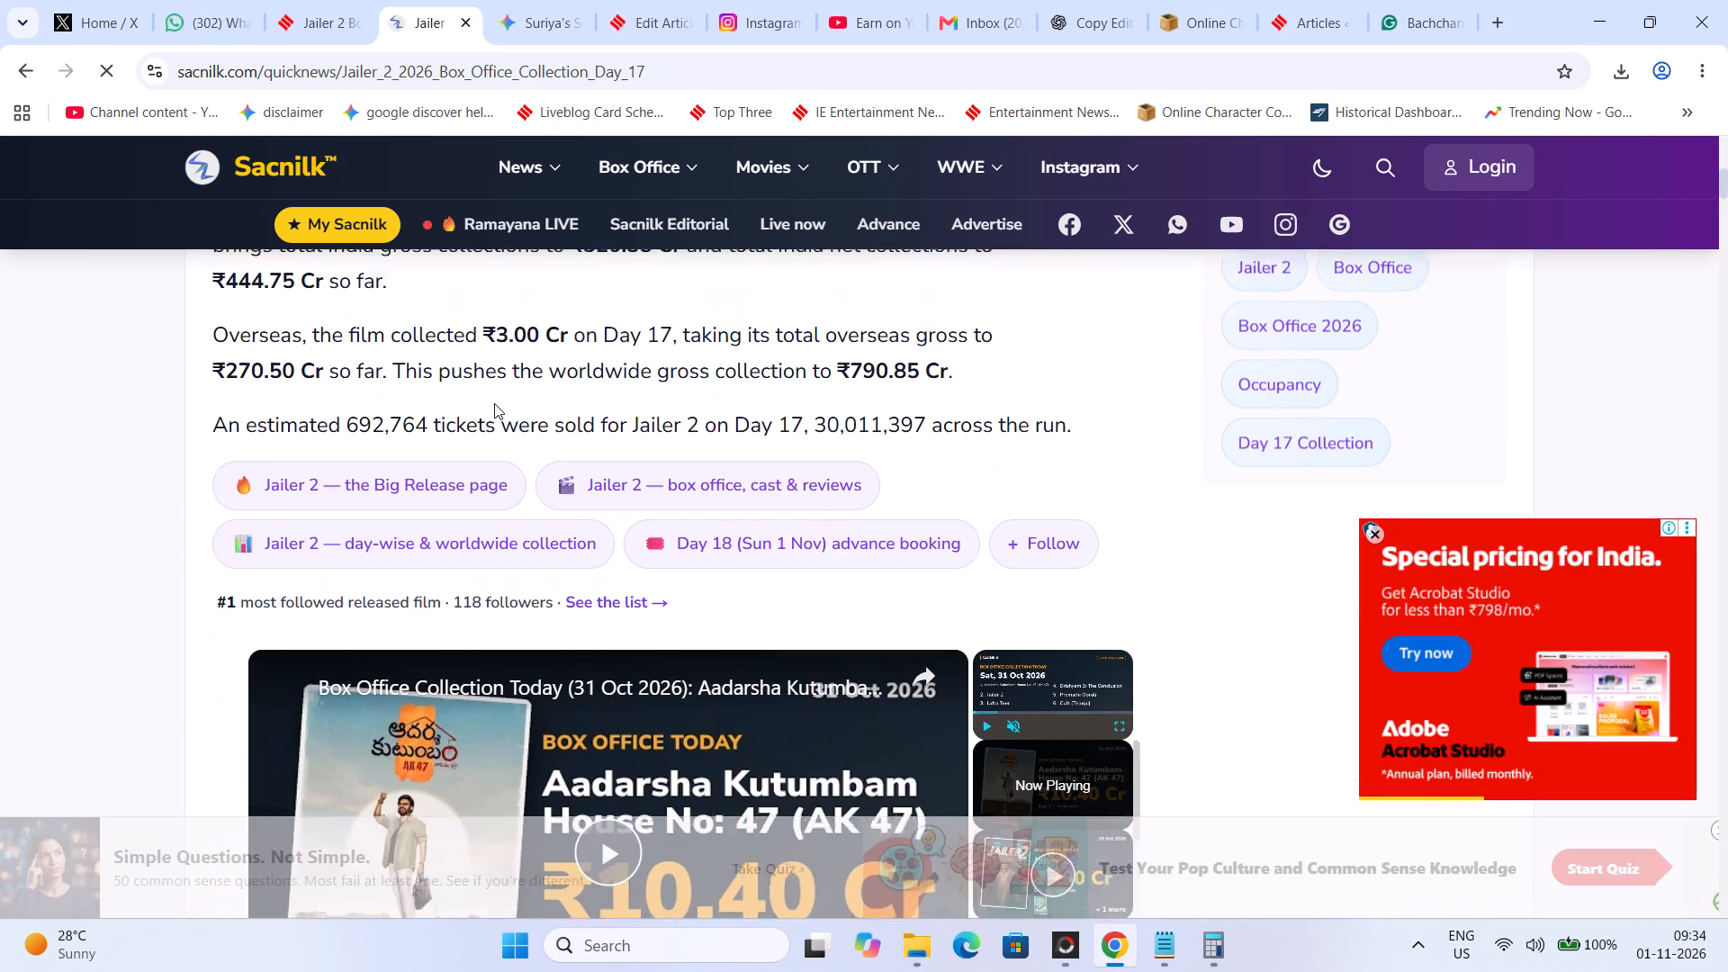
scroll(495, 403, down, 3)
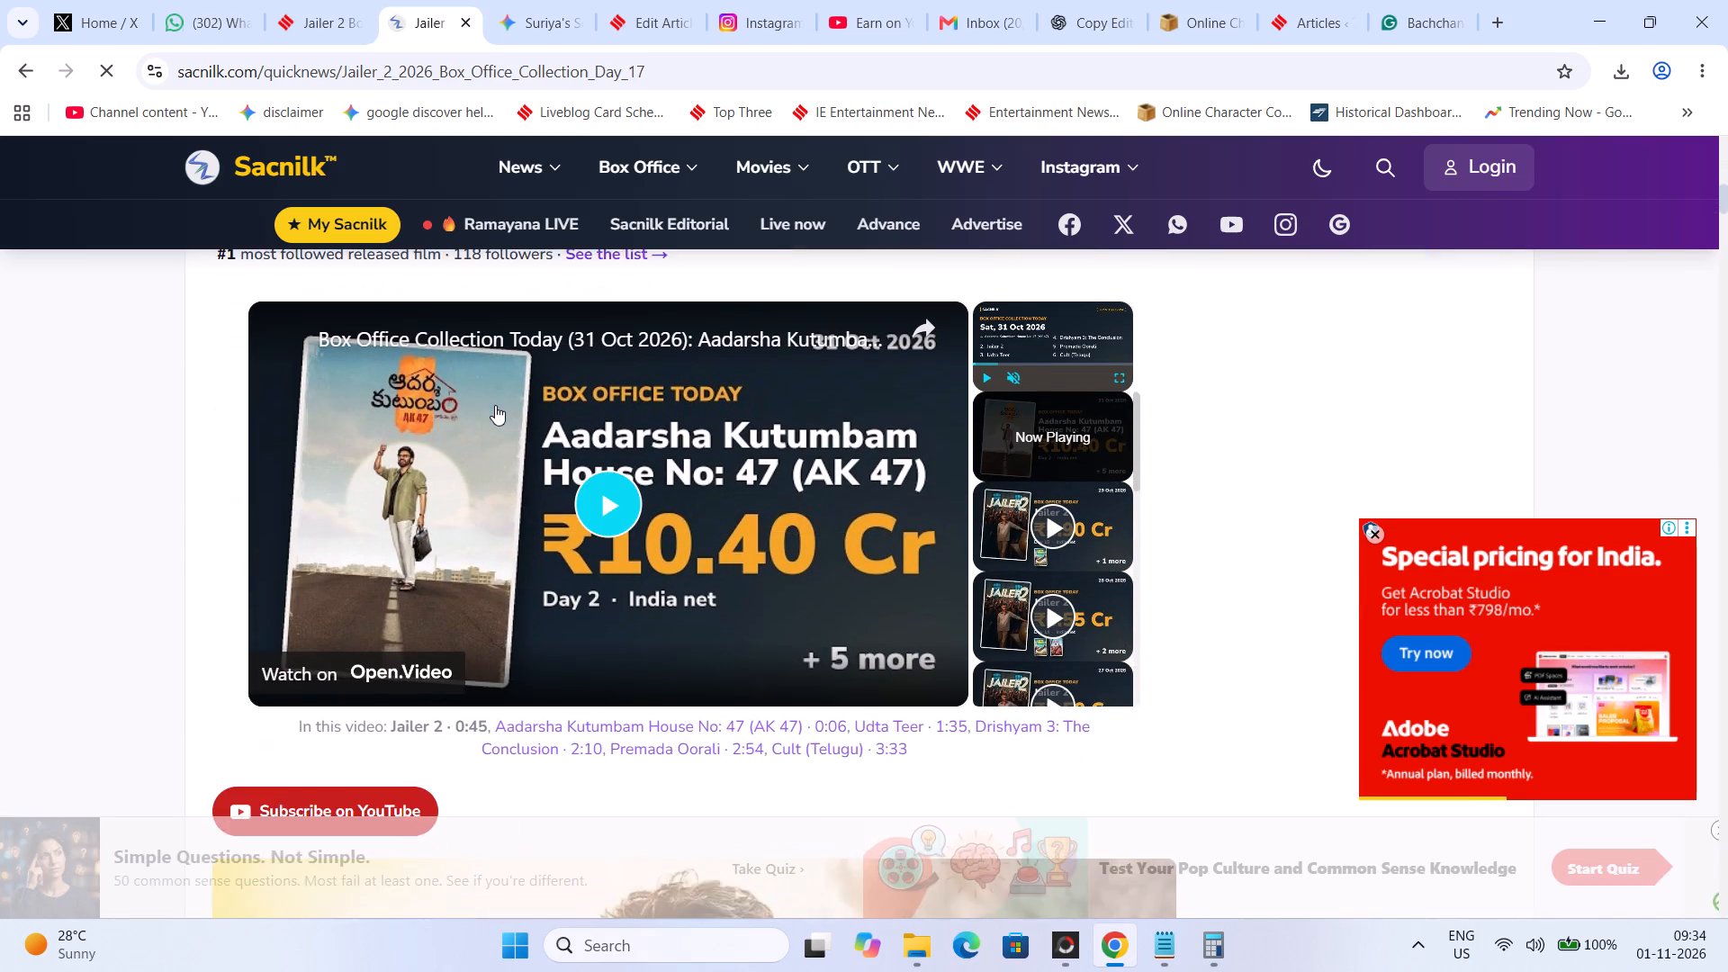
scroll(495, 405, up, 1)
Examine the day-wise Jailer 2 box office summary table on the Sacnilk page, down to the Day 16, Day 17 and total rows.
scroll(495, 405, down, 11)
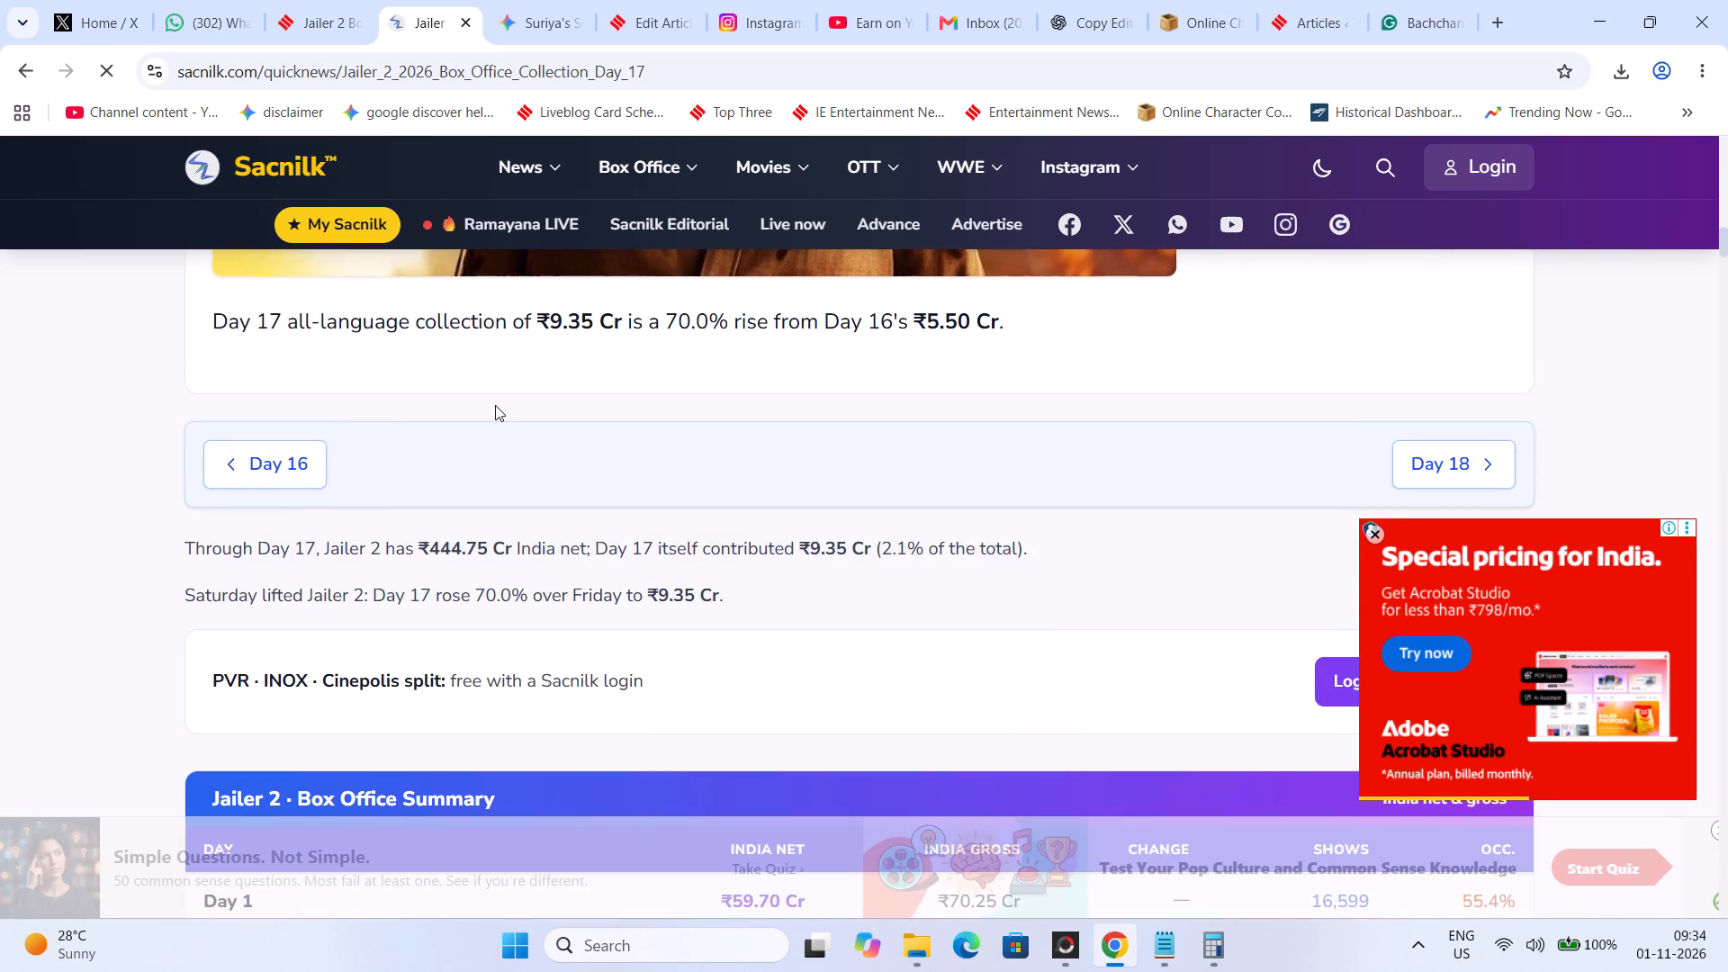
scroll(495, 405, down, 12)
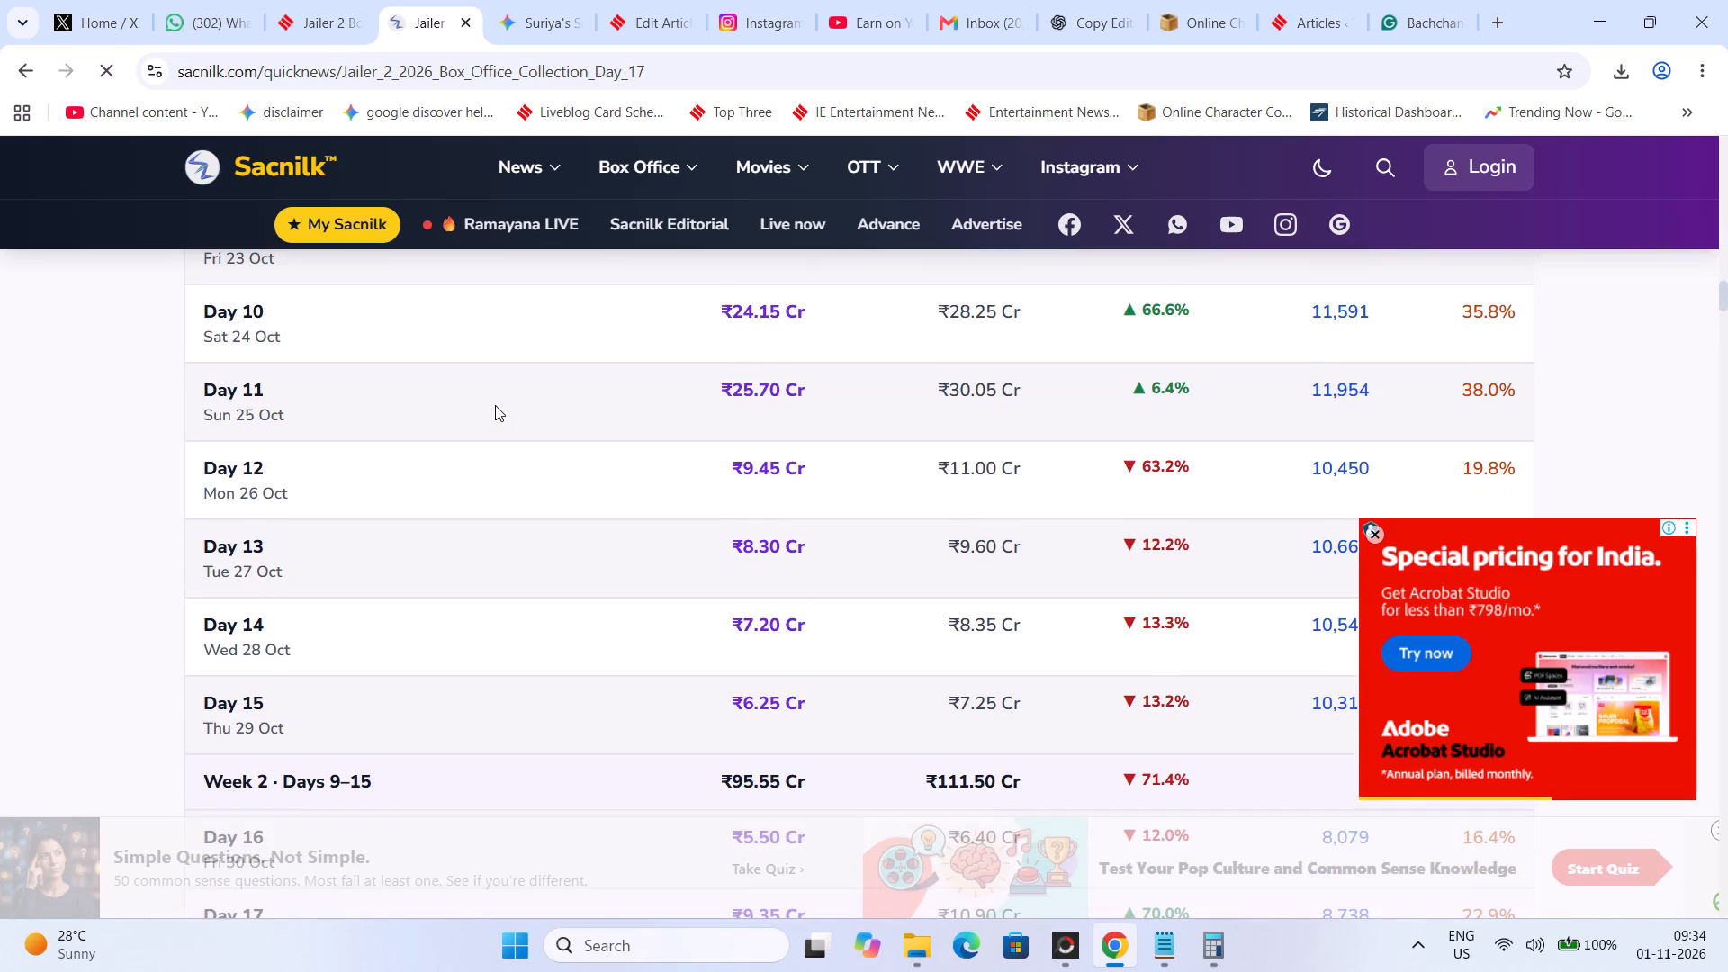
scroll(495, 405, down, 5)
scroll(495, 405, up, 2)
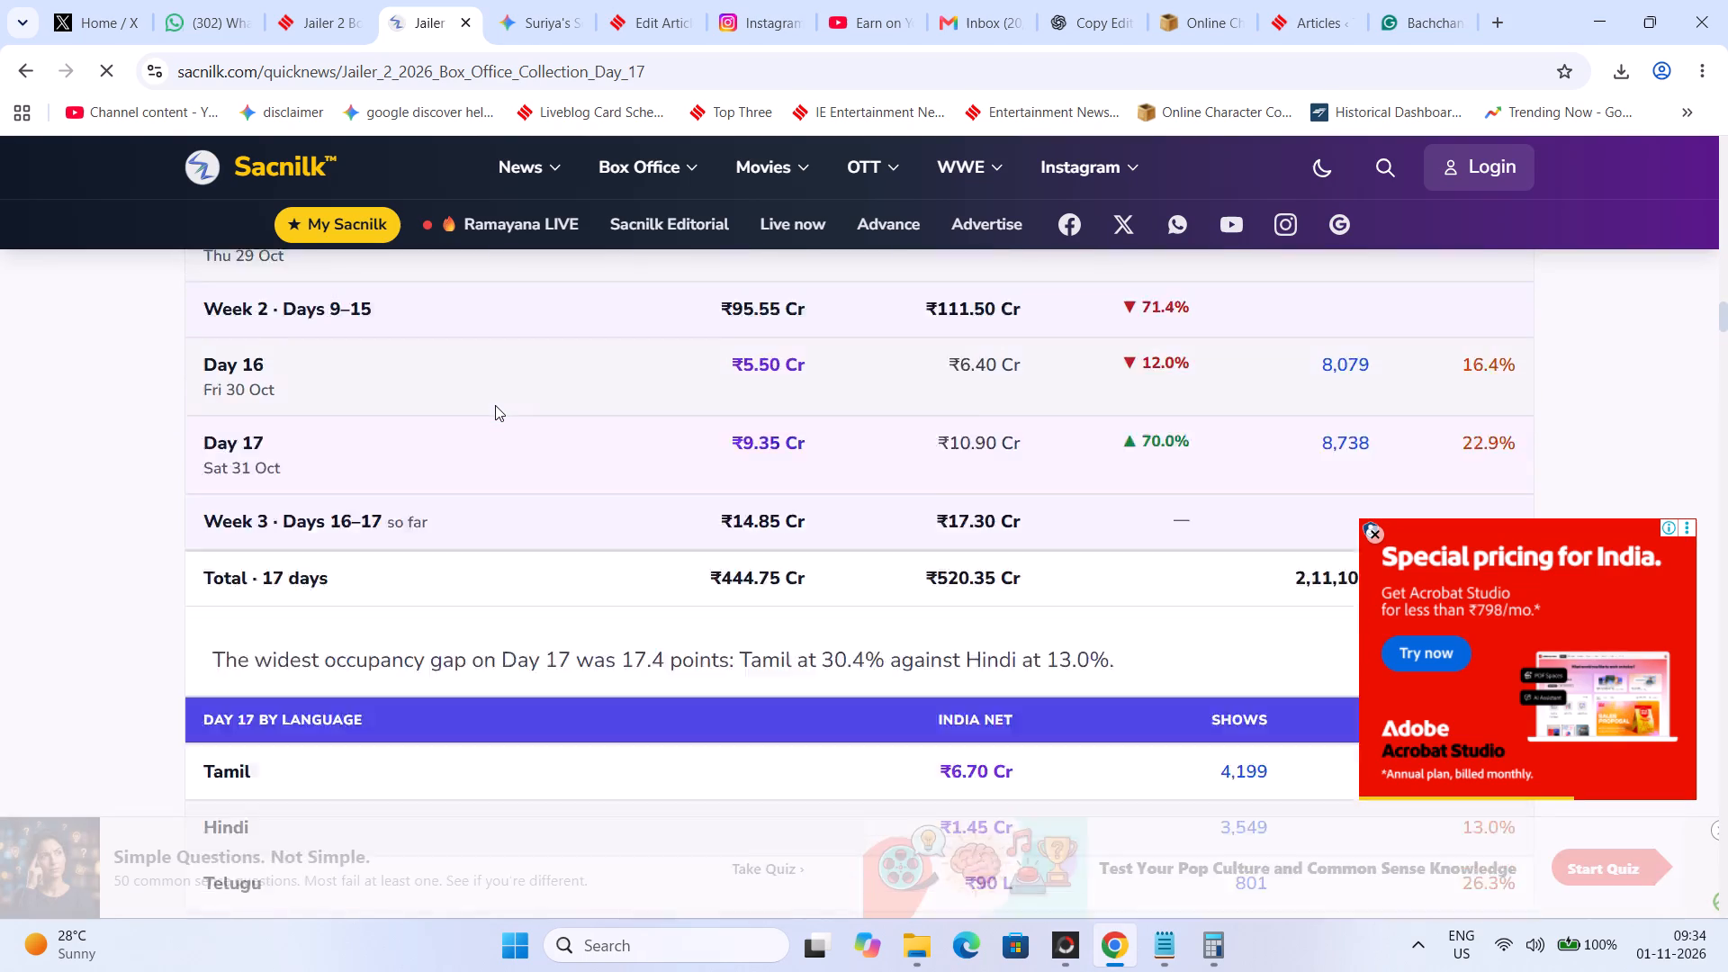
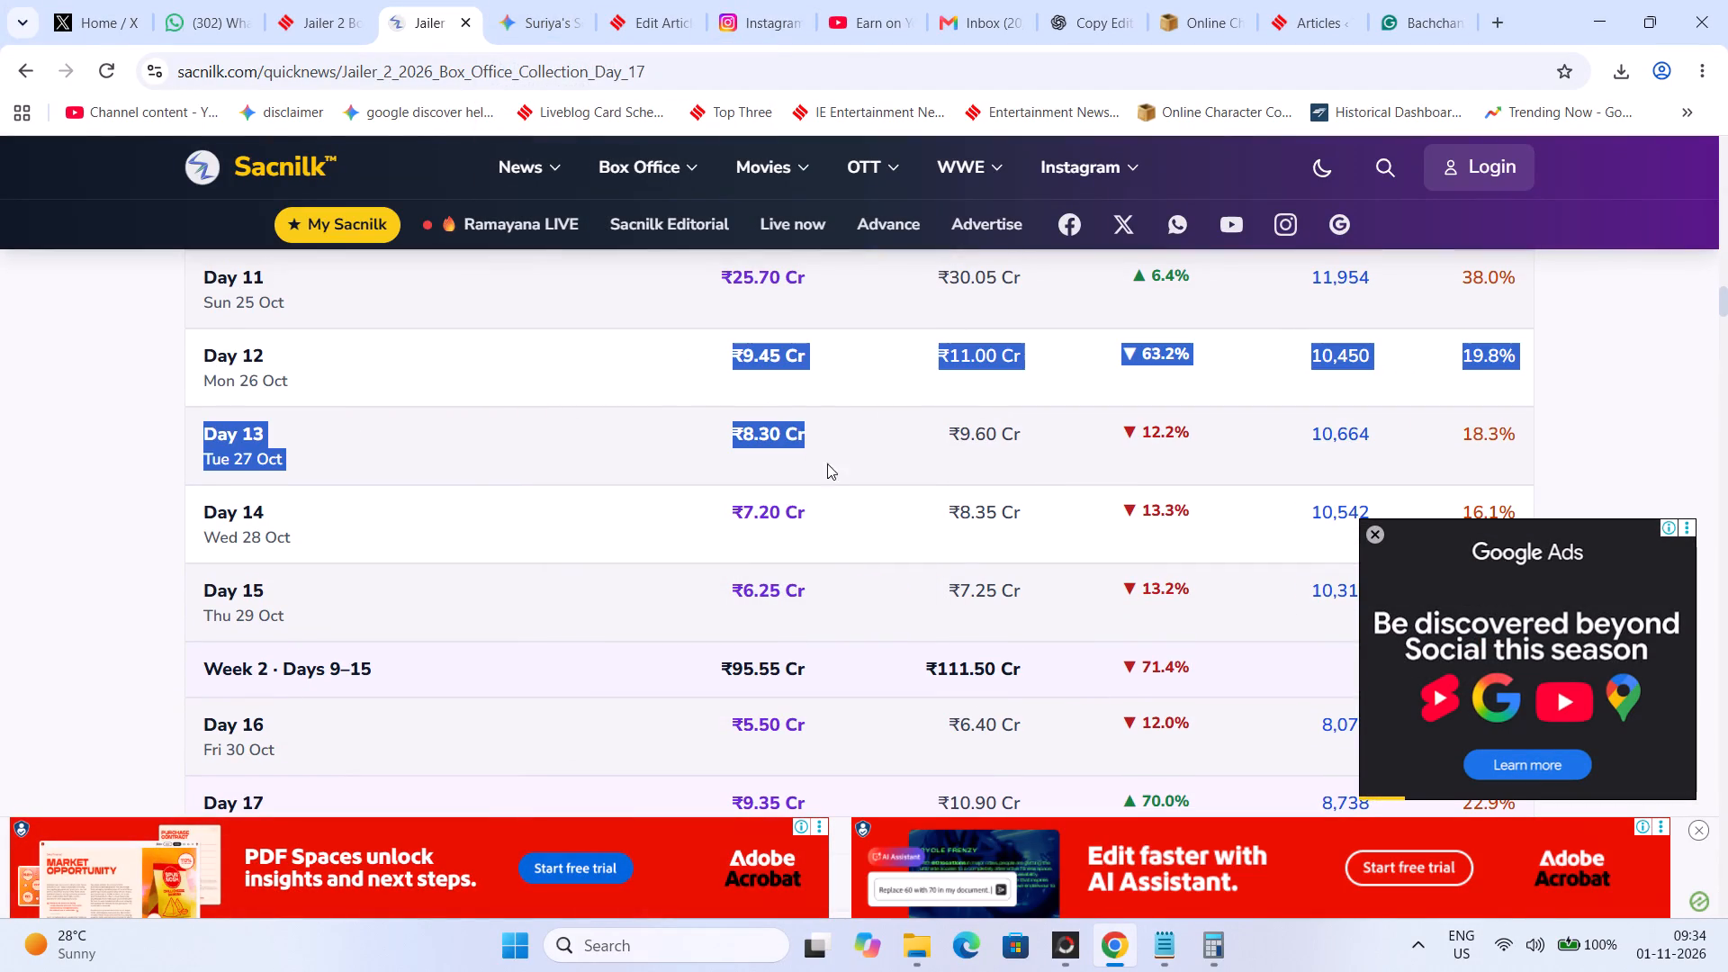
Capture a screenshot of the Day 12 to Day 17 rows, with dates and India net figures, from the Sacnilk table.
drag(827, 463, 847, 584)
click(849, 657)
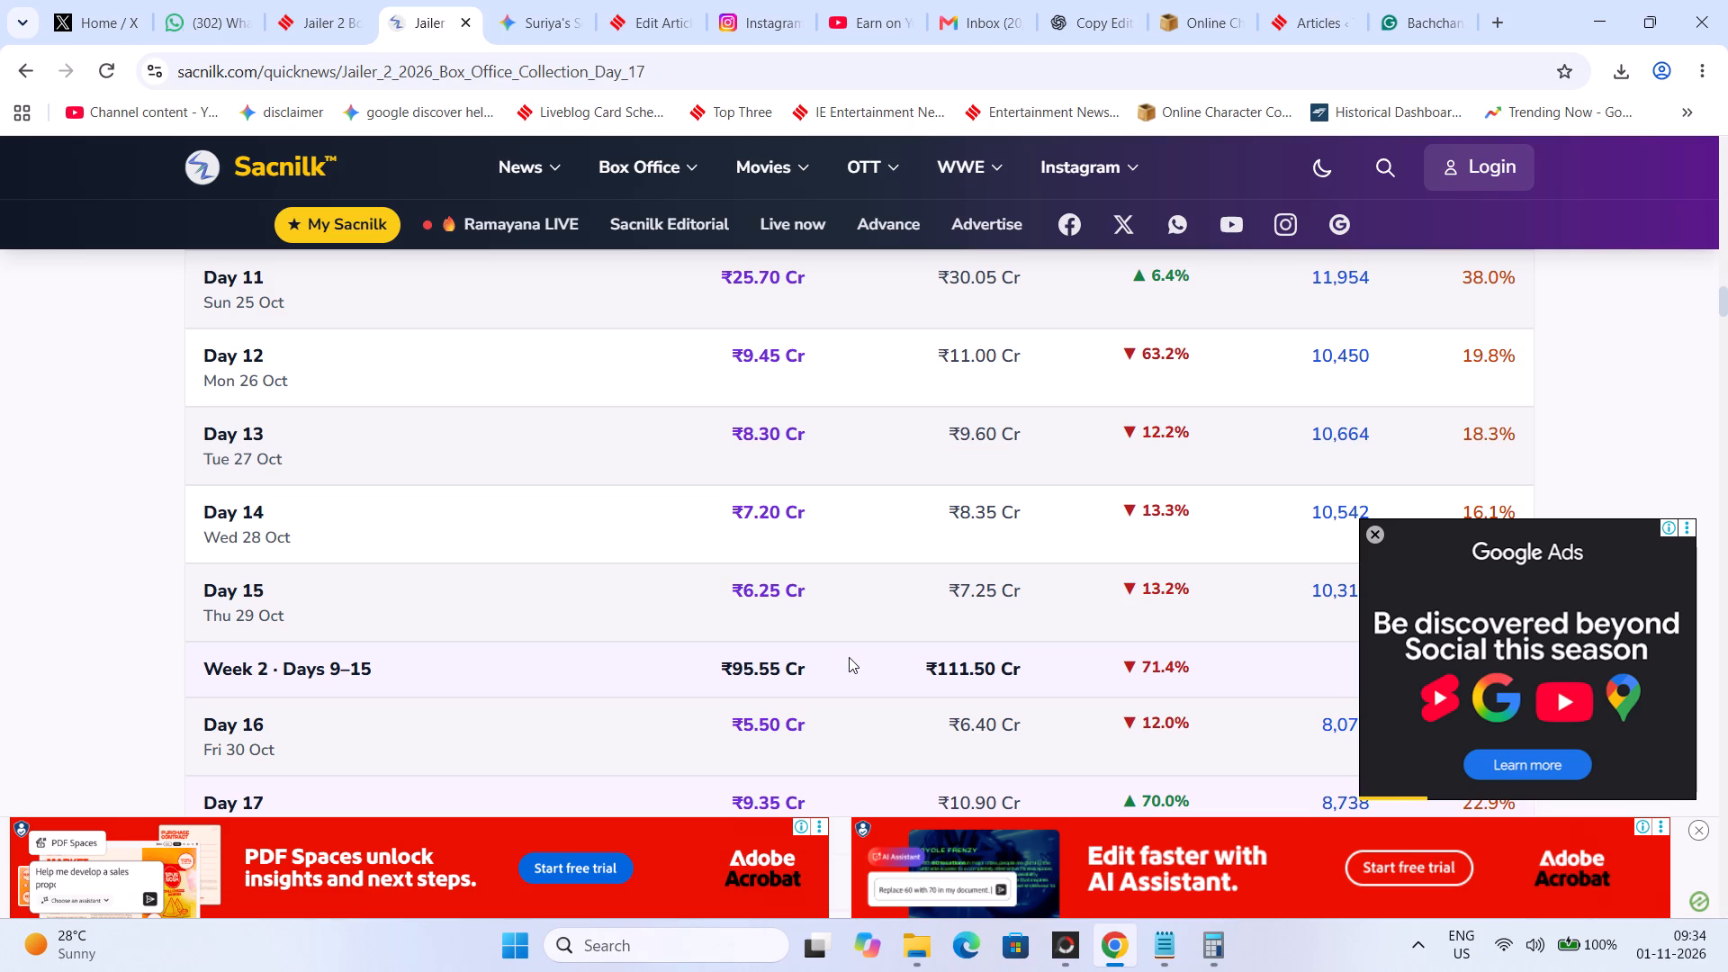
key(Print)
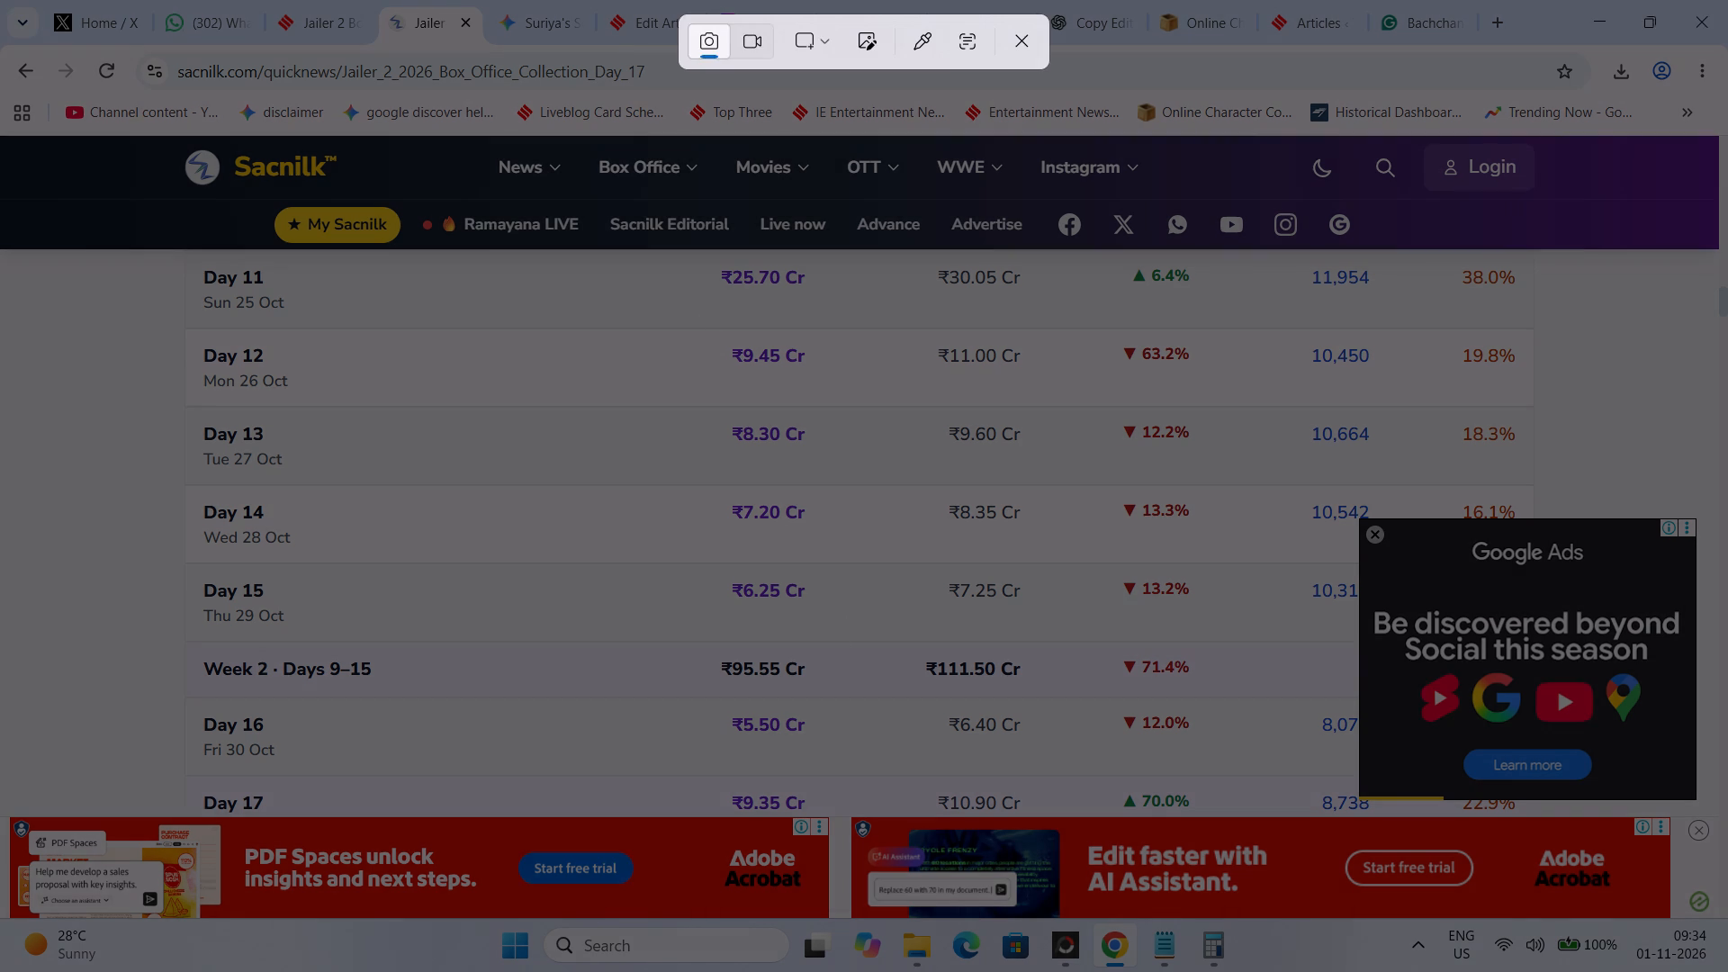
drag(183, 332, 842, 778)
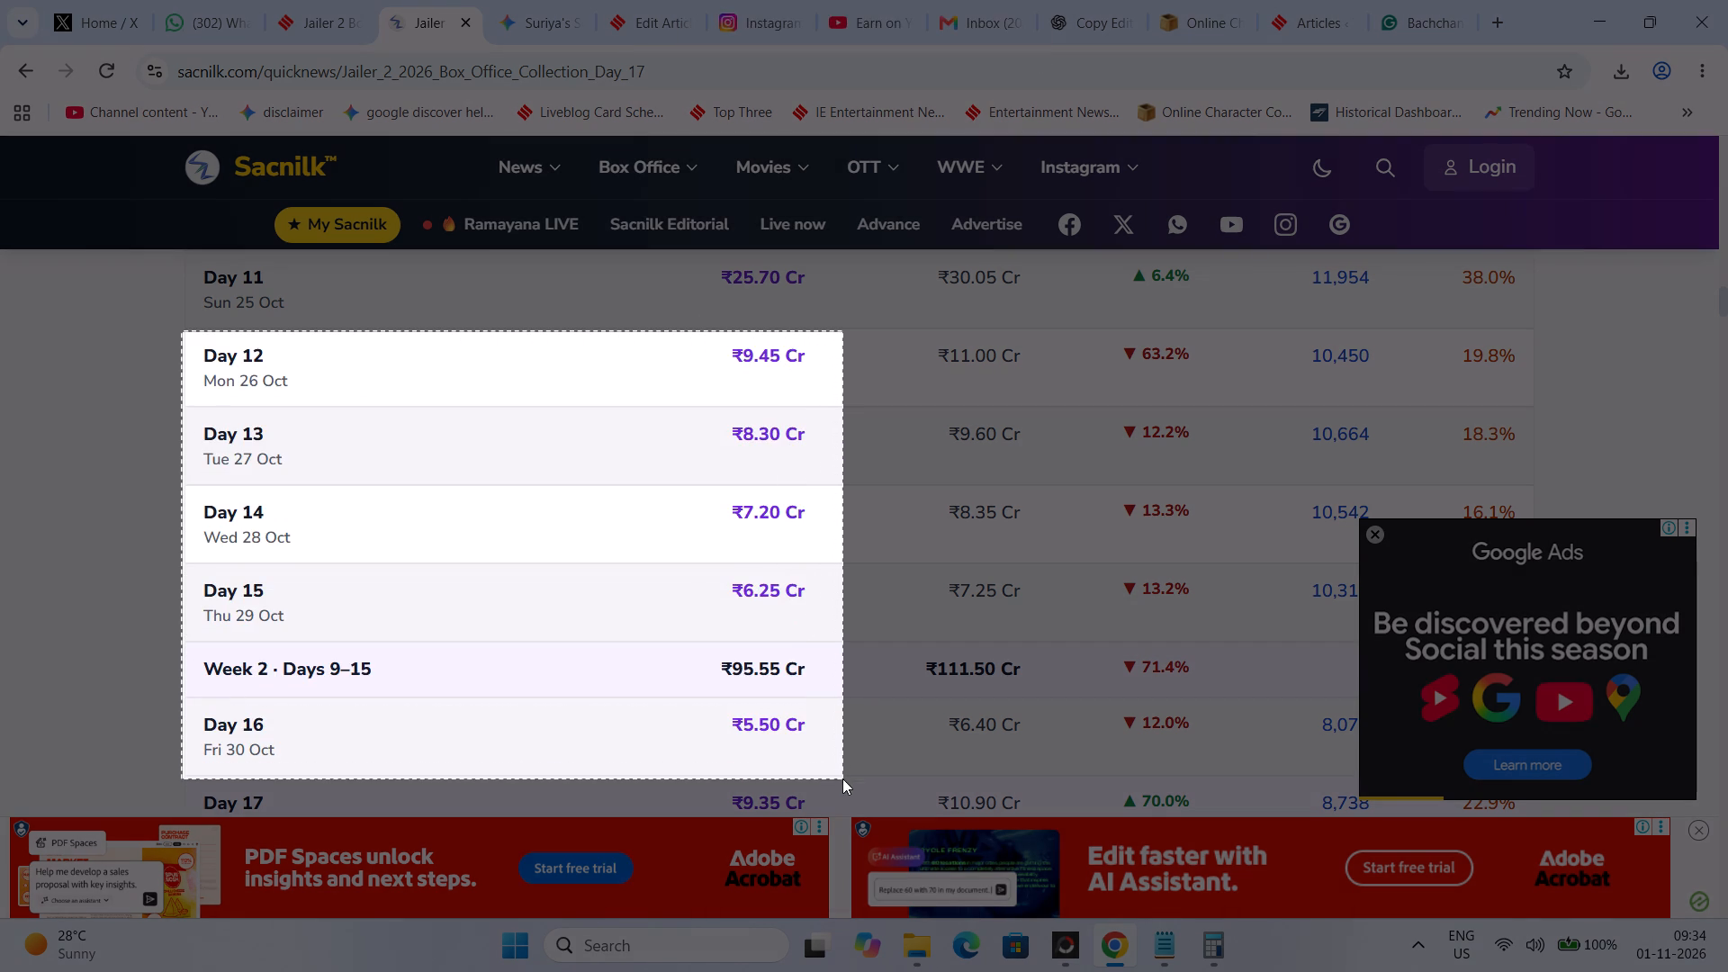
drag(842, 778, 854, 812)
scroll(857, 805, down, 1)
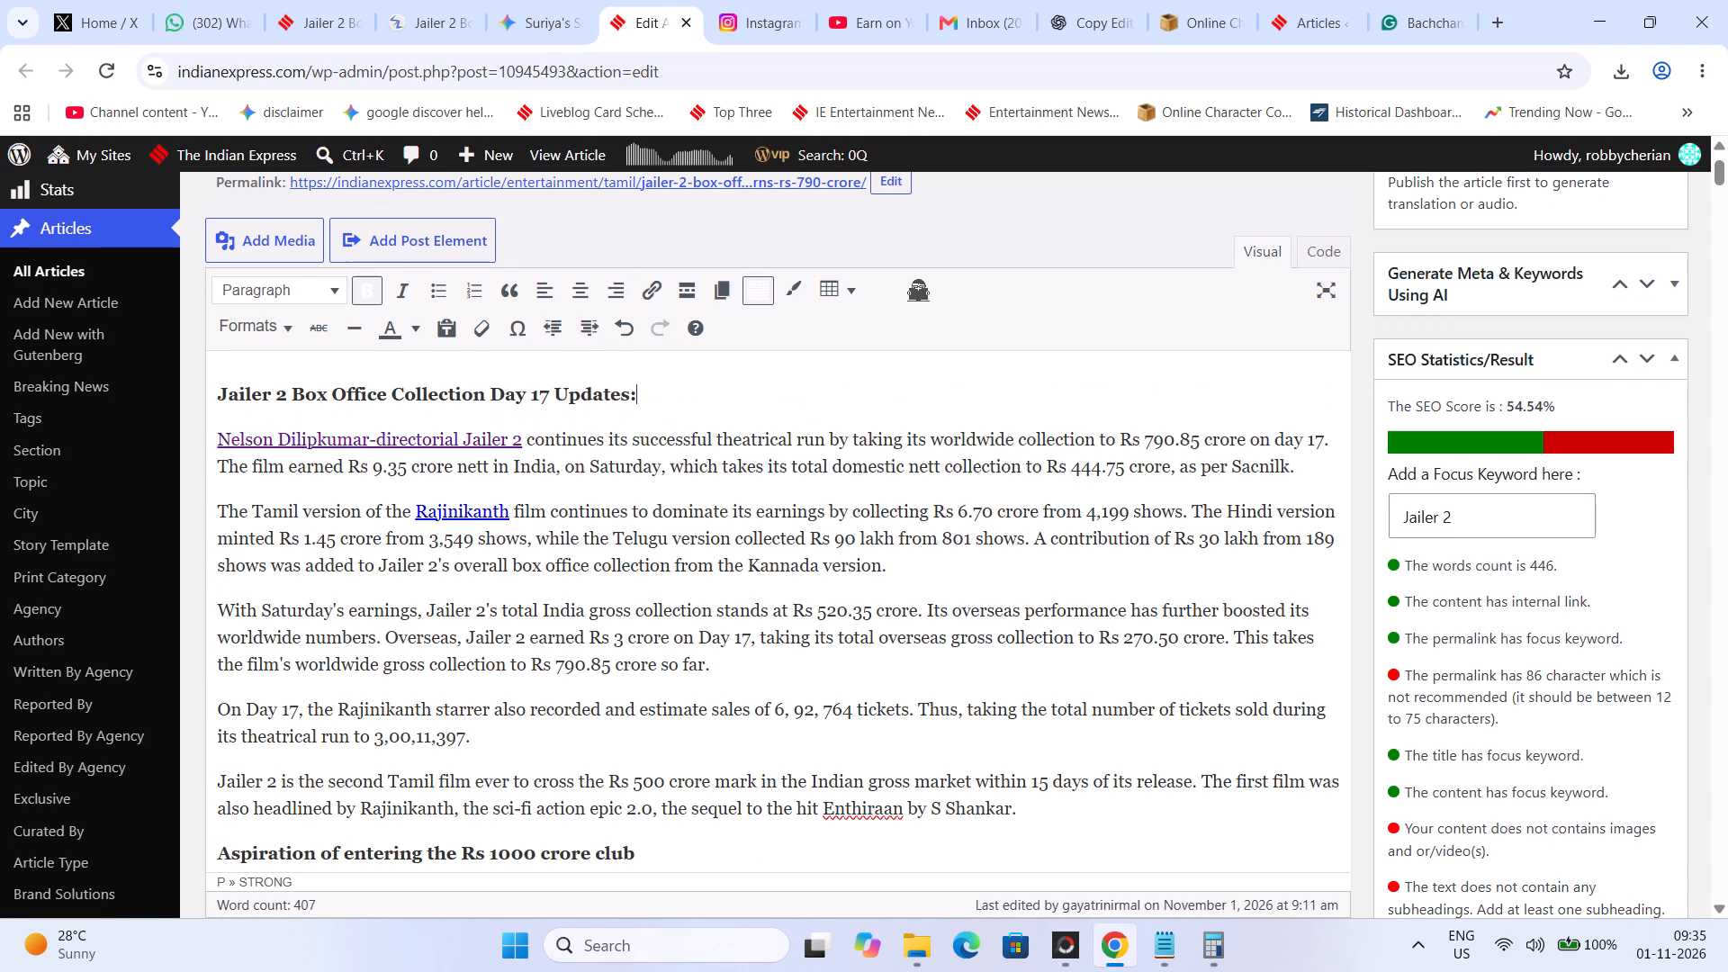
key(space)
right_click(702, 382)
click(813, 638)
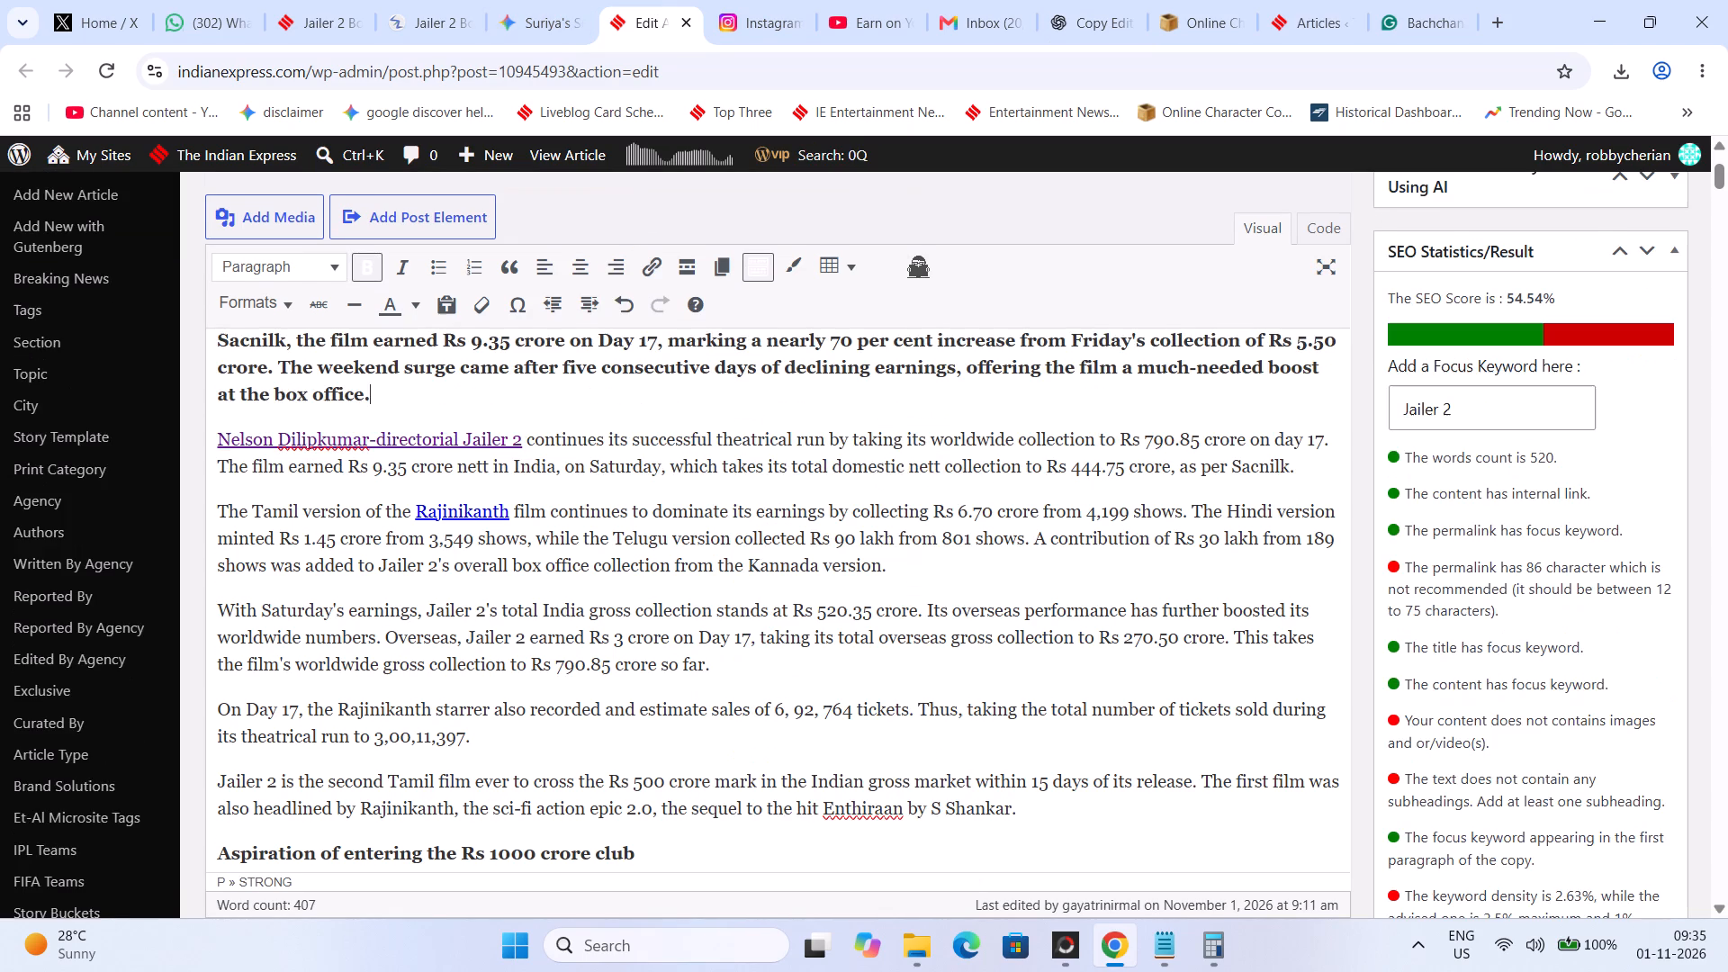
Remove the bold formatting from the inserted opening text, keeping only the Day 17 Updates label bold.
scroll(700, 442, up, 1)
drag(662, 499, 637, 409)
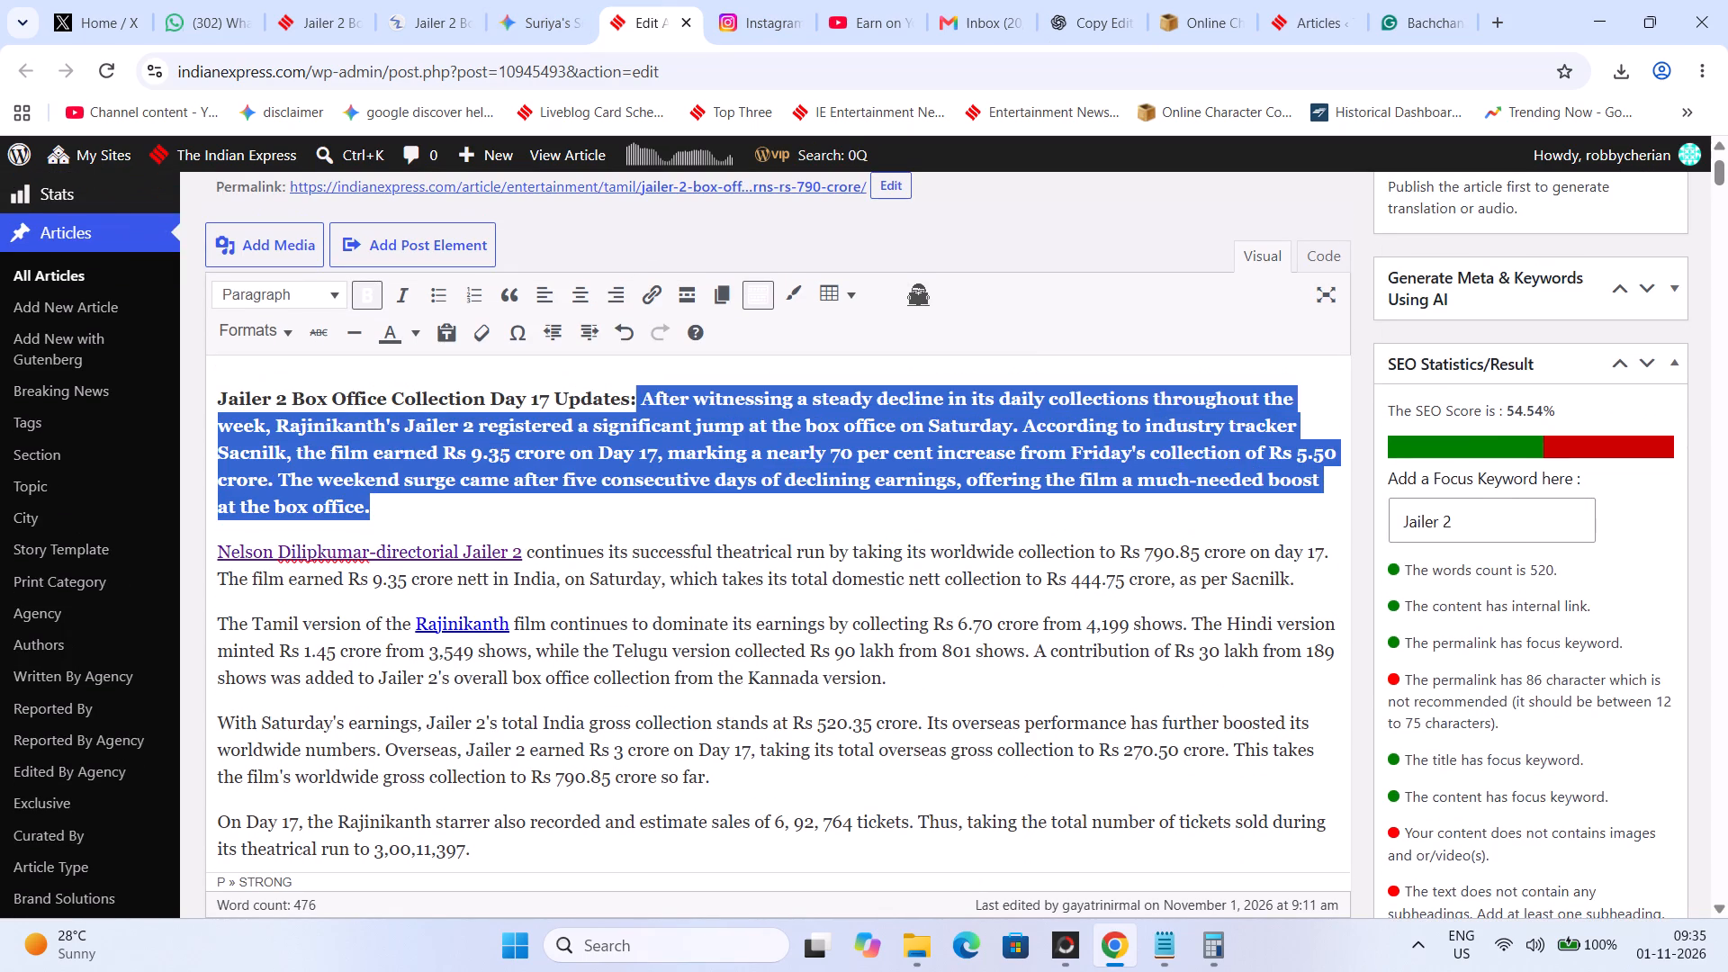
drag(637, 409, 638, 406)
click(366, 309)
click(900, 402)
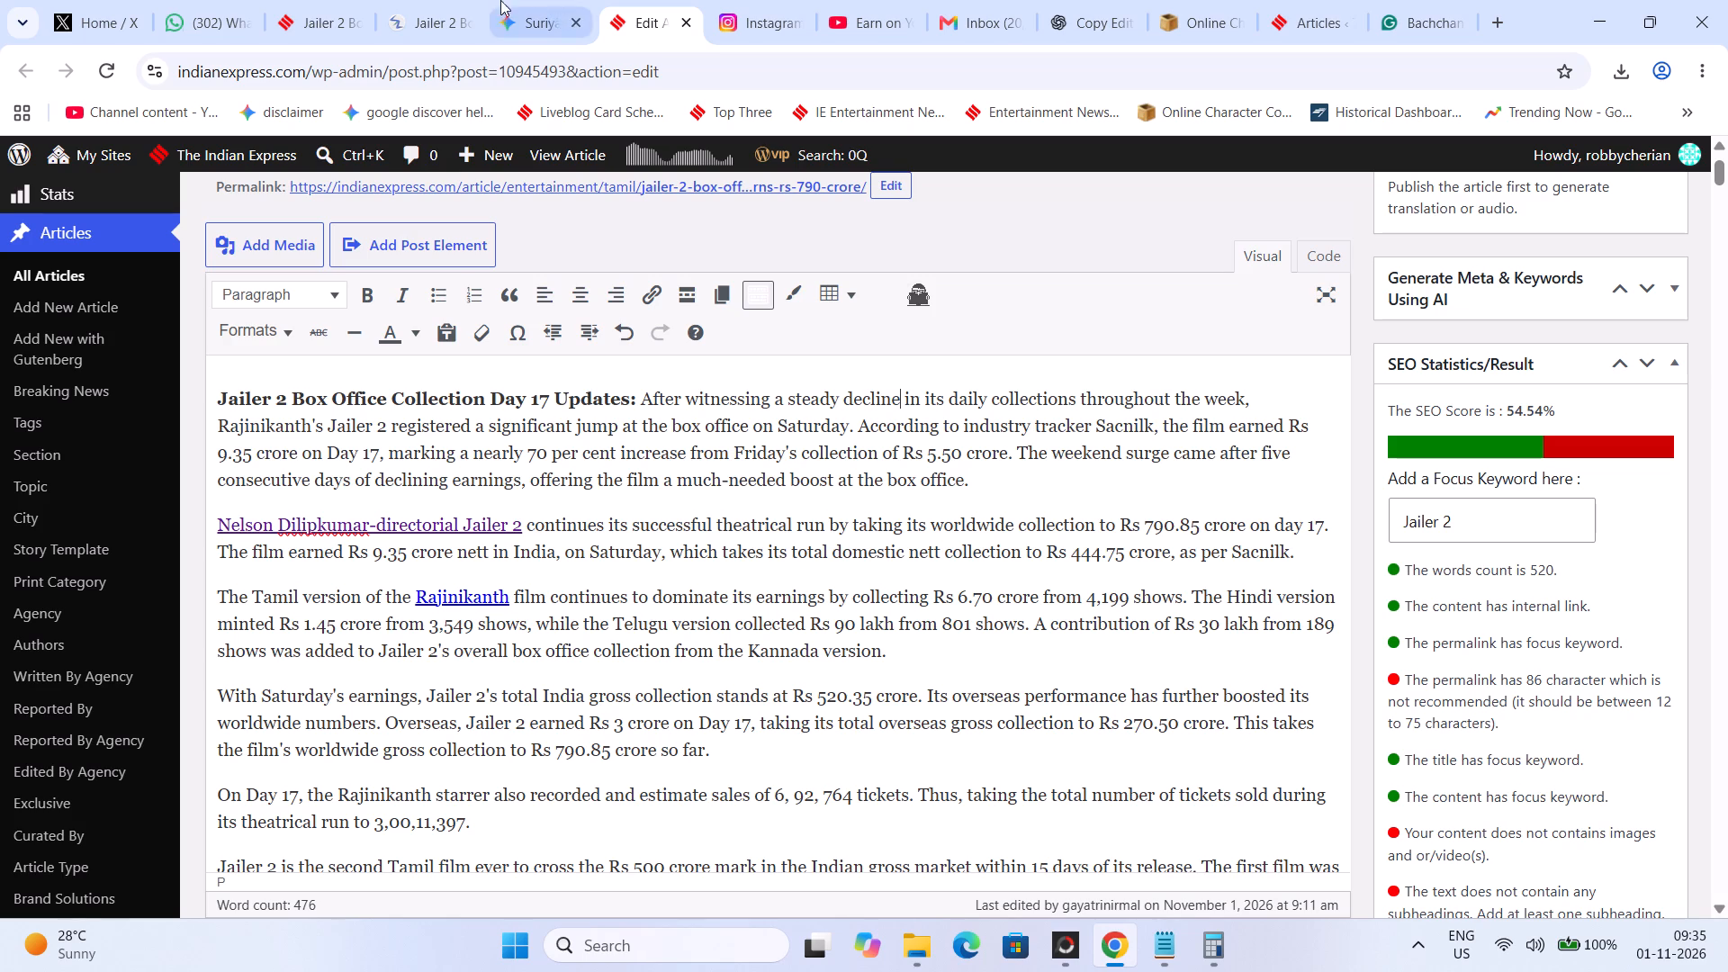
Replace the opening paragraph's "weekend surge" sentence with Sacnilk's wording on India gross ₹520.35 Cr and total India net ₹444.75 Cr.
click(439, 0)
scroll(394, 338, up, 9)
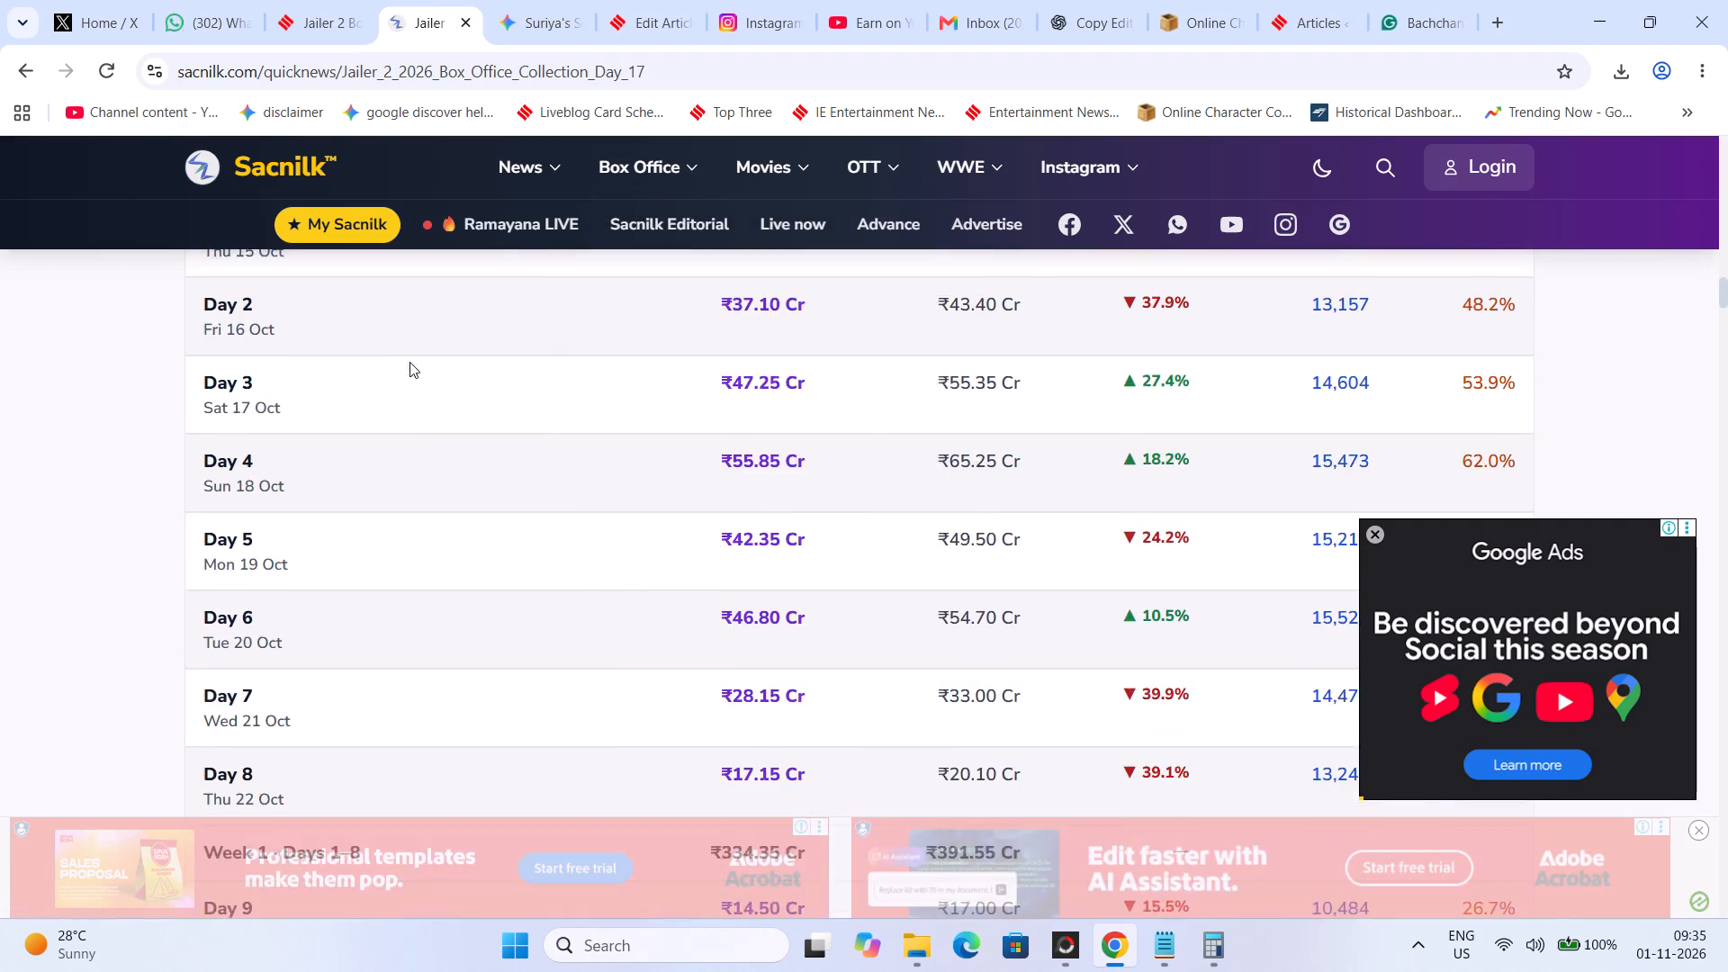
scroll(409, 362, up, 20)
scroll(409, 362, up, 8)
scroll(531, 467, down, 5)
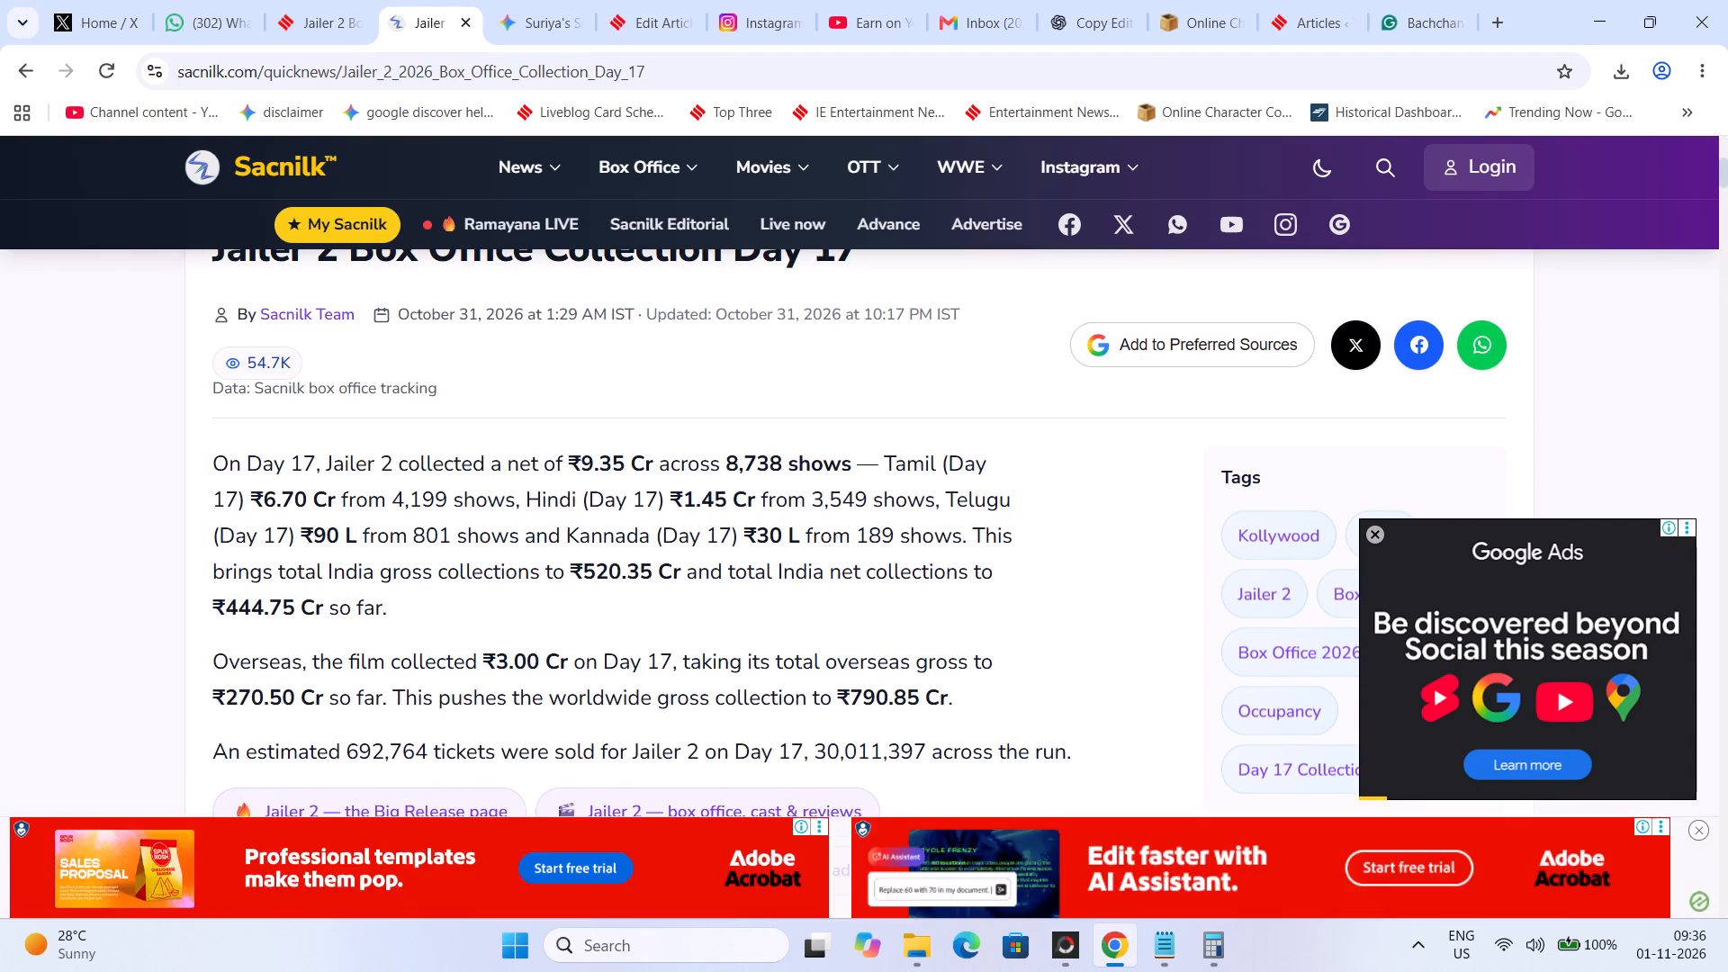
drag(547, 607, 487, 590)
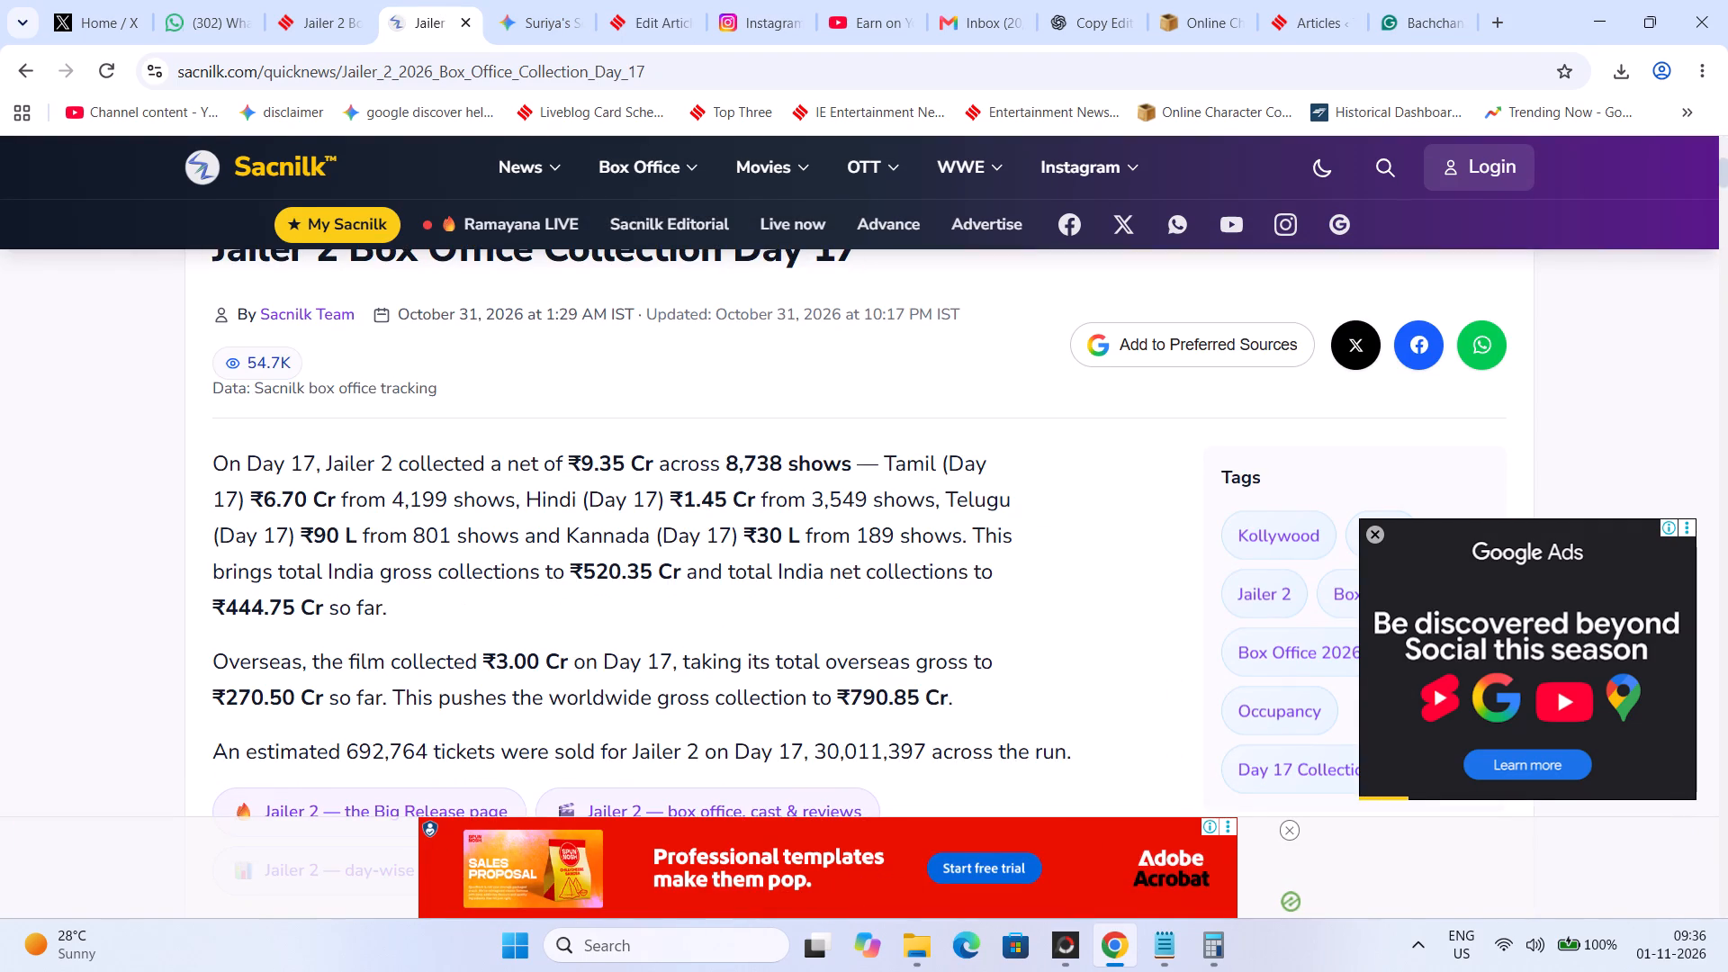
drag(487, 590, 322, 571)
key(ctrl+c)
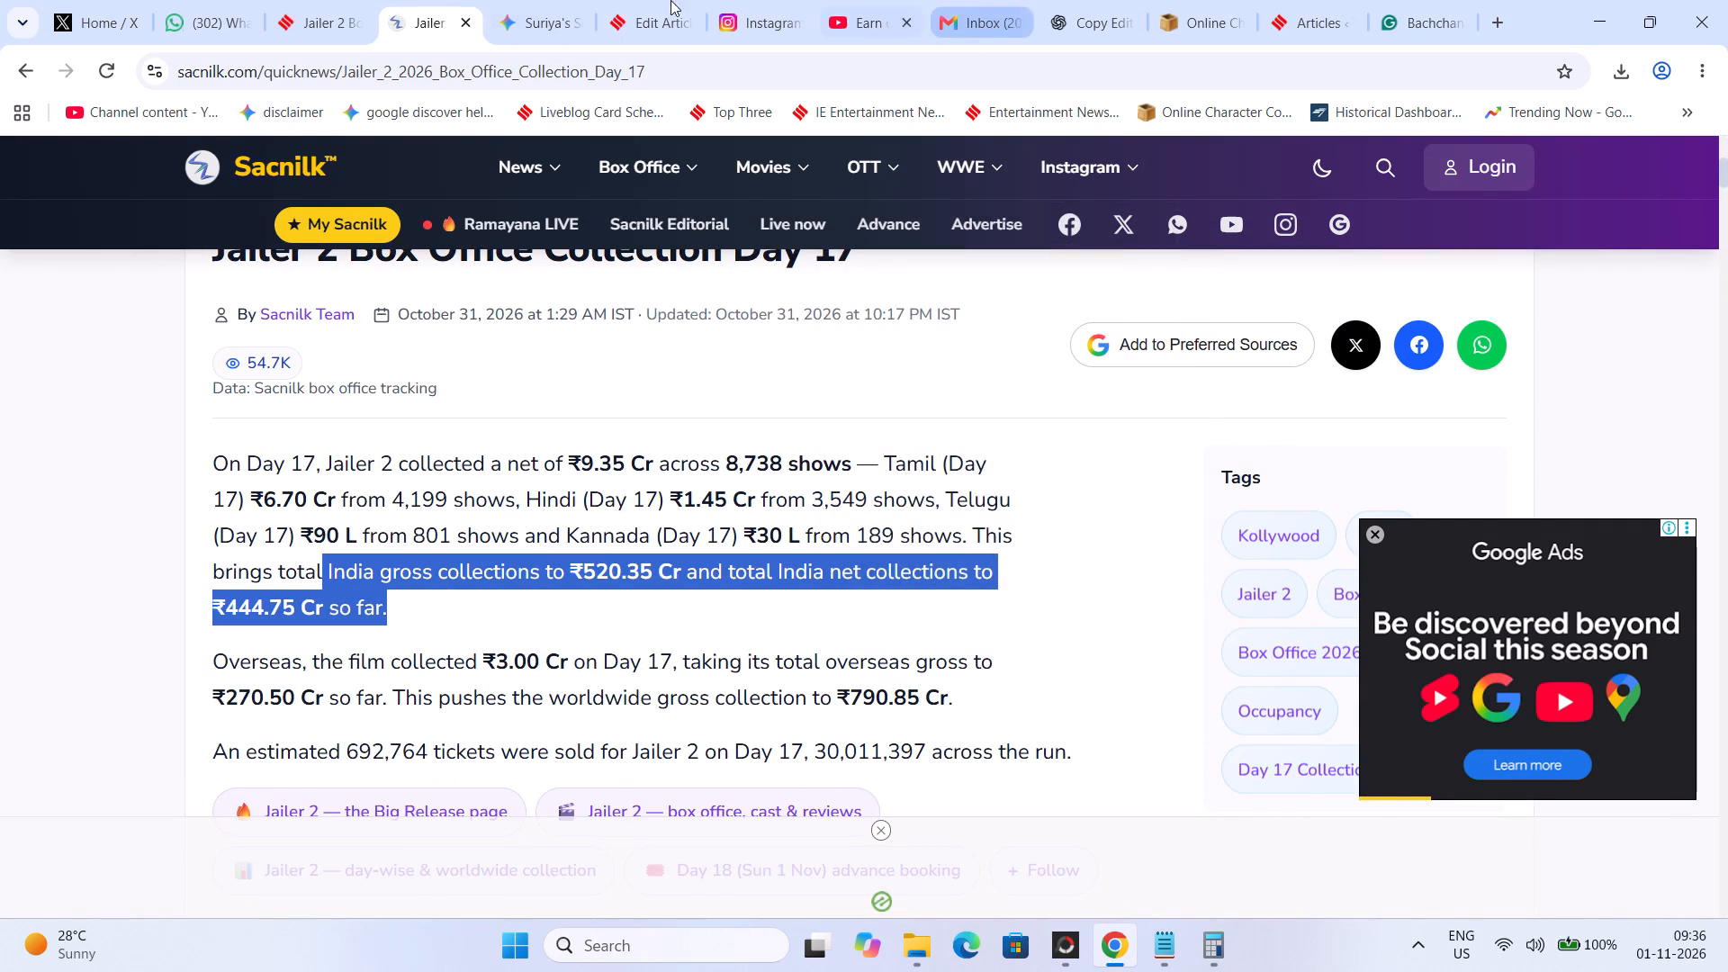
click(629, 0)
drag(1021, 481, 1019, 459)
right_click(1025, 456)
click(1103, 549)
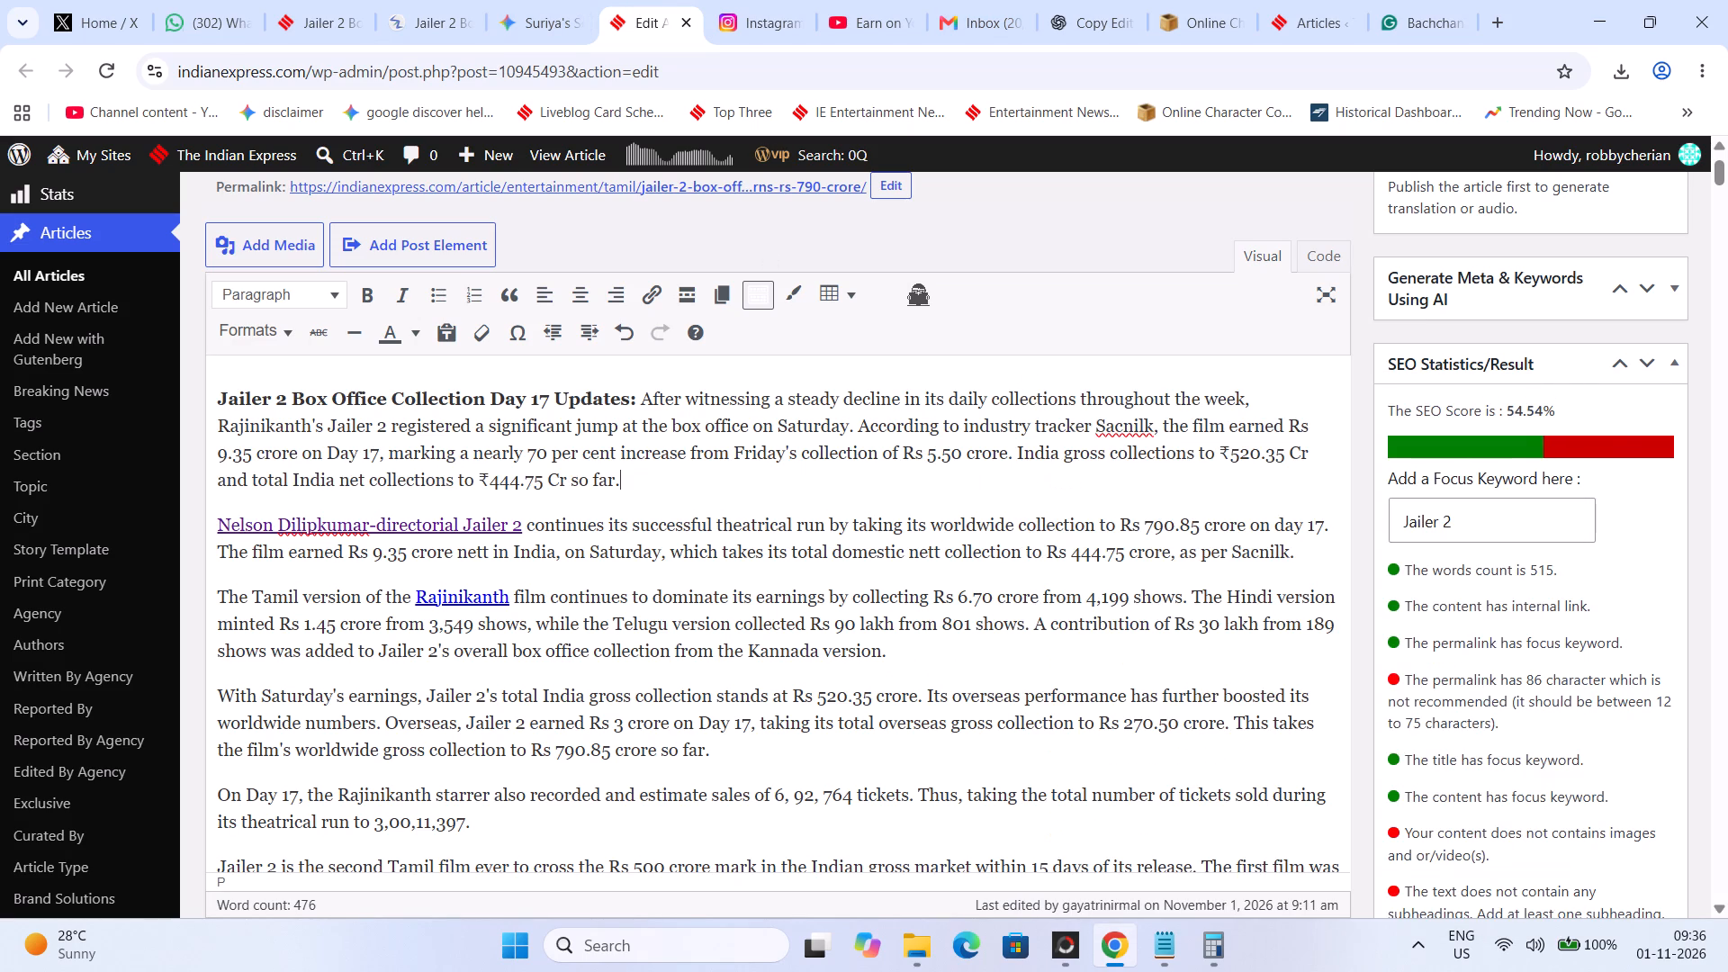
Begin the pasted India gross collections sentence with "This took" and split it into a separate second paragraph.
click(1012, 461)
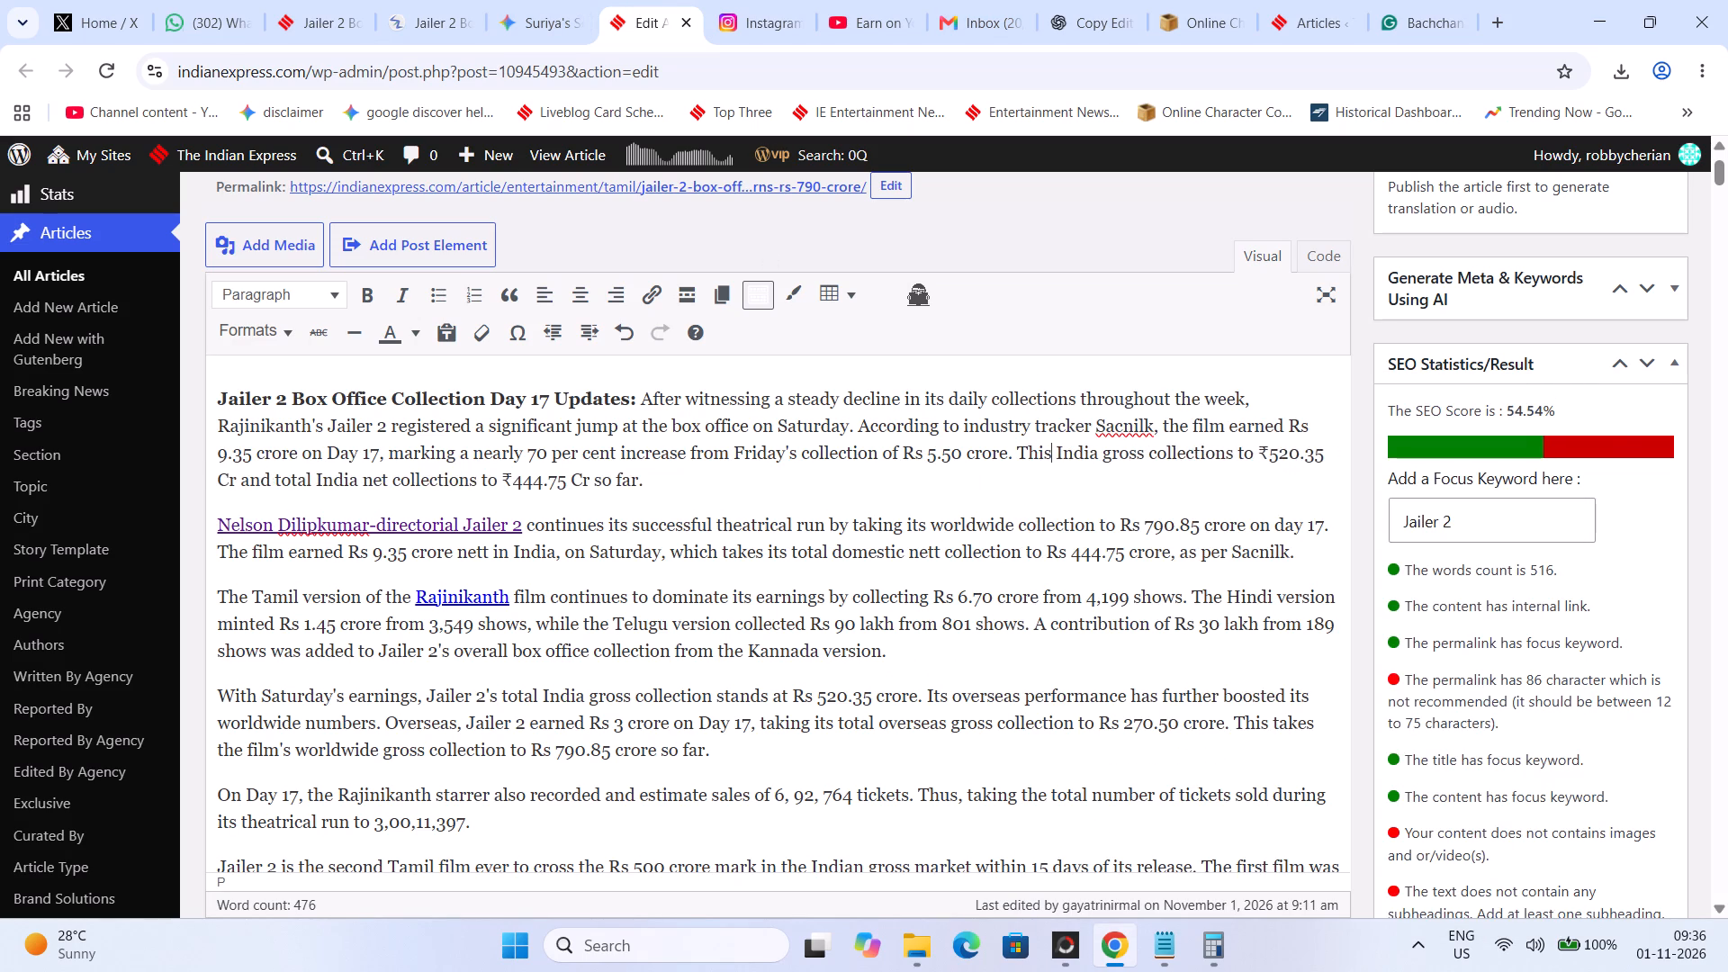
key(Left)
key(Left)
key(Left)
key(Left)
key(Left)
key(Left)
key(Left)
key(Left)
key(Left)
key(Left)
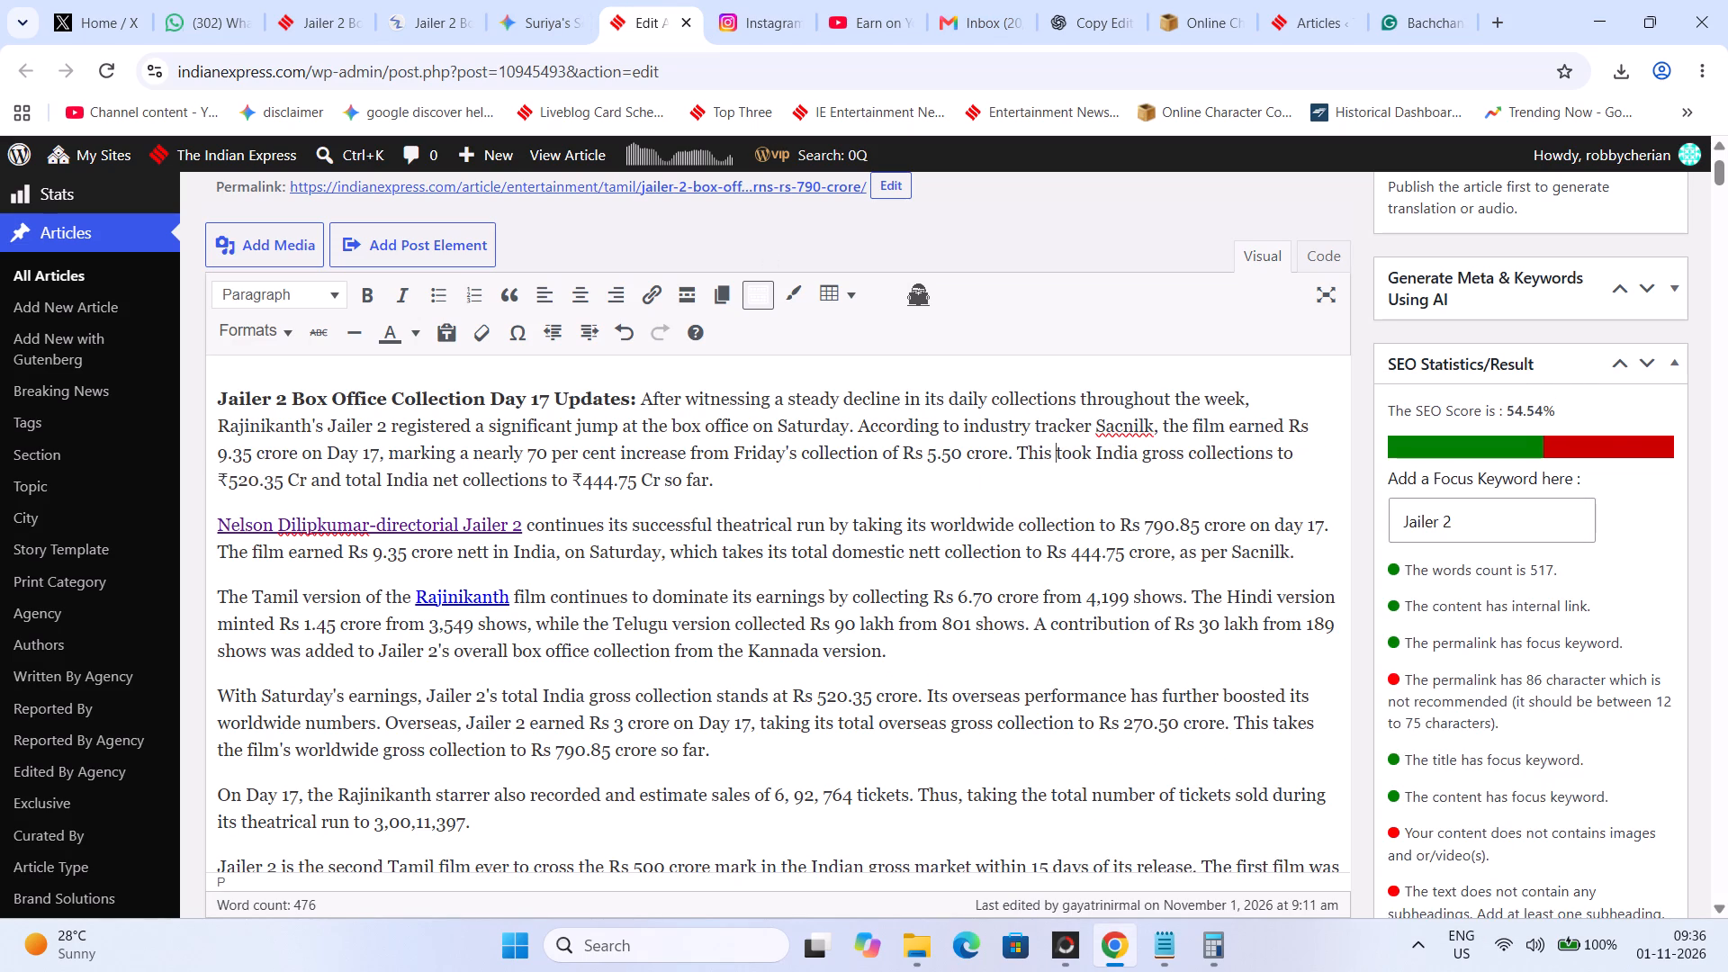
key(Right)
key(BackSpace)
key(Return)
key(Down)
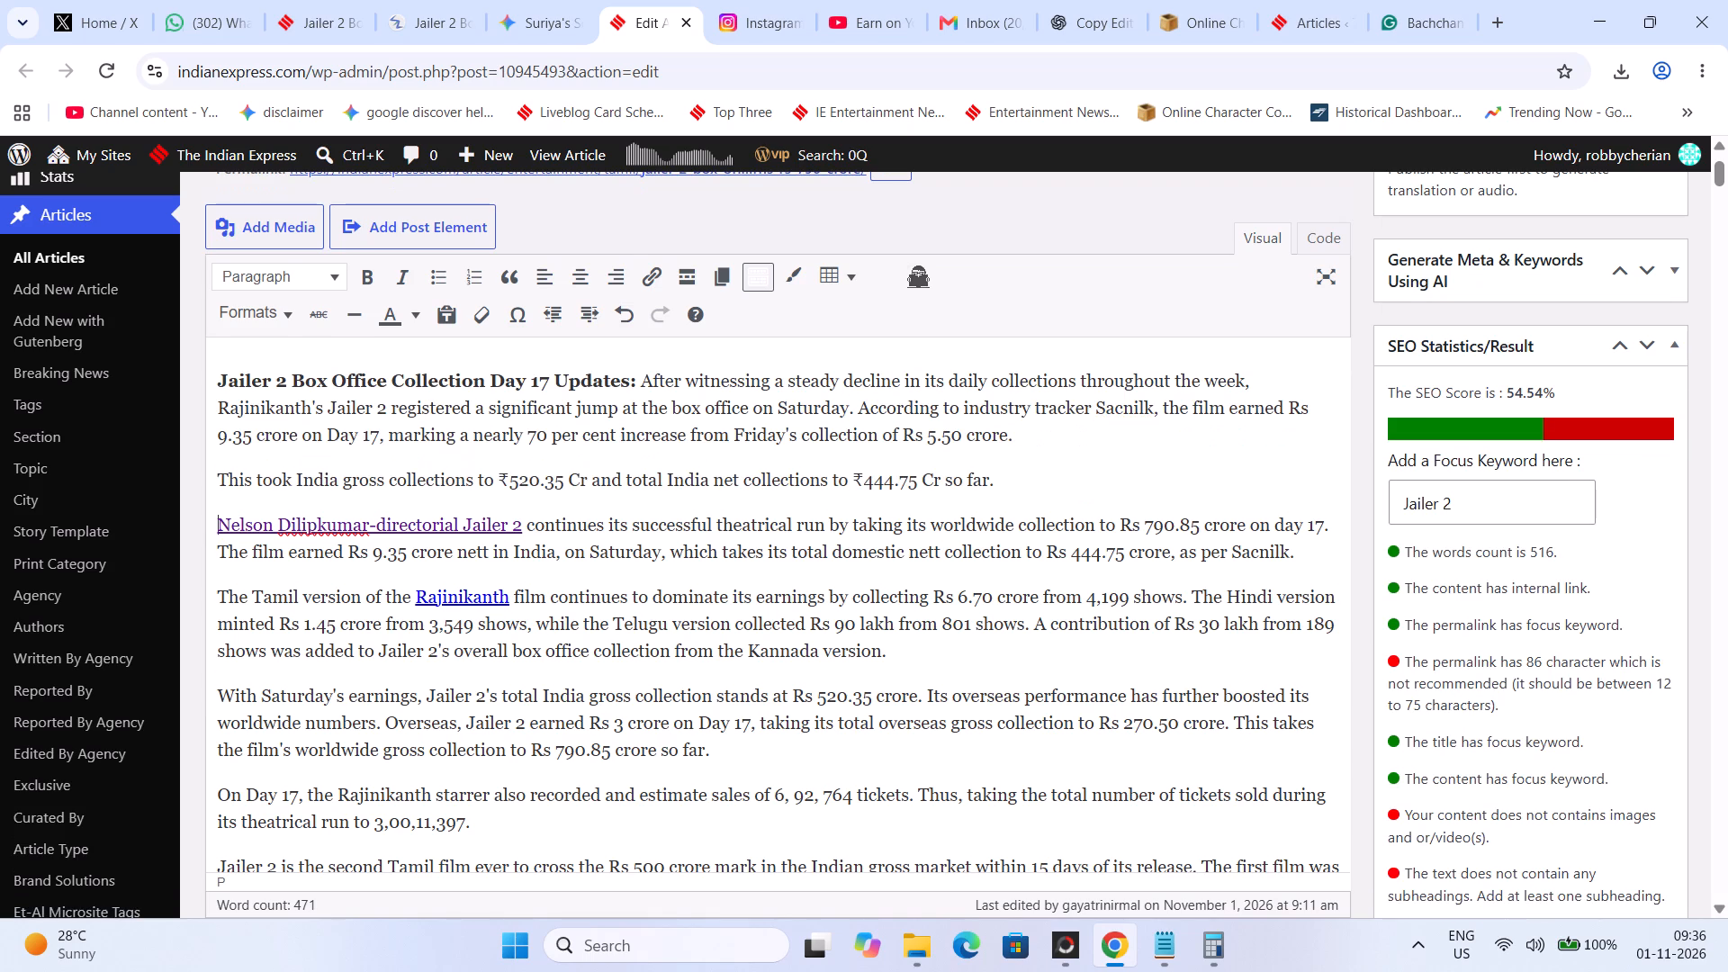
Add "the film's" before "India gross collections" in the new second paragraph.
key(Up)
key(Right)
key(Right)
key(Right)
key(Right)
key(Right)
key(Right)
key(Right)
key(Right)
key(Right)
key(Right)
text(the film)
key(space)
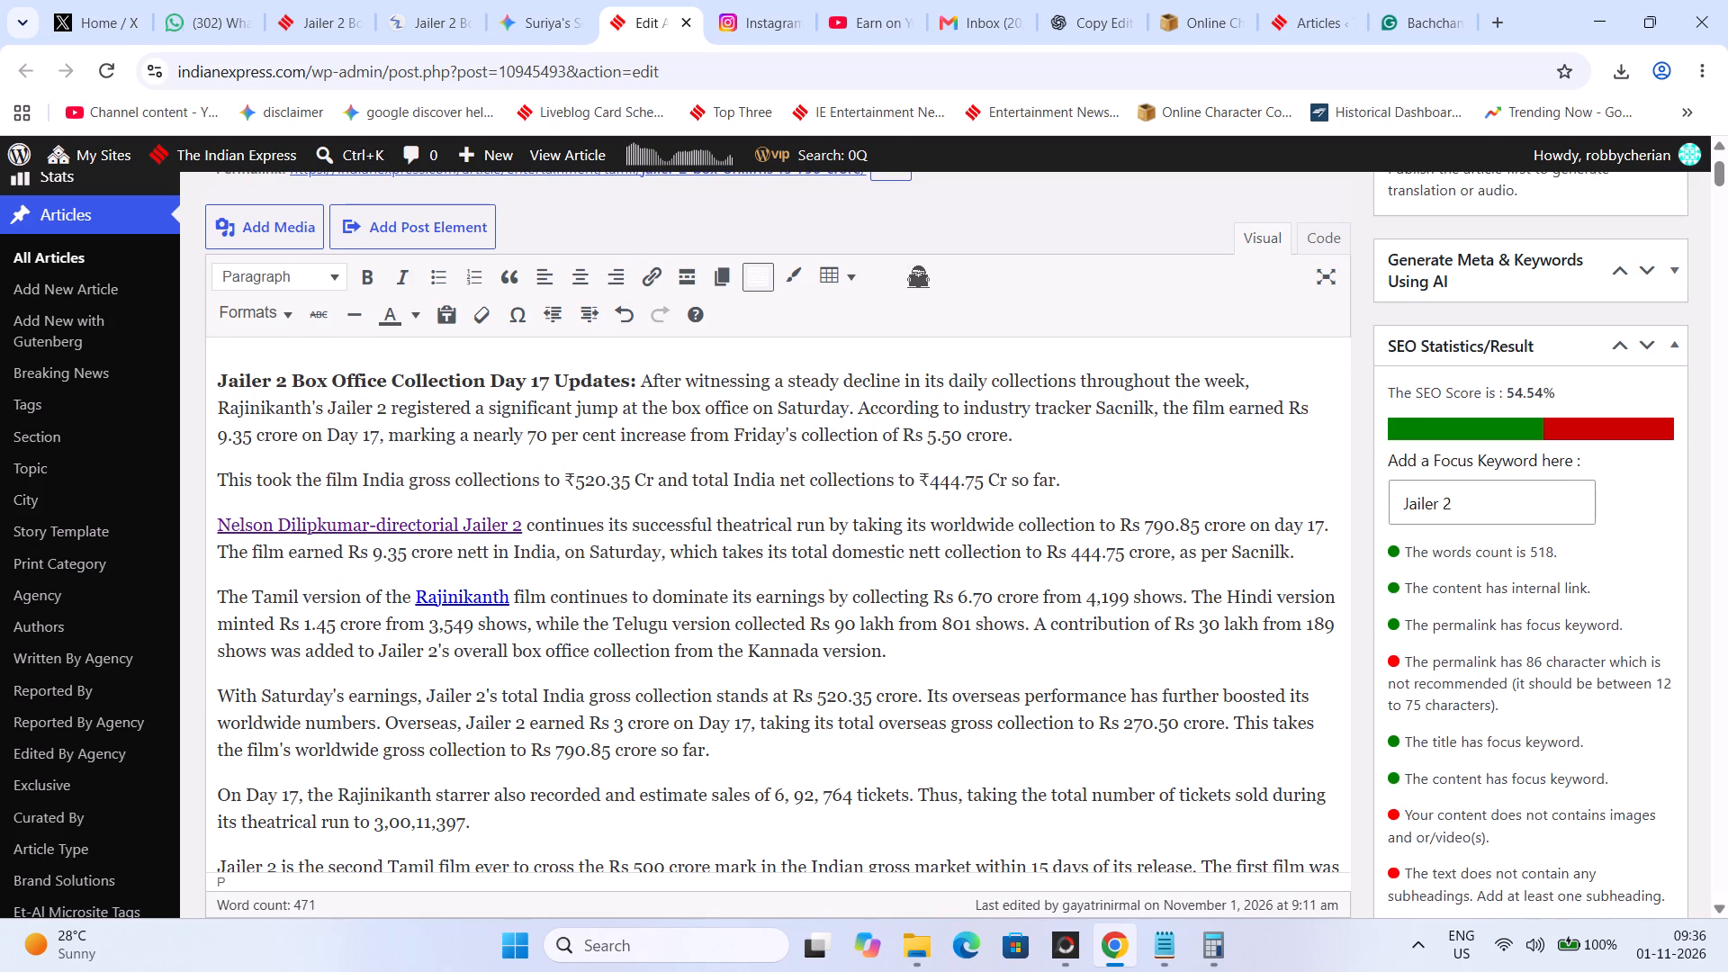
key(BackSpace)
text('s)
key(space)
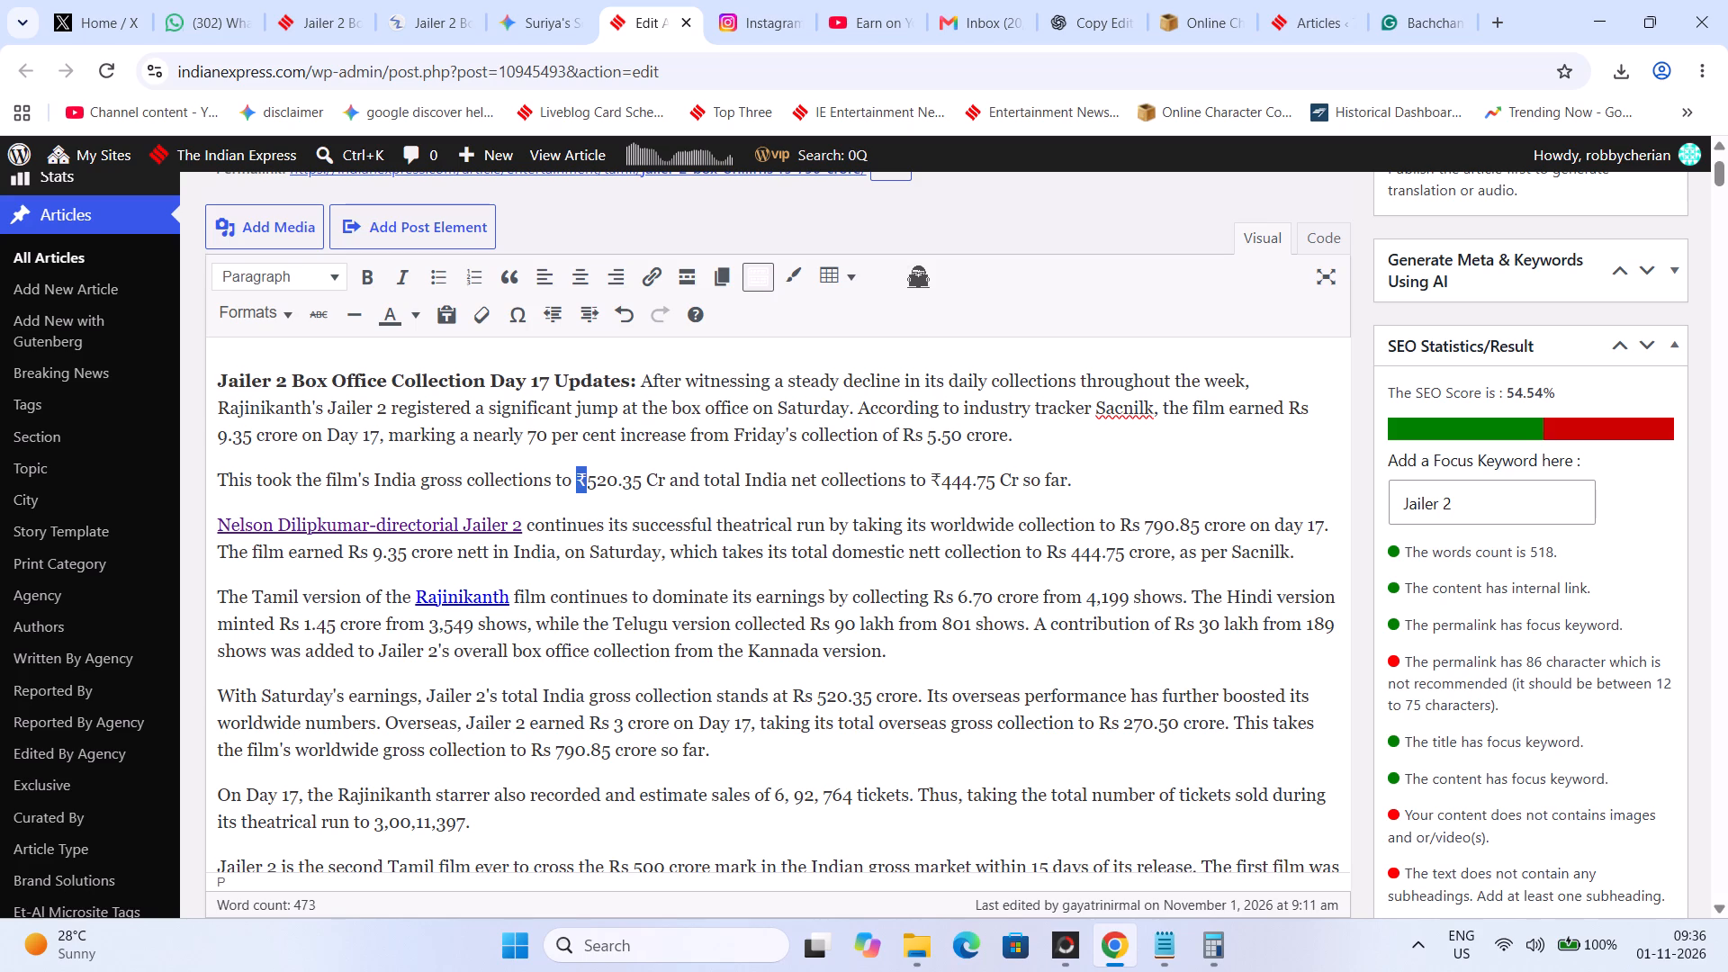
Change the rupee symbols before 520.35 and 444.75 to "Rs" and make "total India net collections" read "collection".
key(space)
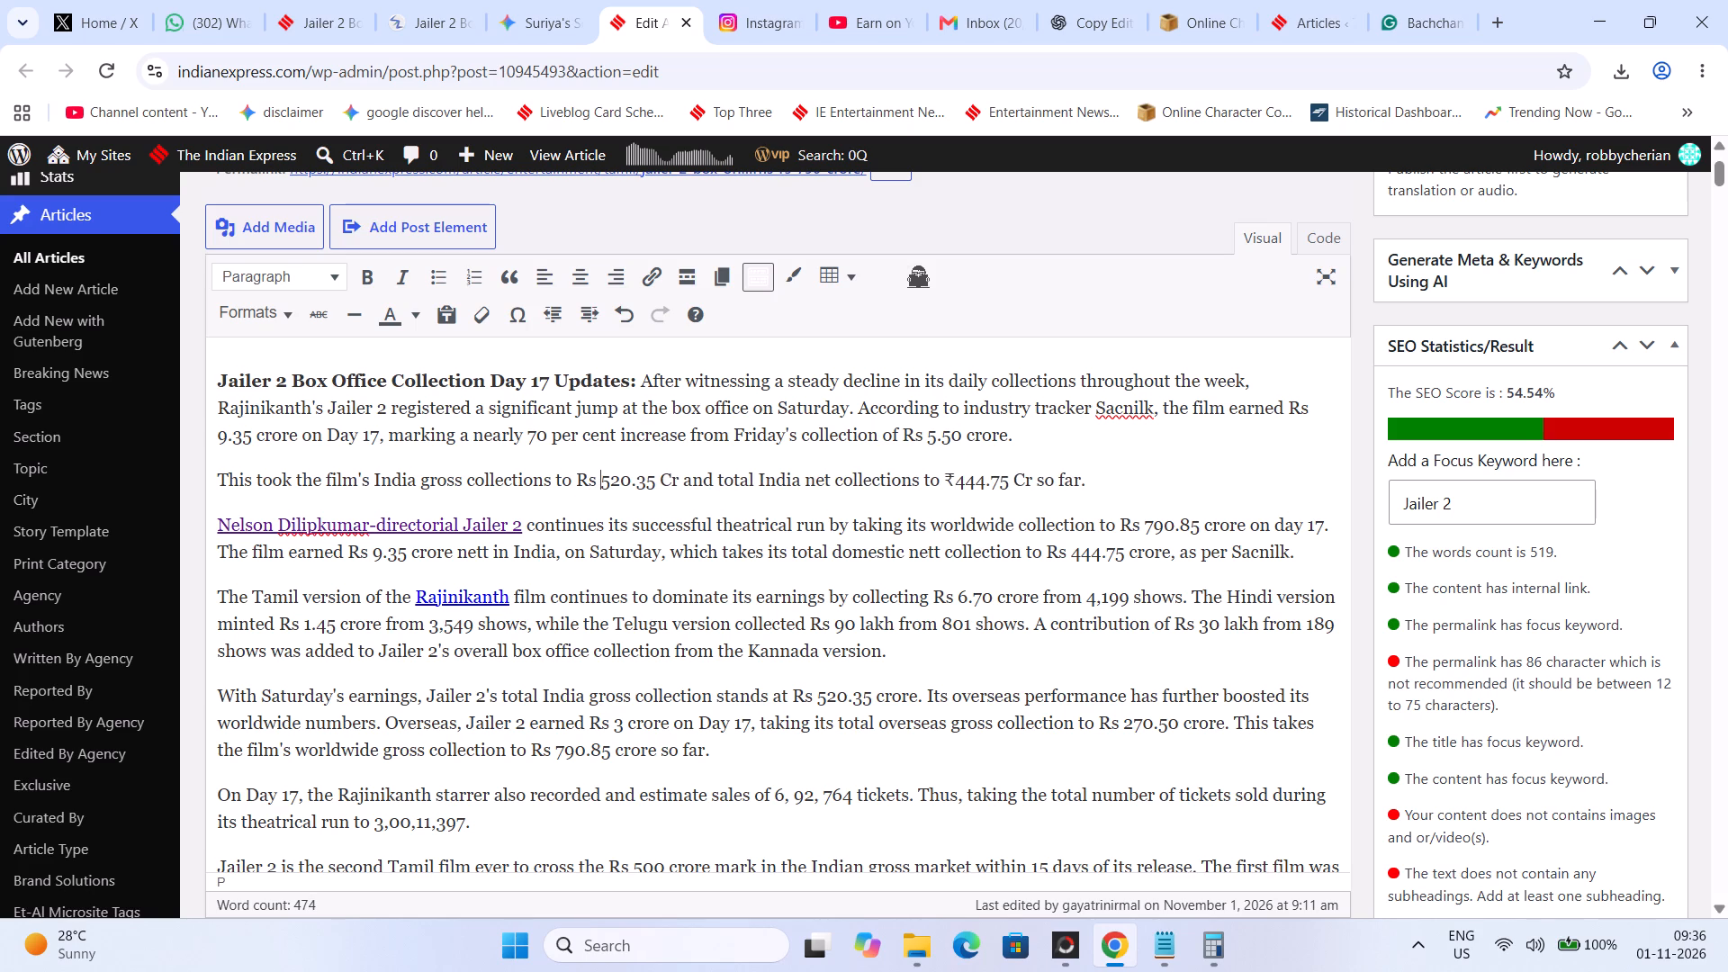
click(916, 477)
key(BackSpace)
key(Right)
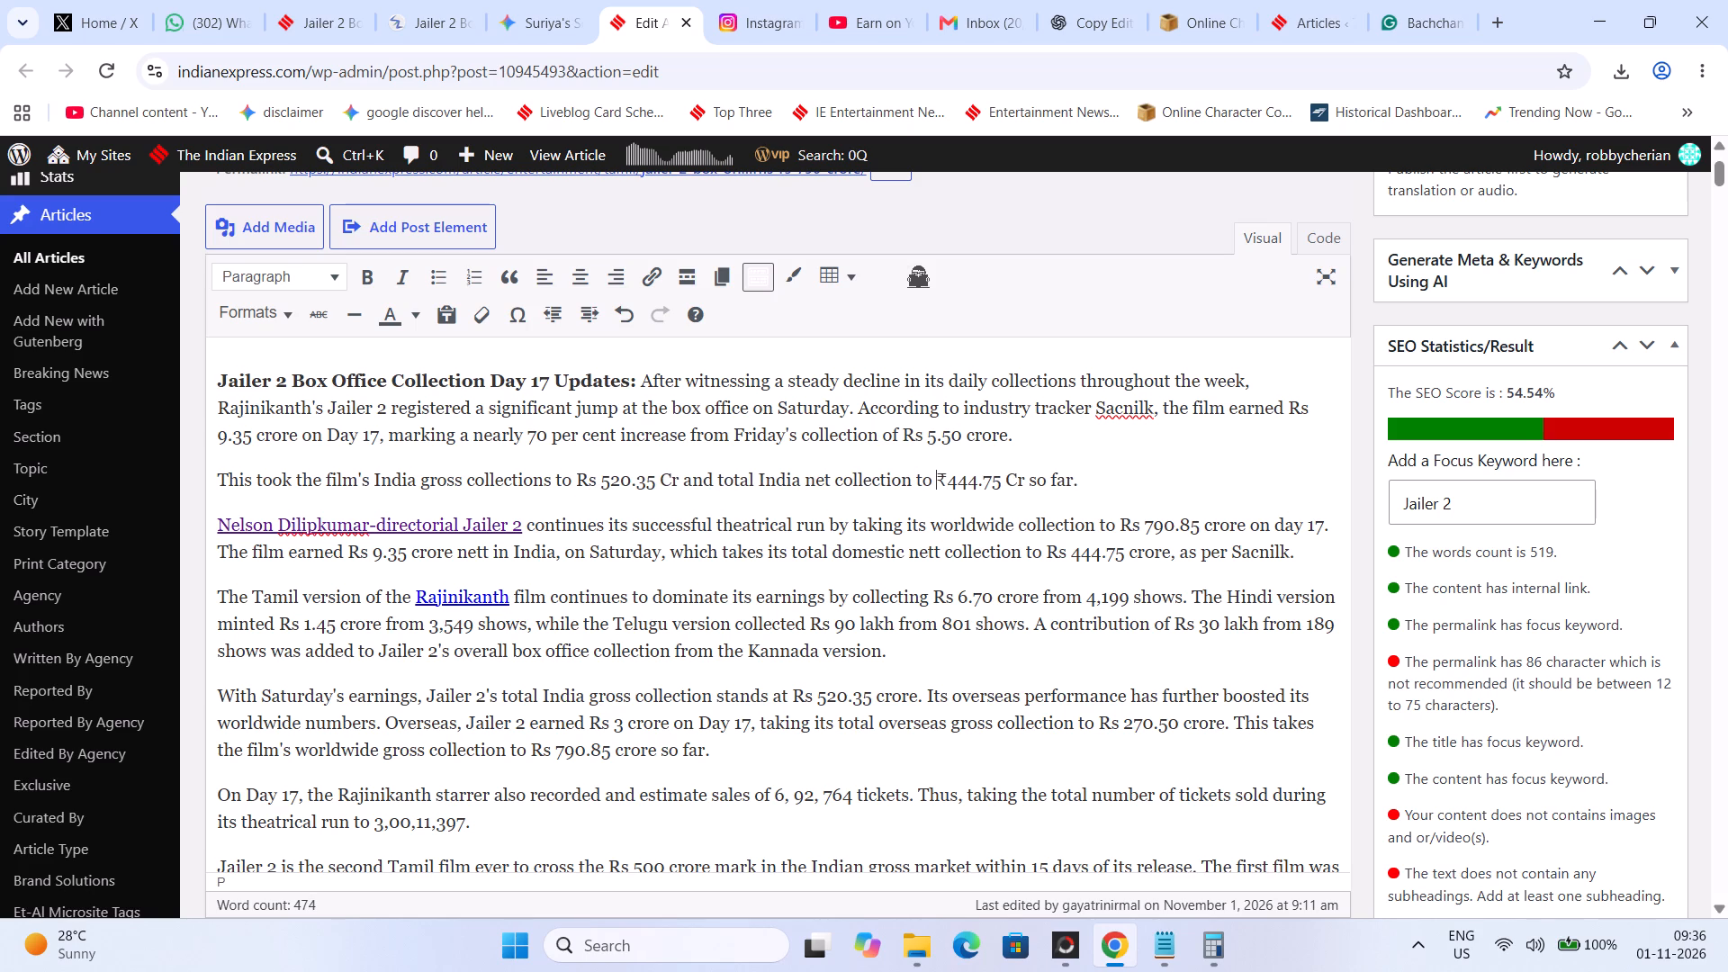
key(r)
Replace "Cr so far" after Rs 444.75 with "crore" at the end of the second paragraph.
key(Right)
key(Right)
key(Right)
key(Right)
key(Right)
key(Right)
key(Right)
key(Right)
key(Right)
key(Right)
key(Right)
key(Right)
key(Right)
key(Right)
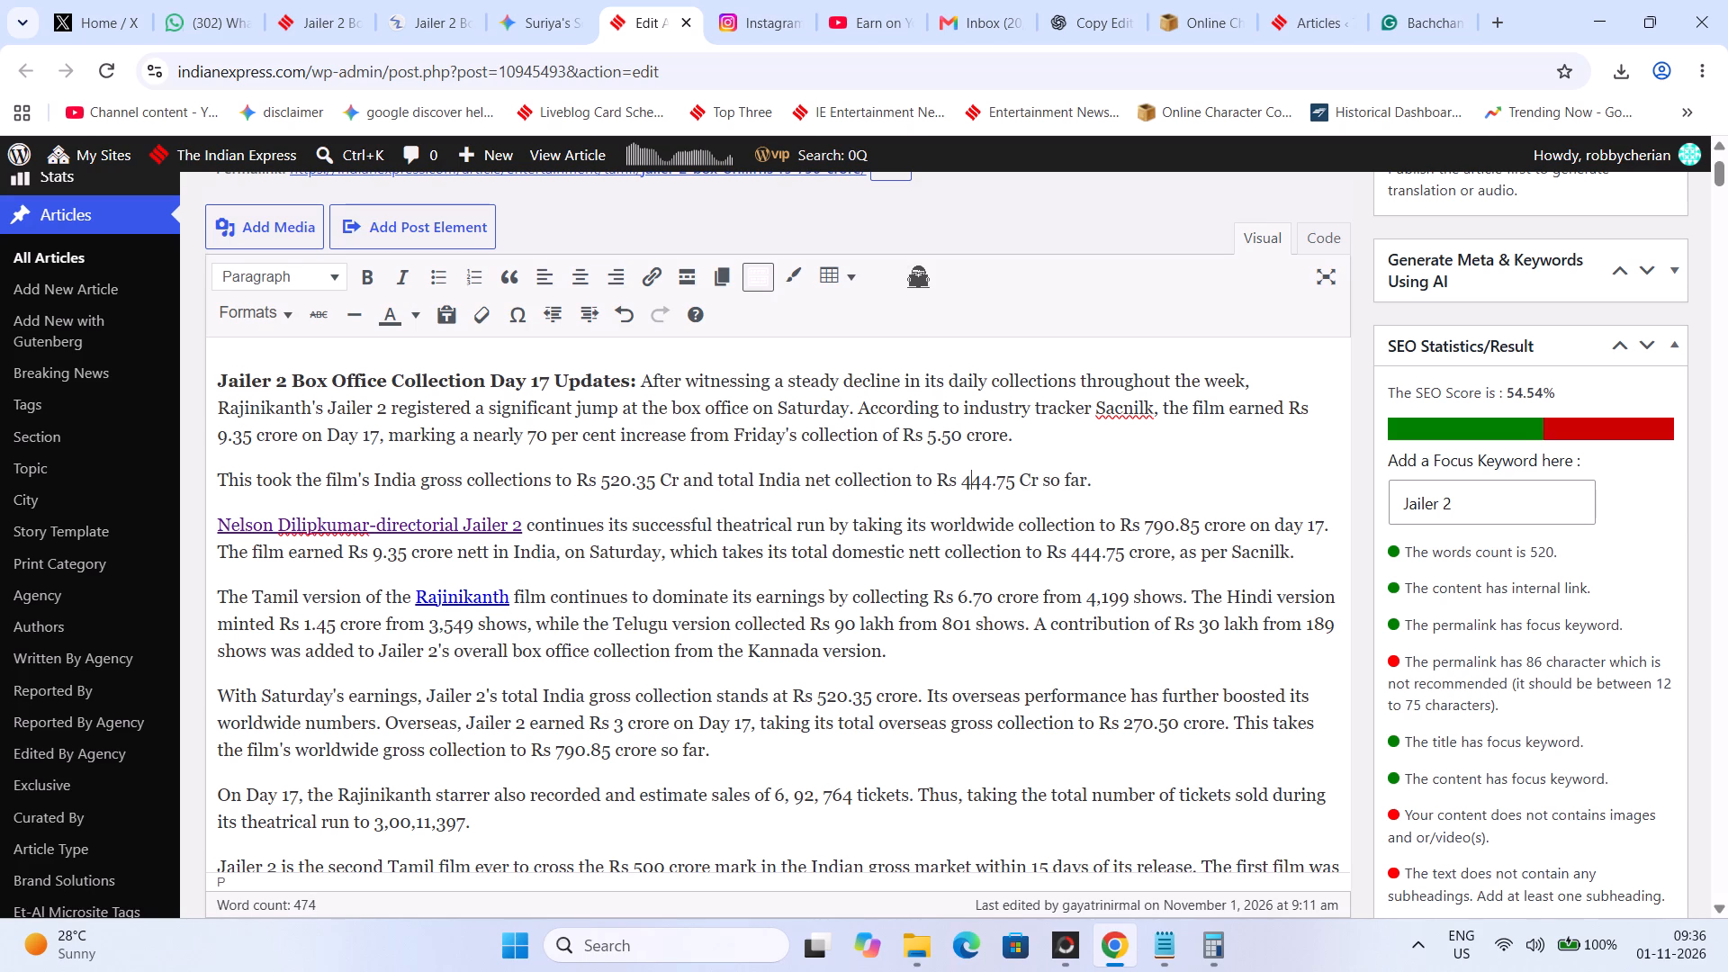
key(BackSpace)
key(BackSpace)
key(BackSpace)
key(BackSpace)
key(BackSpace)
key(BackSpace)
key(BackSpace)
key(Delete)
key(Delete)
text(crore)
Replace "Cr" after Rs 520.35 with "crore" in the second paragraph.
key(Left)
key(Up)
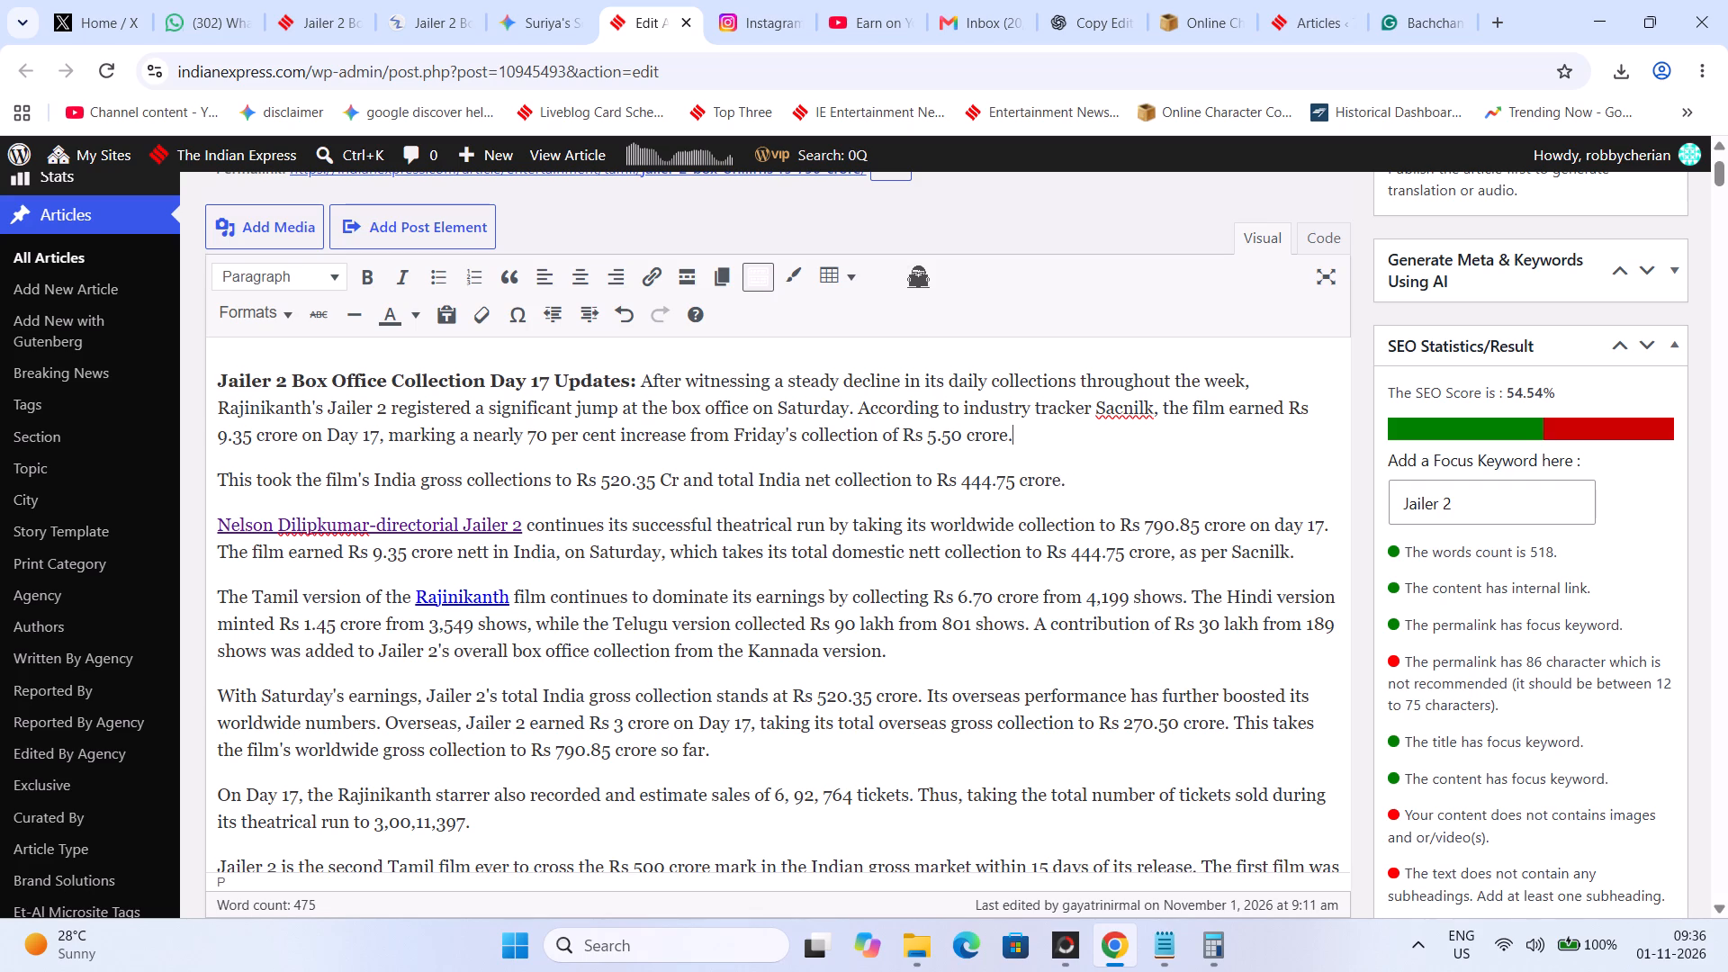
key(Right)
key(Right)
key(Right)
key(Right)
key(Right)
key(Right)
key(Right)
key(Right)
key(Right)
key(Right)
key(Right)
key(Right)
key(Right)
key(Right)
key(Right)
key(Right)
key(Right)
key(Right)
key(Right)
key(Right)
key(BackSpace)
key(BackSpace)
key(BackSpace)
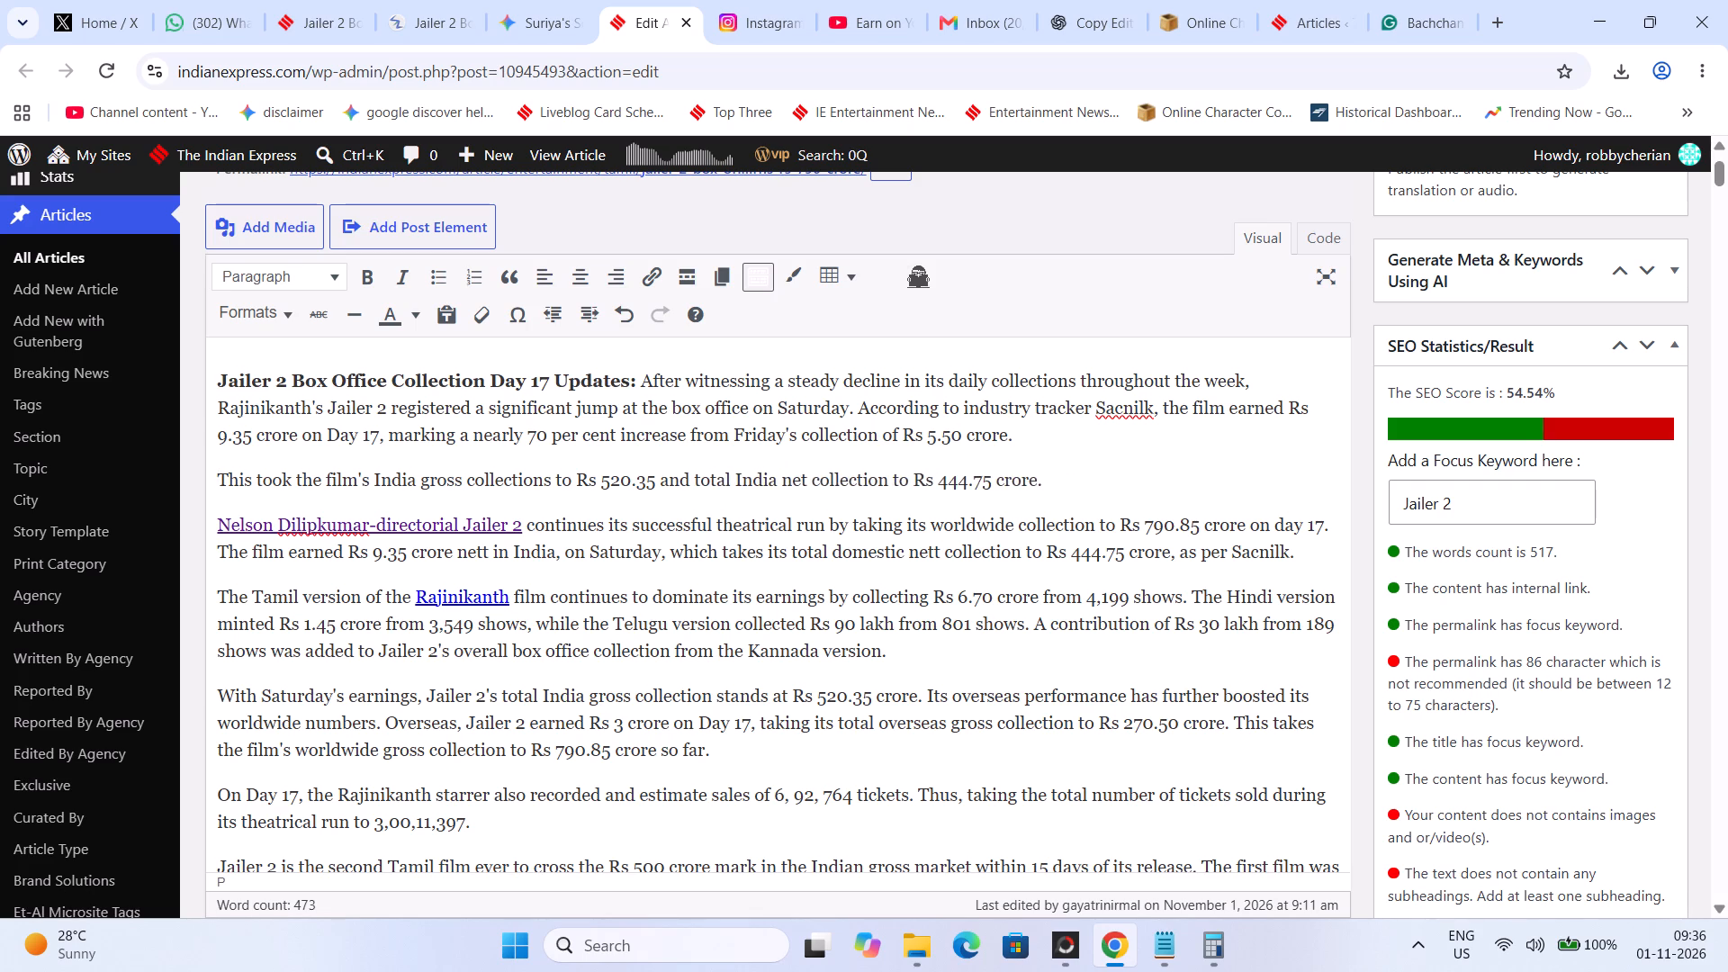
text(rec)
key(BackSpace)
key(BackSpace)
key(c)
key(BackSpace)
key(BackSpace)
text(crore)
key(space)
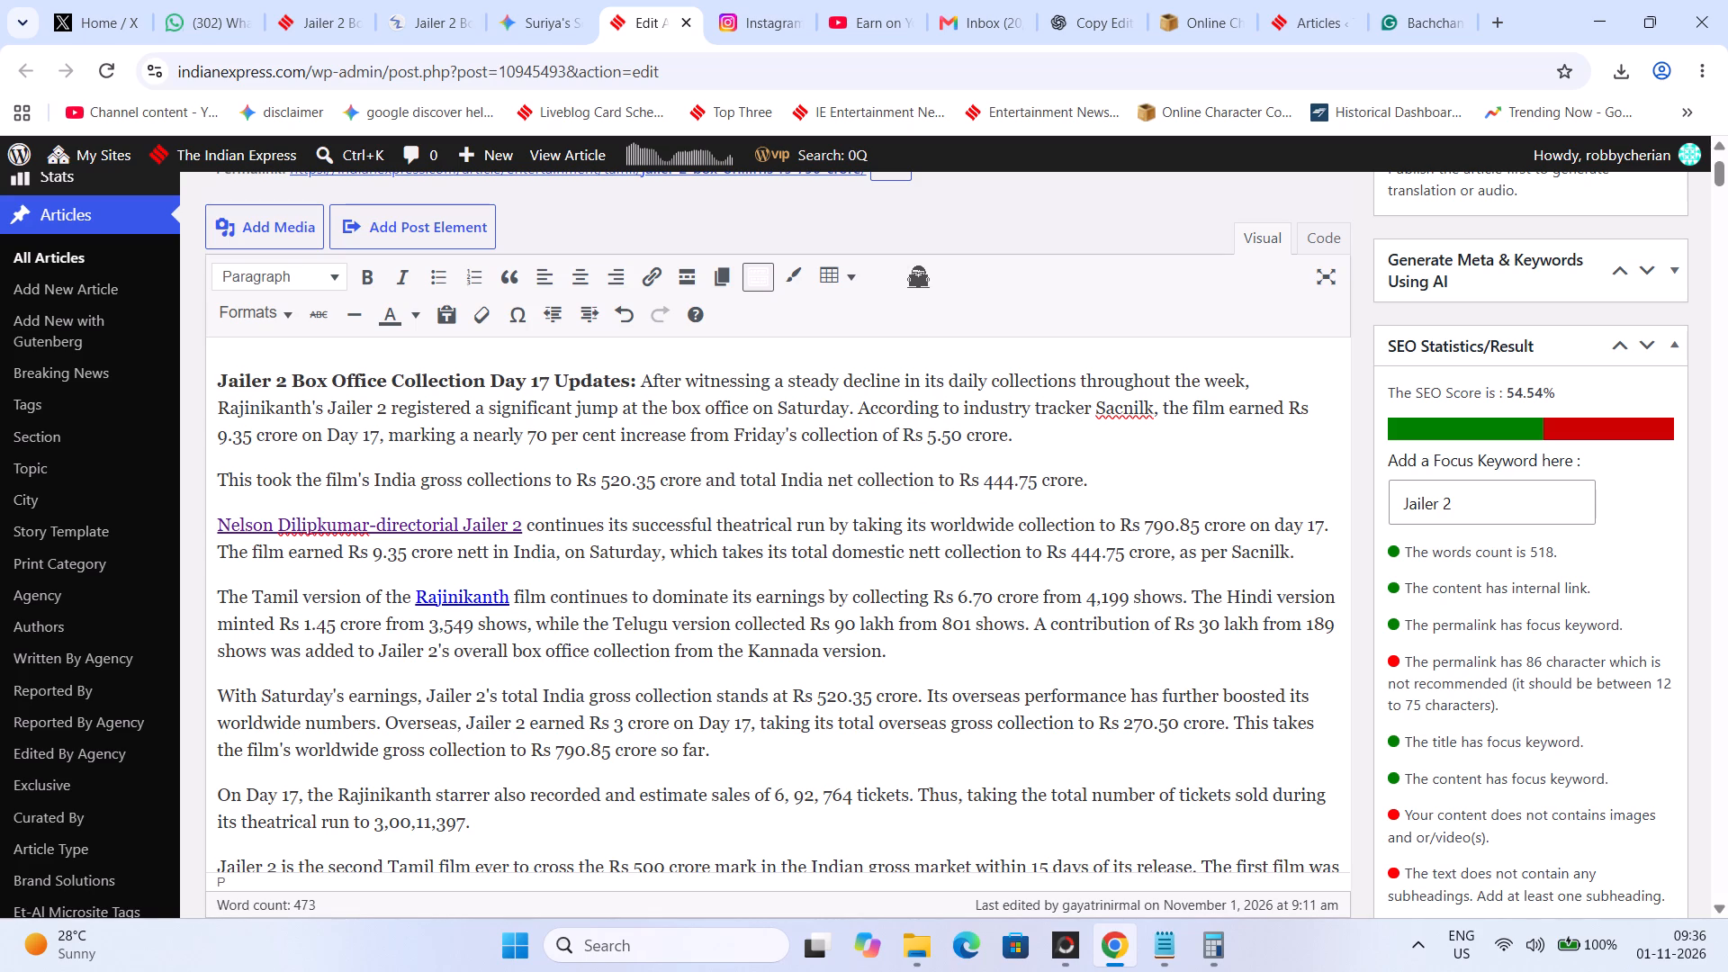
Move the linked words "Nelson Dilipkumar-directorial" from the third paragraph to replace "film" in the second paragraph's "the film's".
drag(457, 531, 208, 525)
key(ctrl+x)
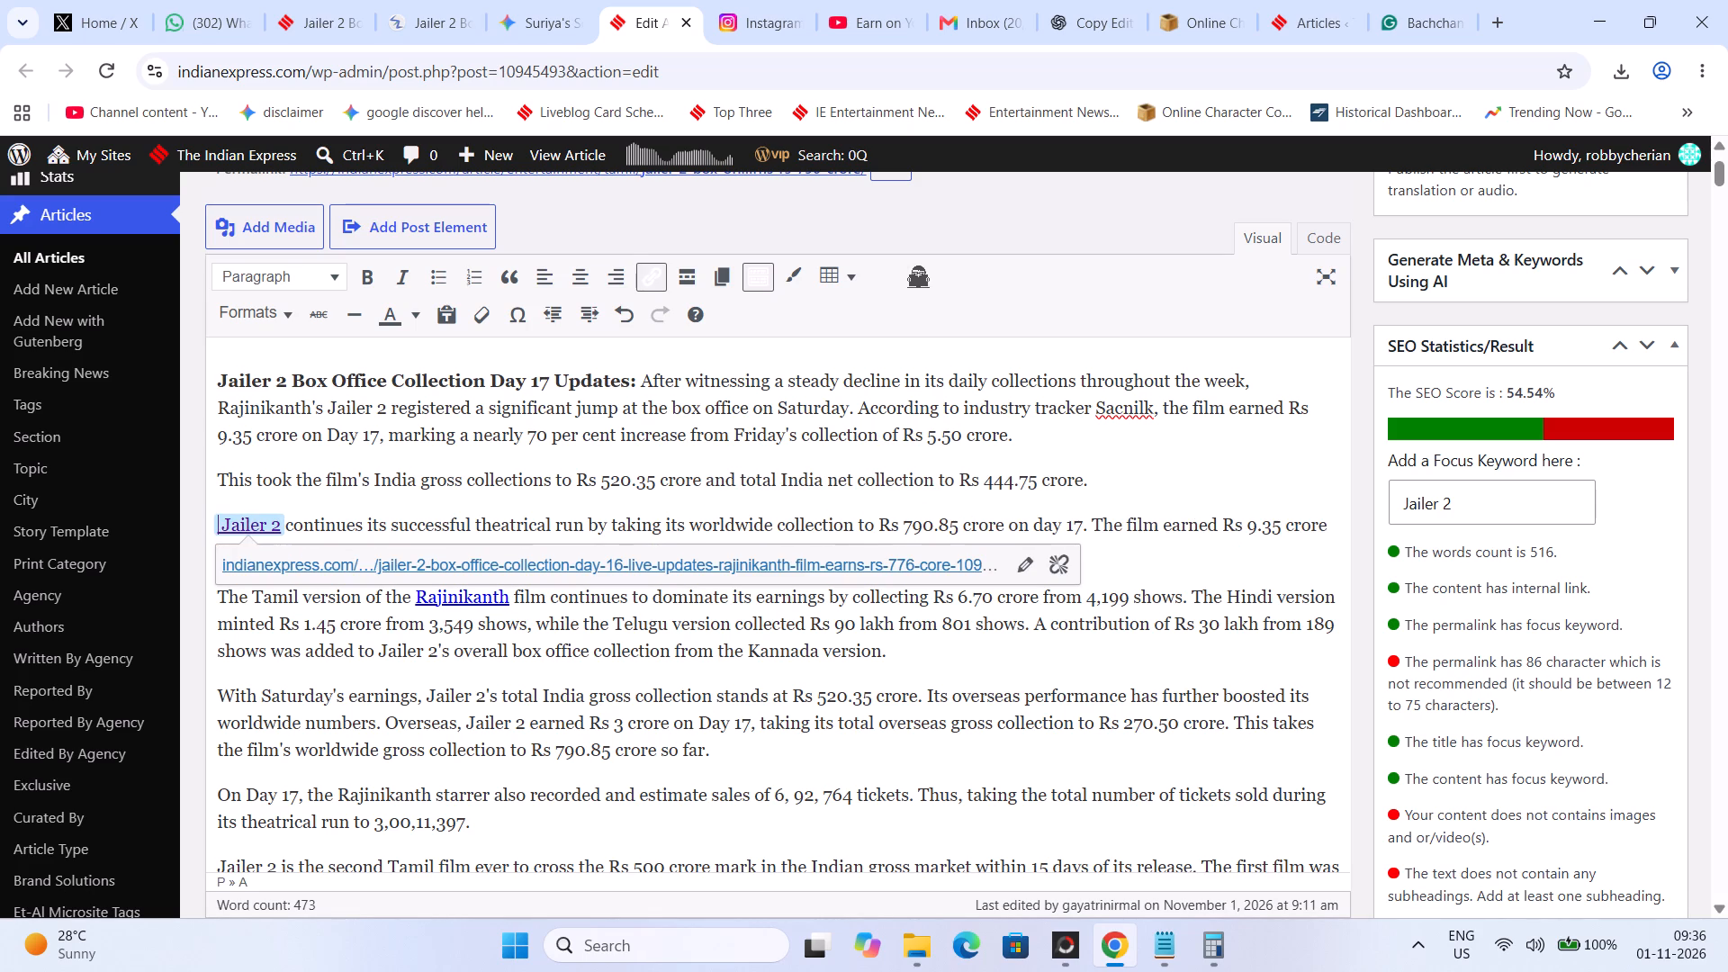
drag(328, 479, 356, 473)
click(356, 473)
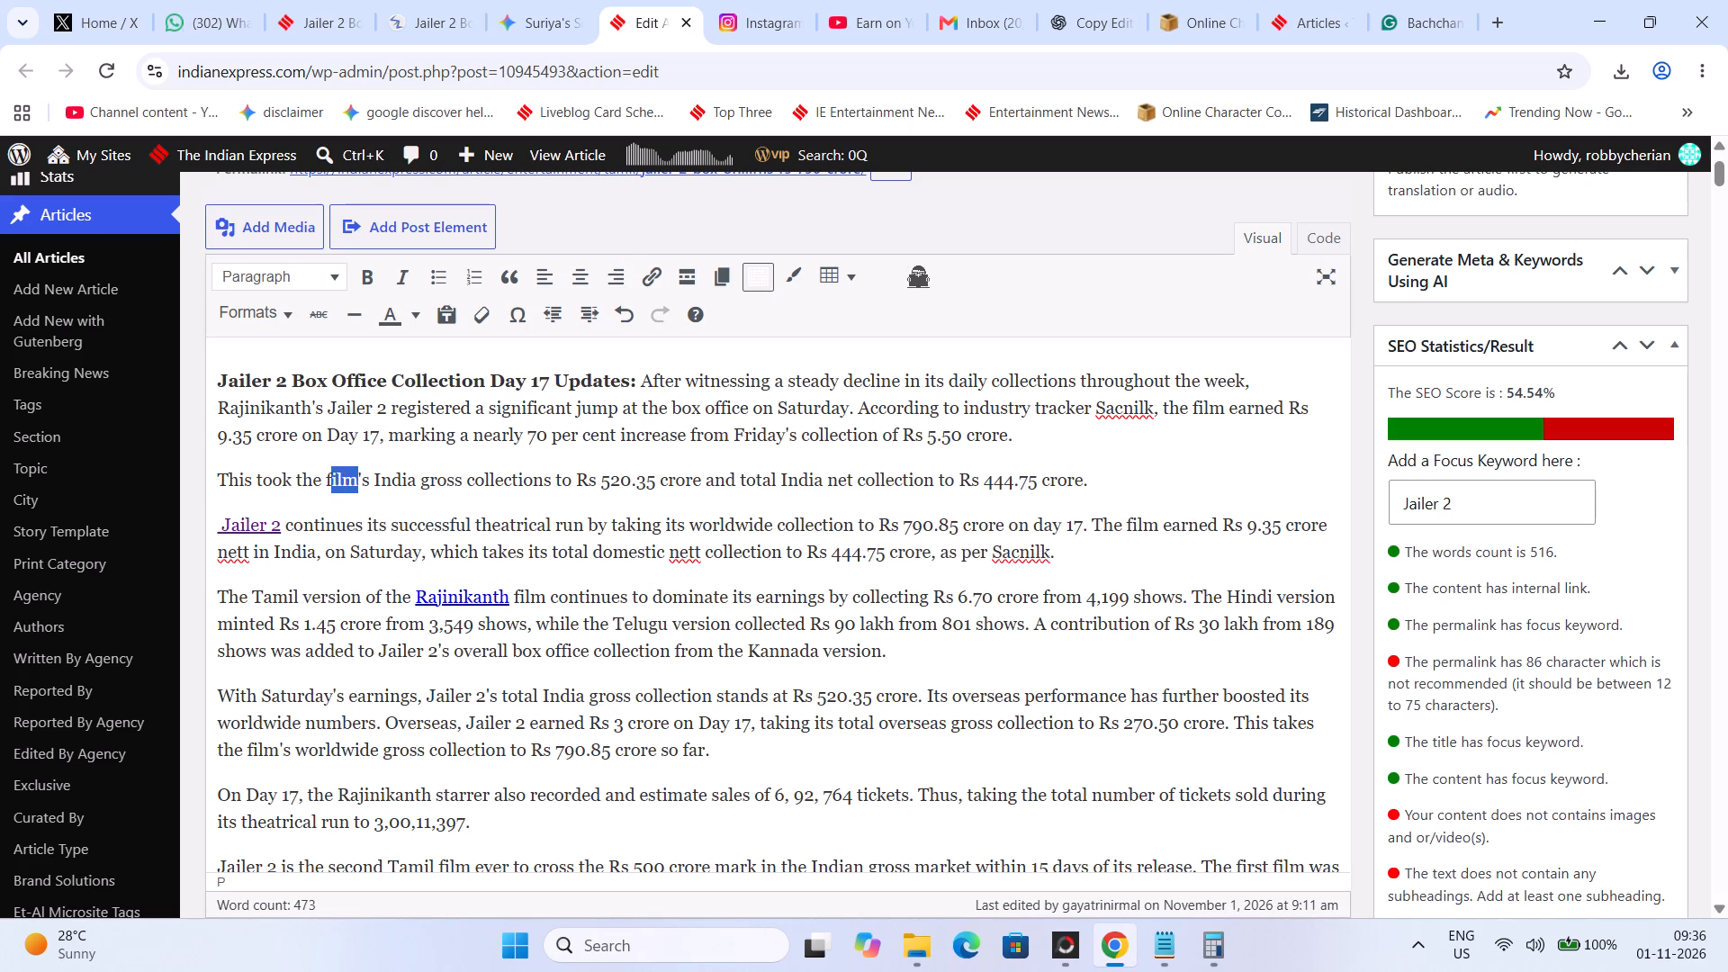
drag(355, 484, 328, 484)
right_click(328, 484)
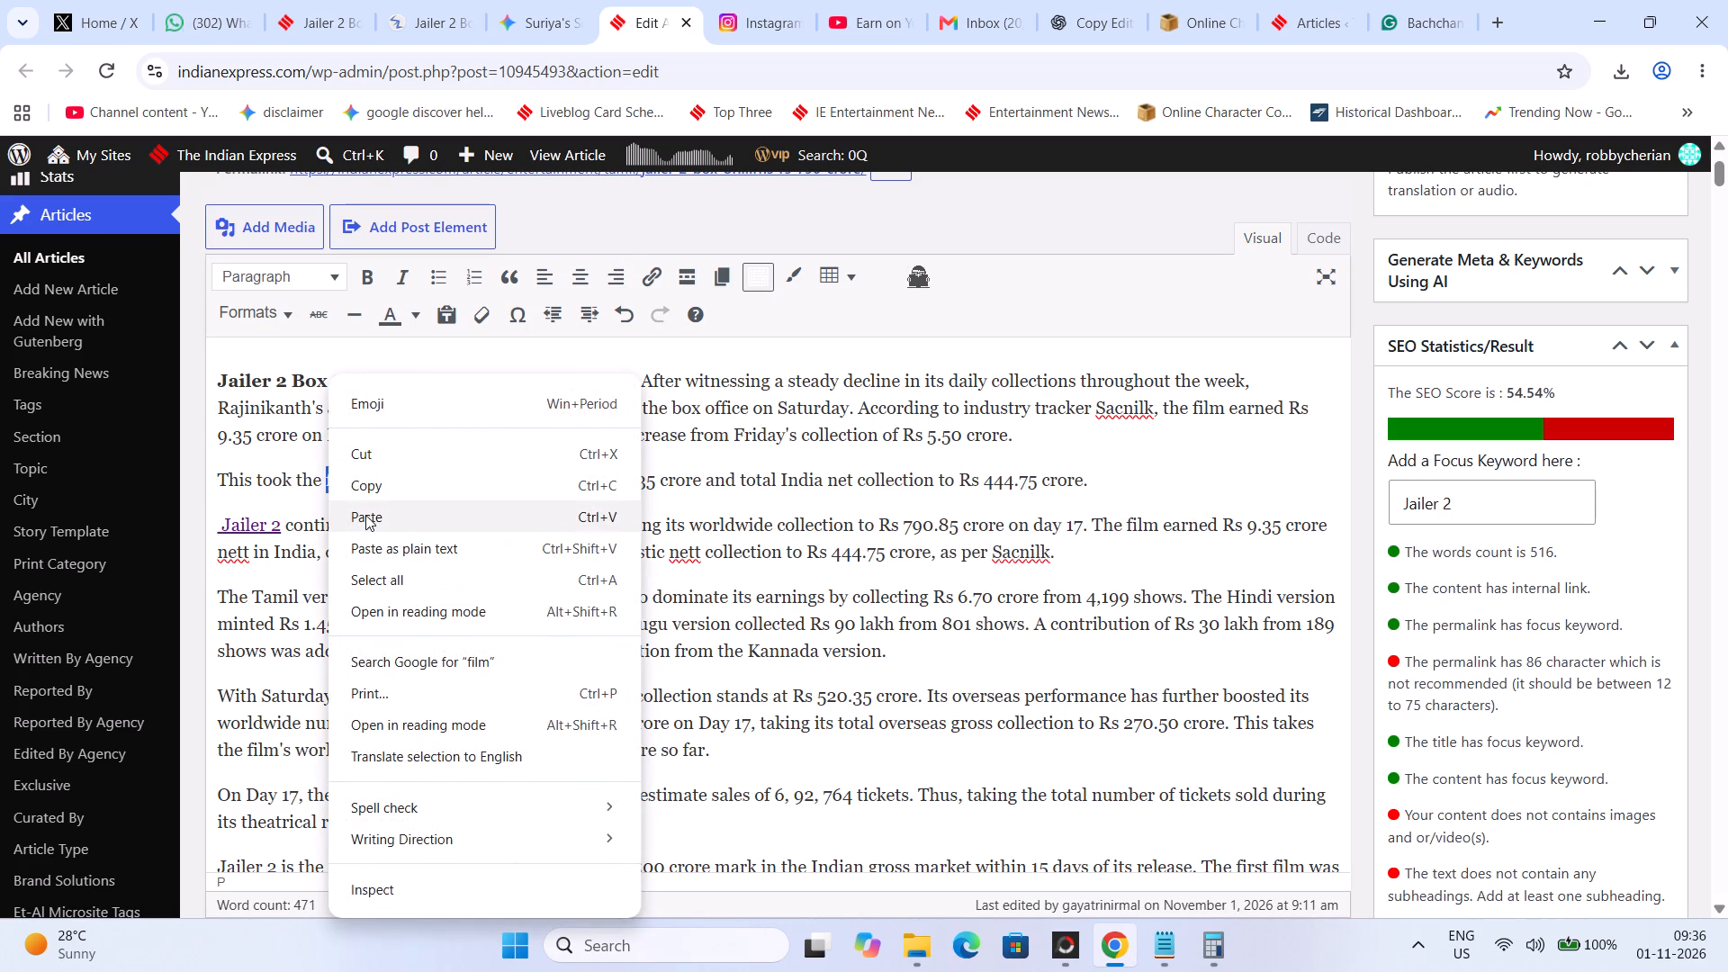
click(365, 515)
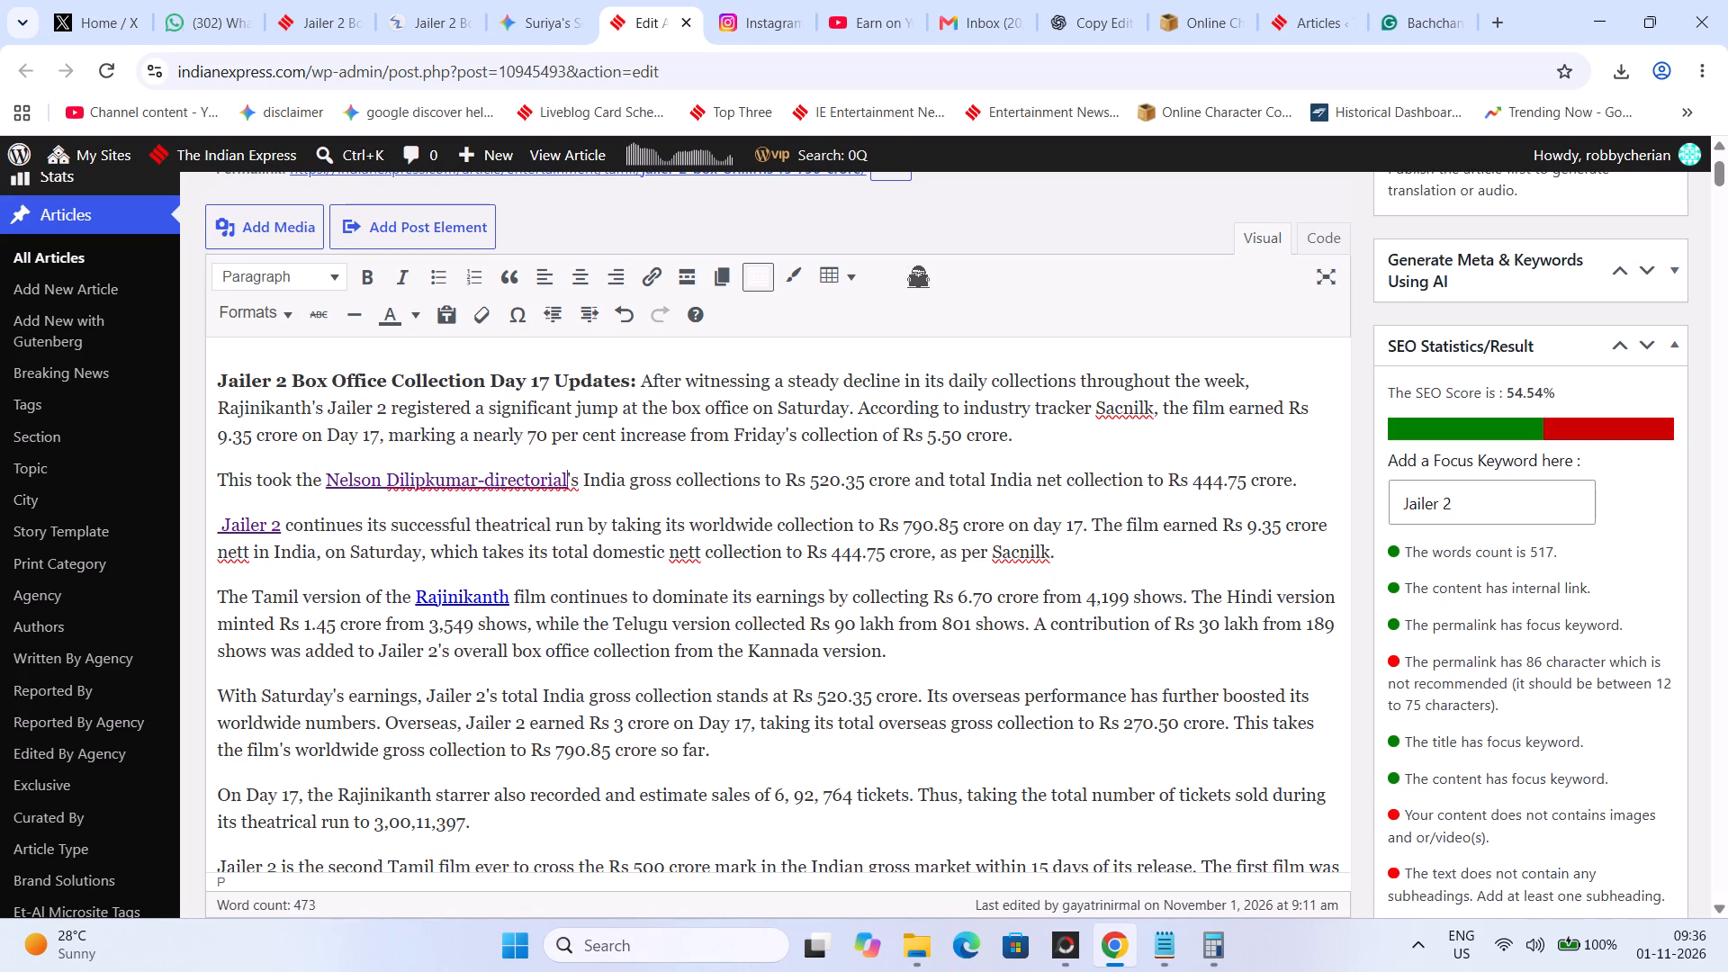
Delete "Jailer 2 continues its successful theatrical run by taking its" from the third paragraph and merge the remainder into the second paragraph.
drag(278, 524, 206, 523)
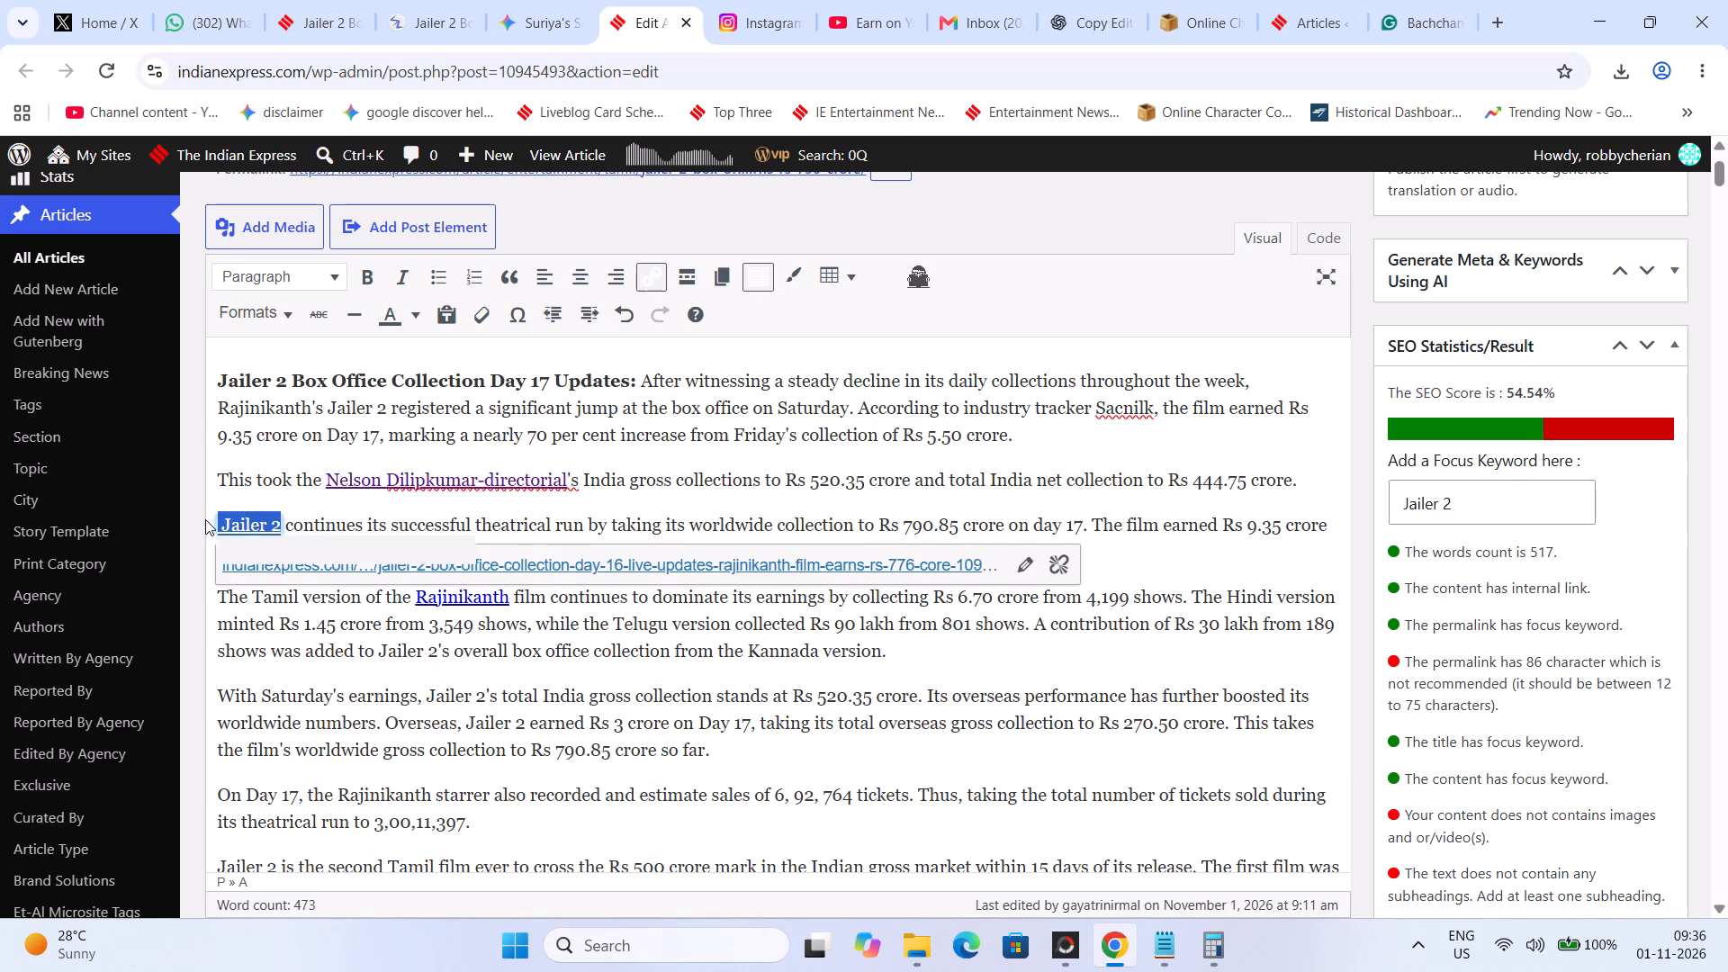
key(Delete)
key(Delete)
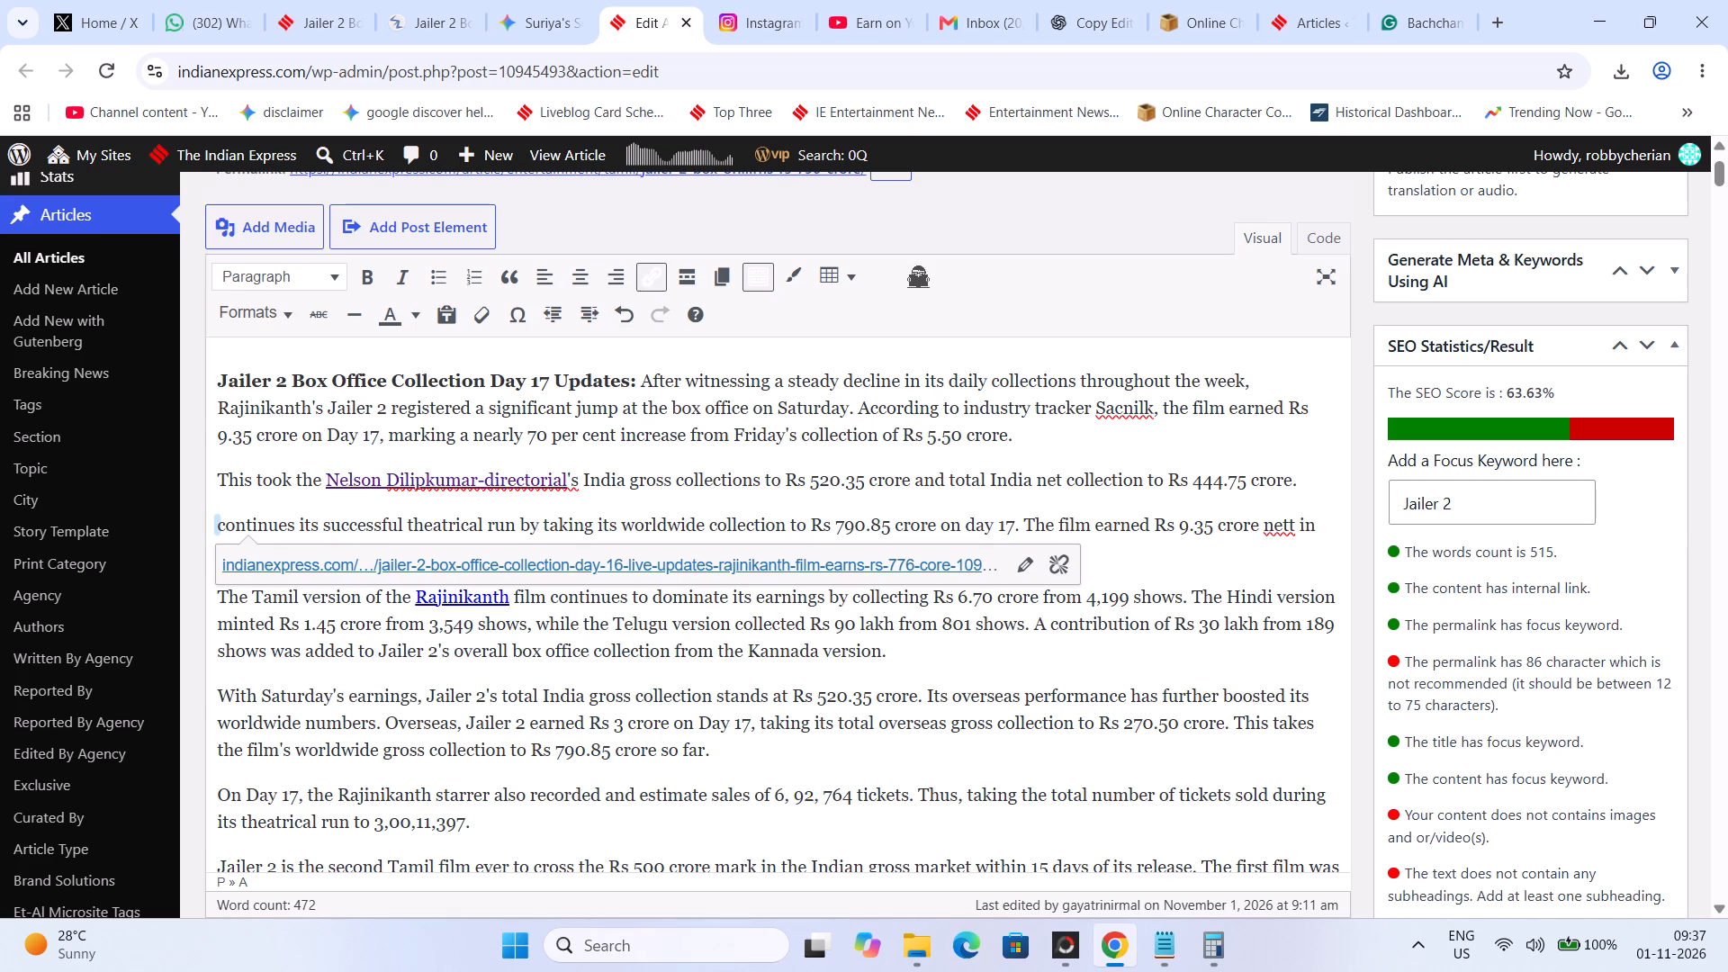
click(1092, 496)
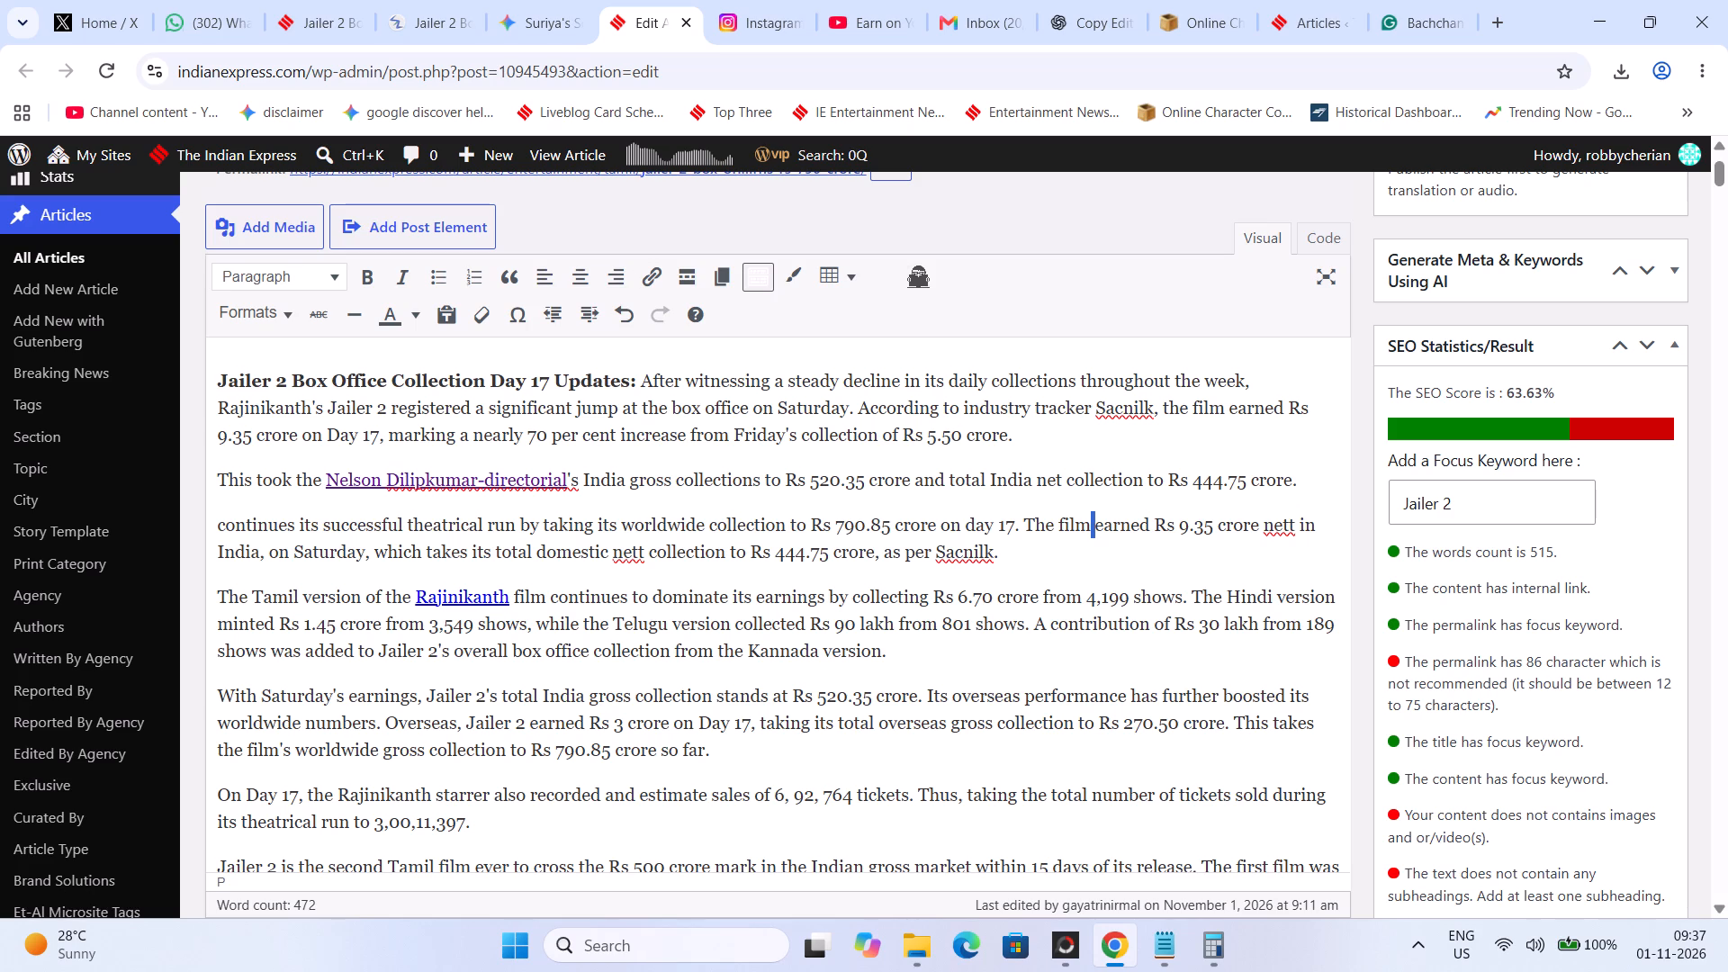
drag(616, 526, 496, 526)
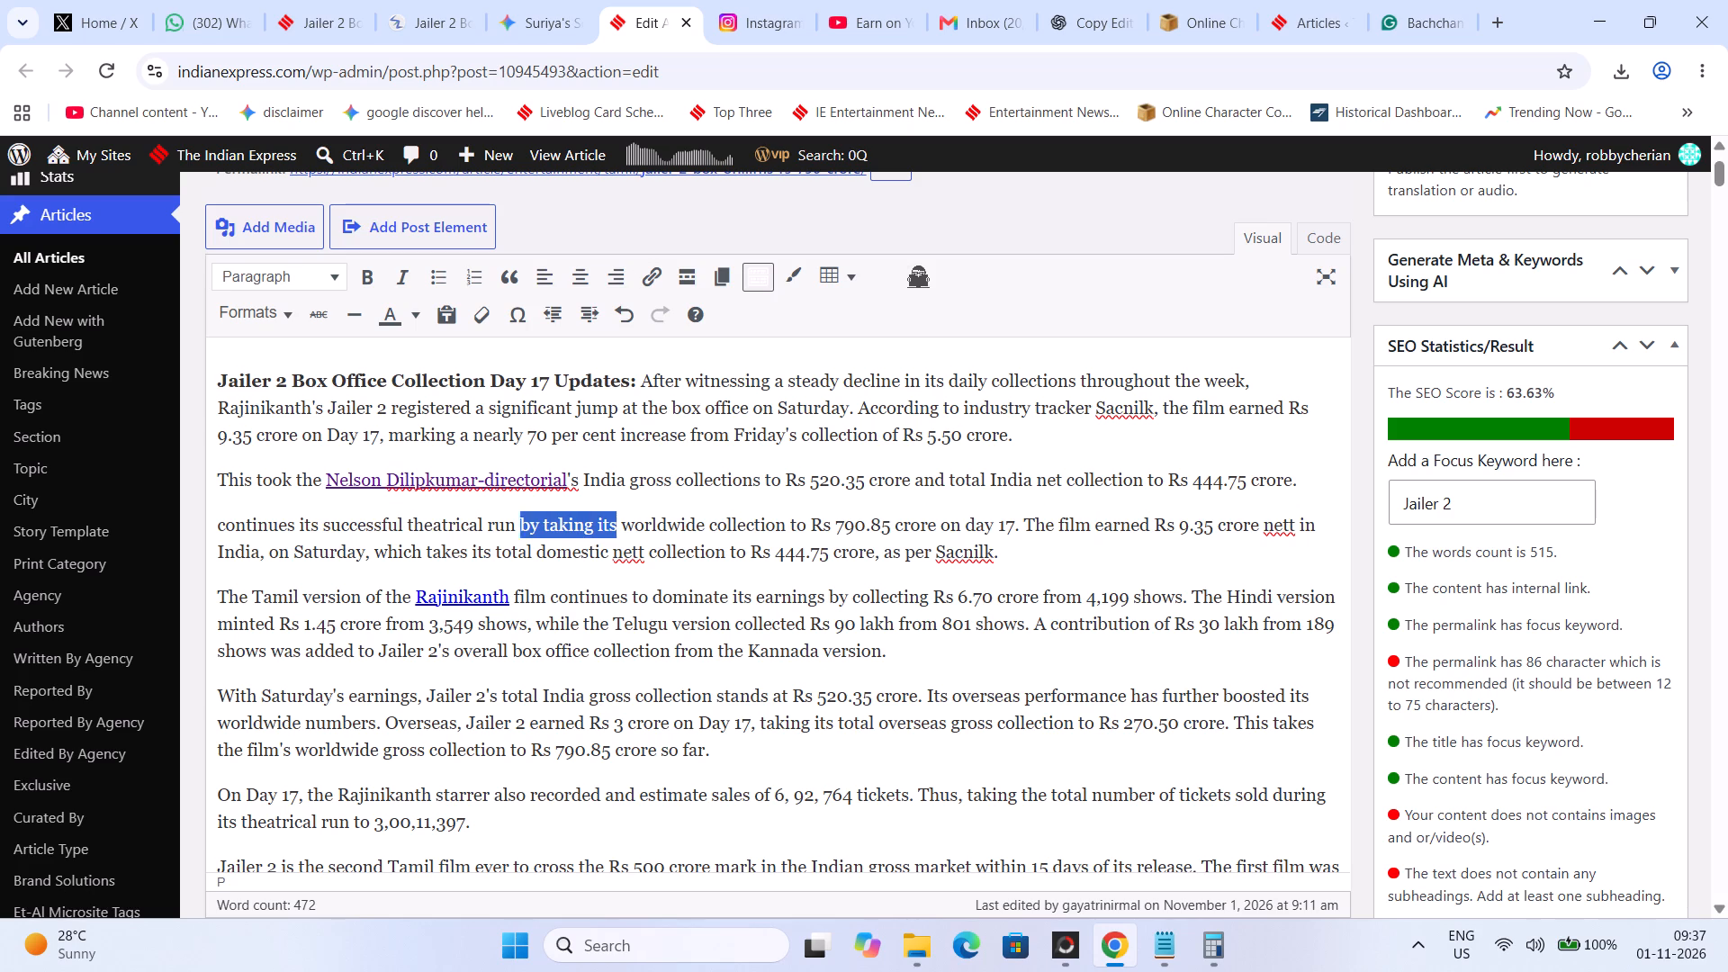
drag(496, 526, 182, 522)
key(BackSpace)
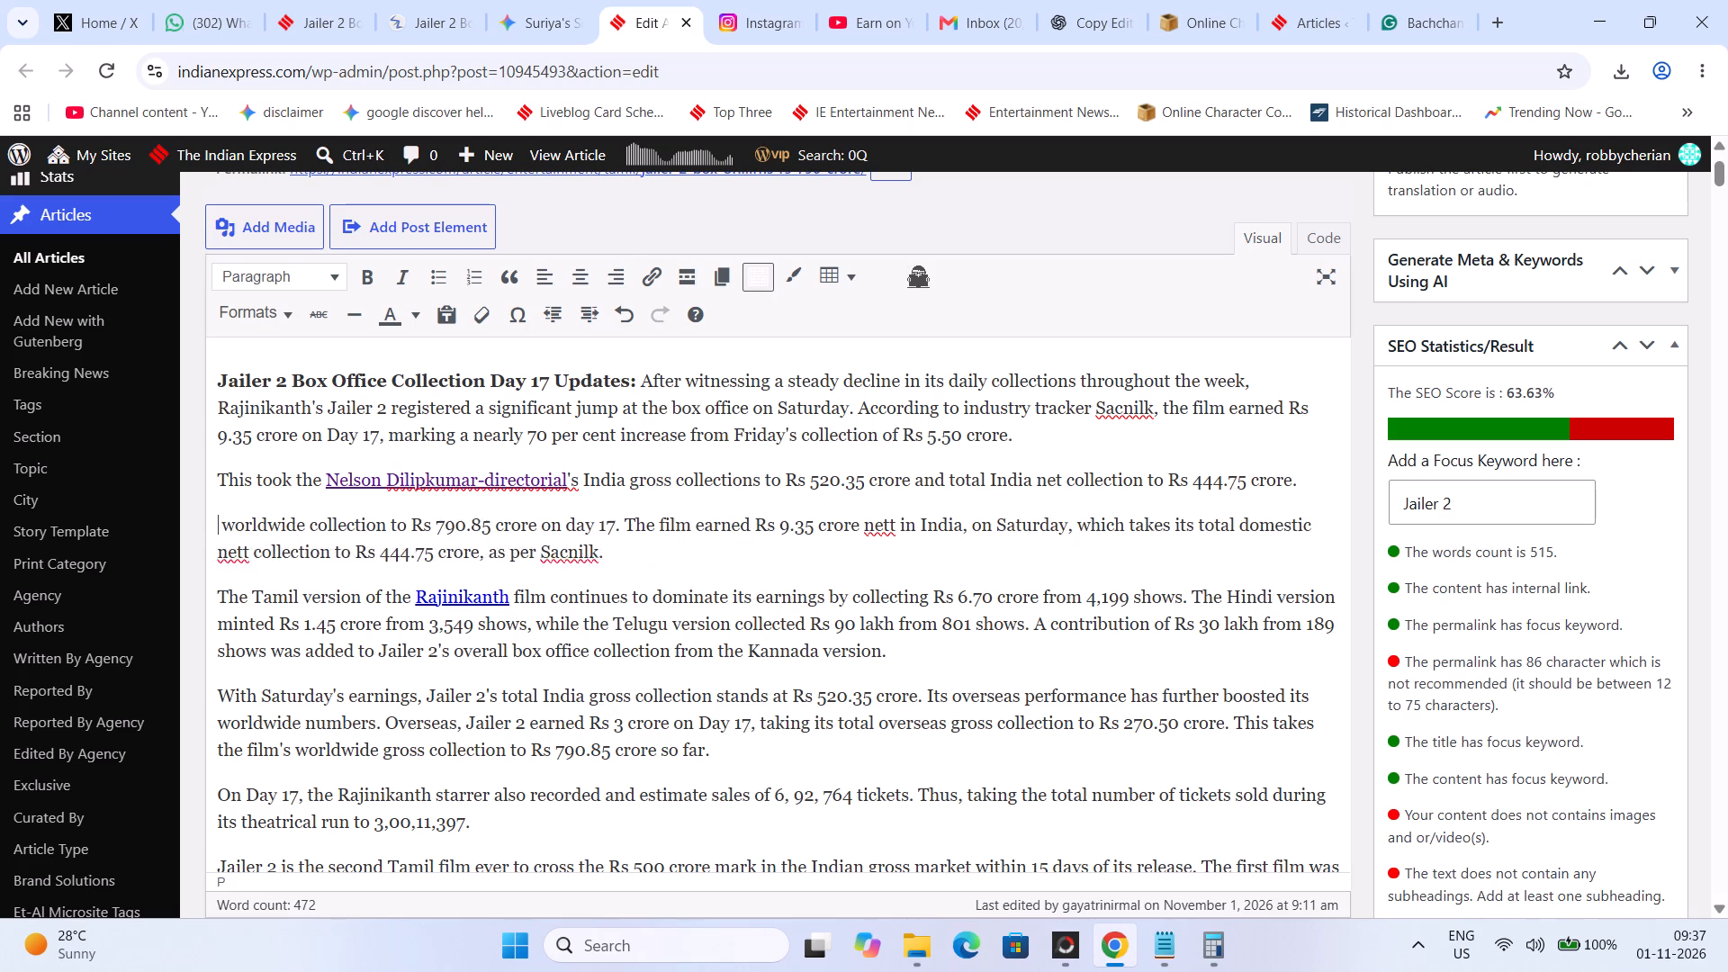
key(BackSpace)
key(BackSpace)
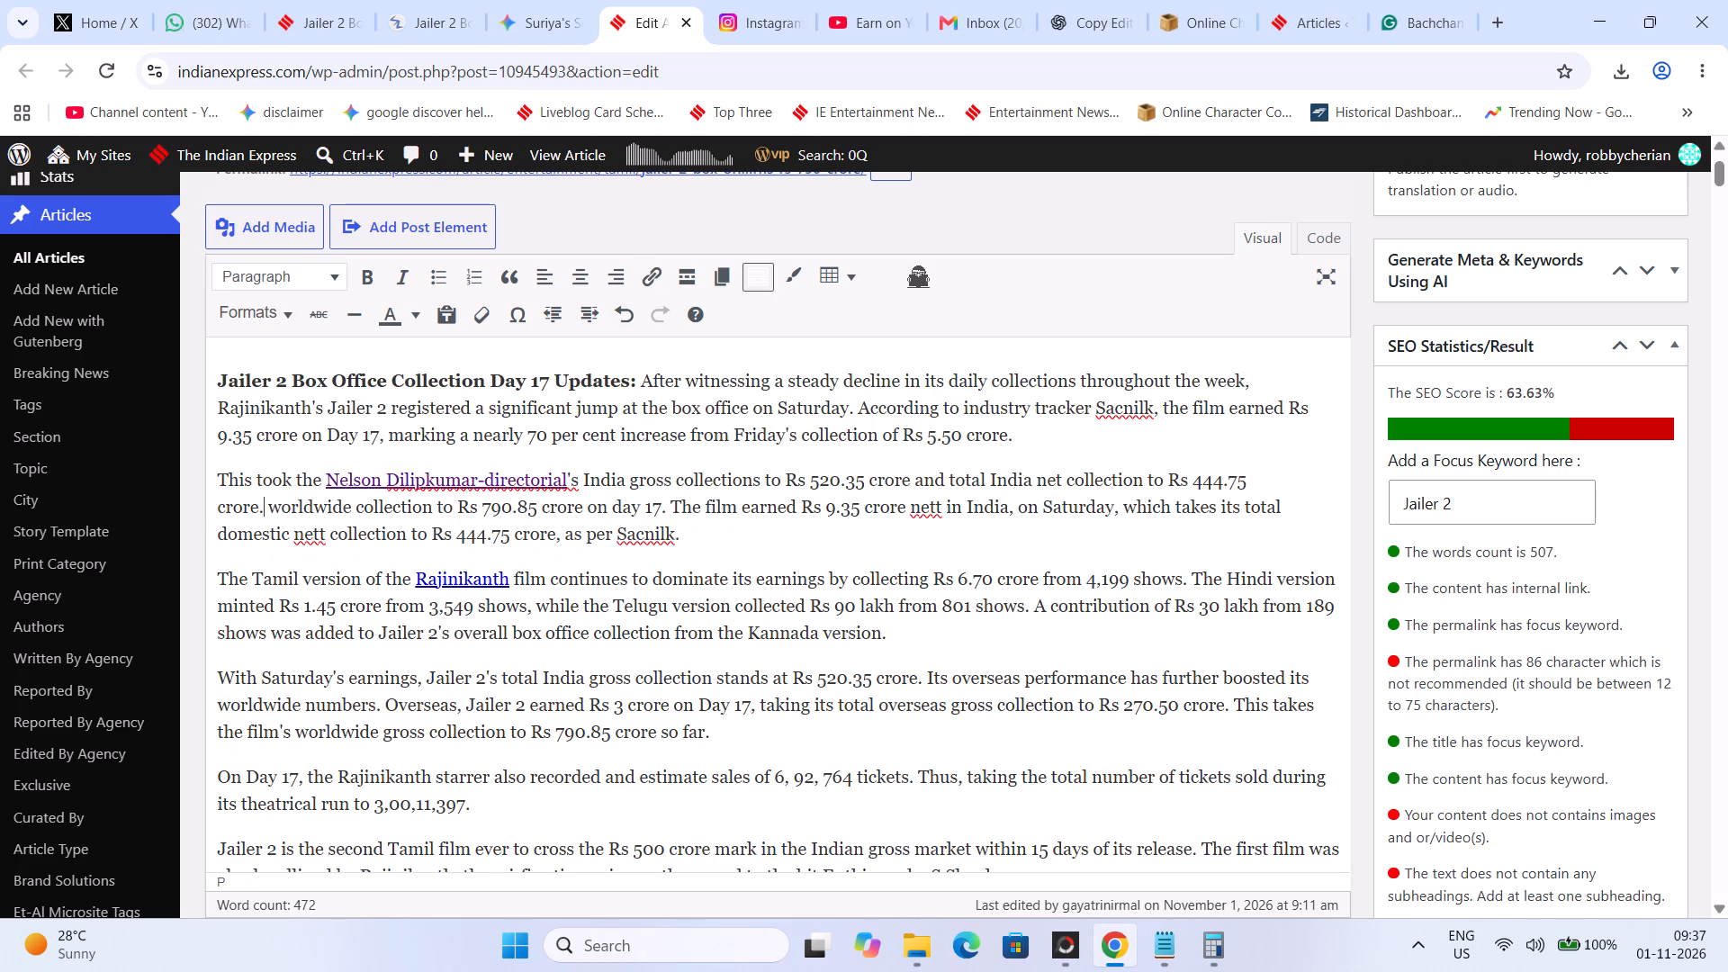
Replace "worldwide" after Rs 444.75 crore with a new sentence opening, "Worldwide, the movie has grossed over Rs".
key(BackSpace)
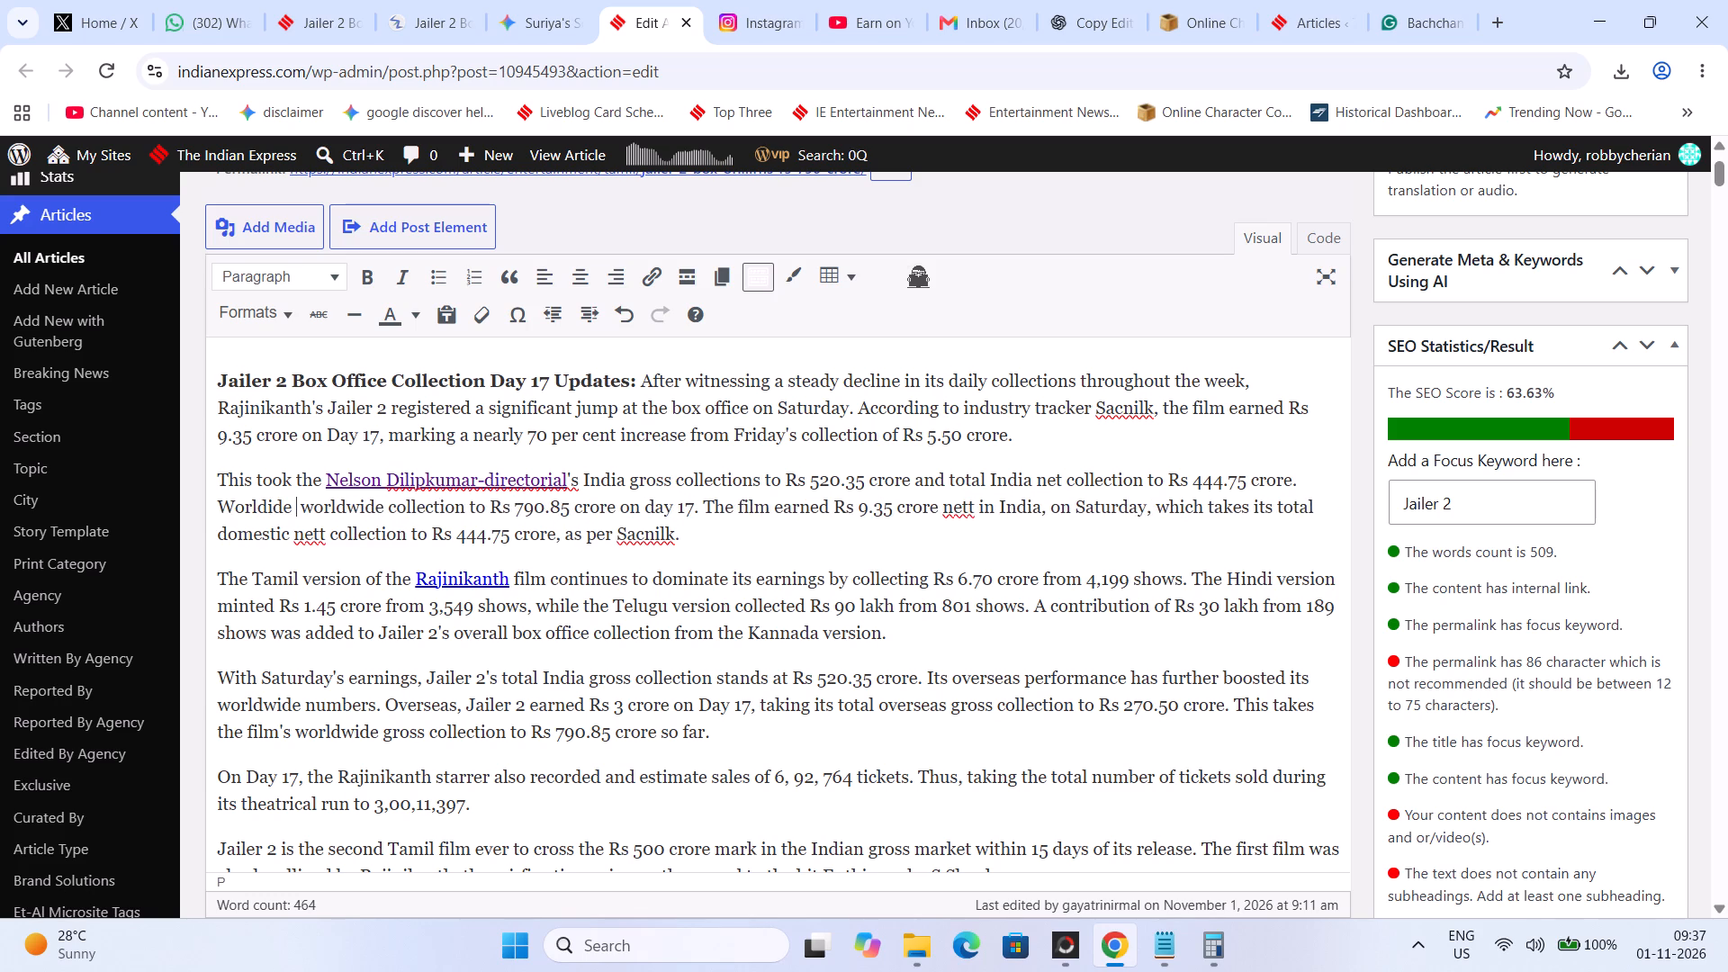
key(BackSpace)
key(BackSpace)
key(BackSpace)
key(BackSpace)
key(BackSpace)
text(wid)
key(BackSpace)
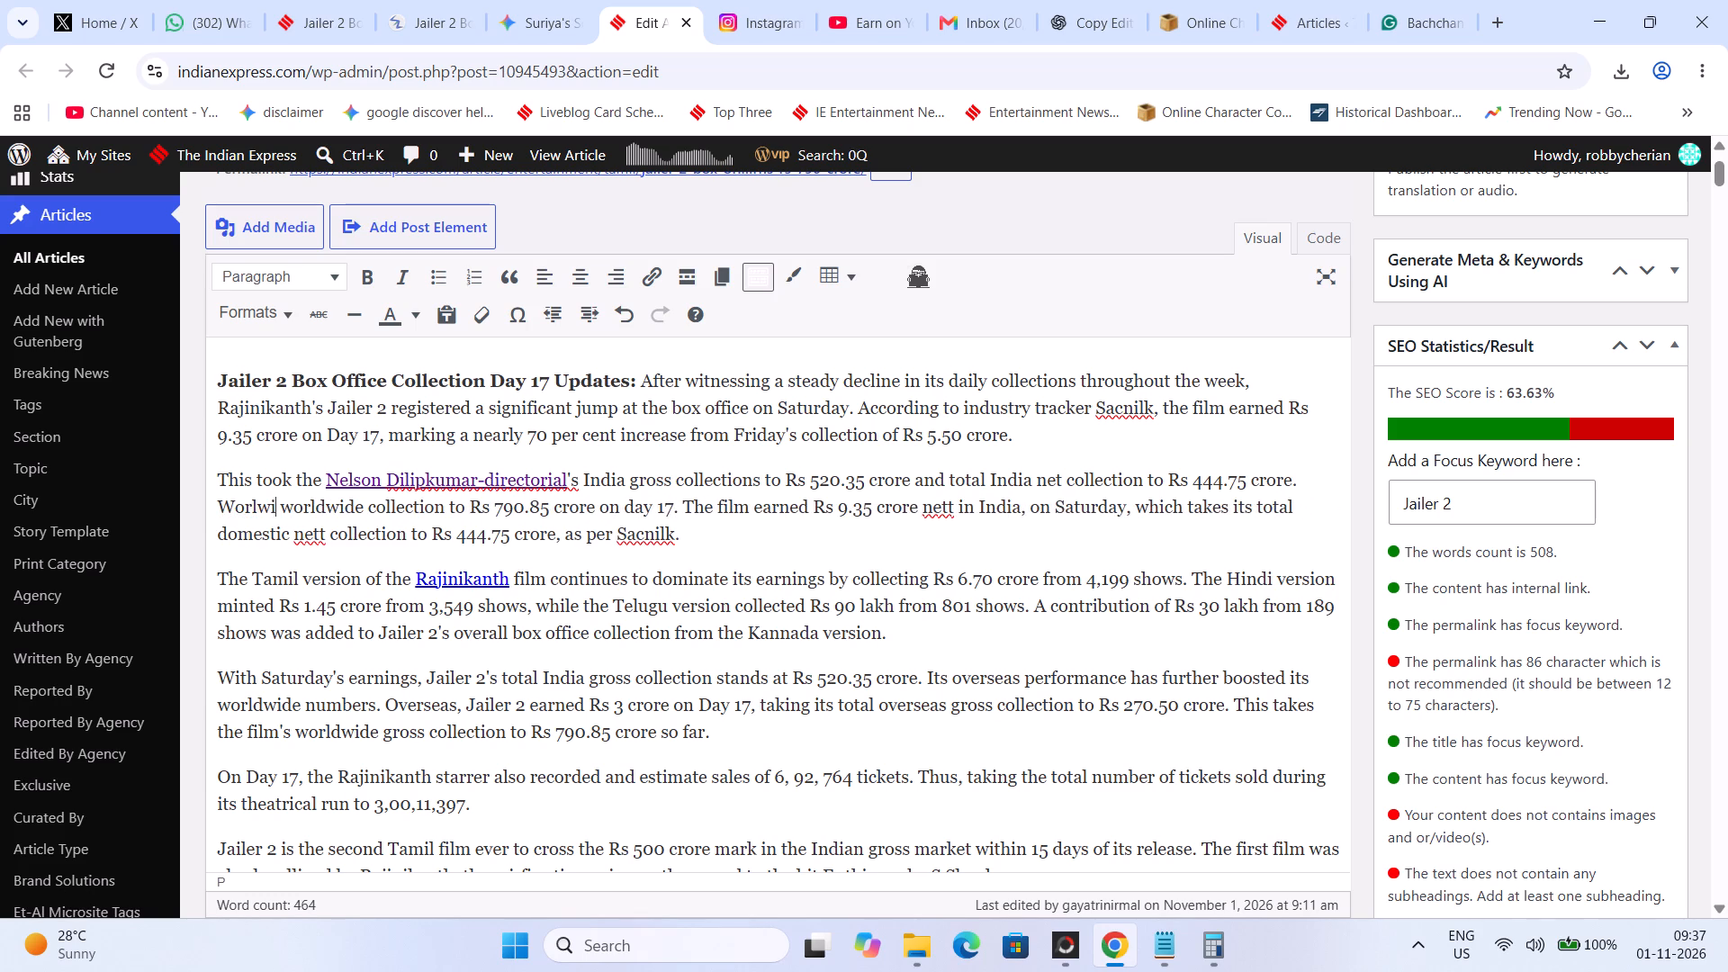
key(BackSpace)
key(BackSpace)
key(BackSpace)
key(d)
key(BackSpace)
text(ldw)
key(Delete)
key(Delete)
key(Delete)
key(Delete)
key(Delete)
key(Delete)
key(Delete)
key(Delete)
key(Delete)
key(Delete)
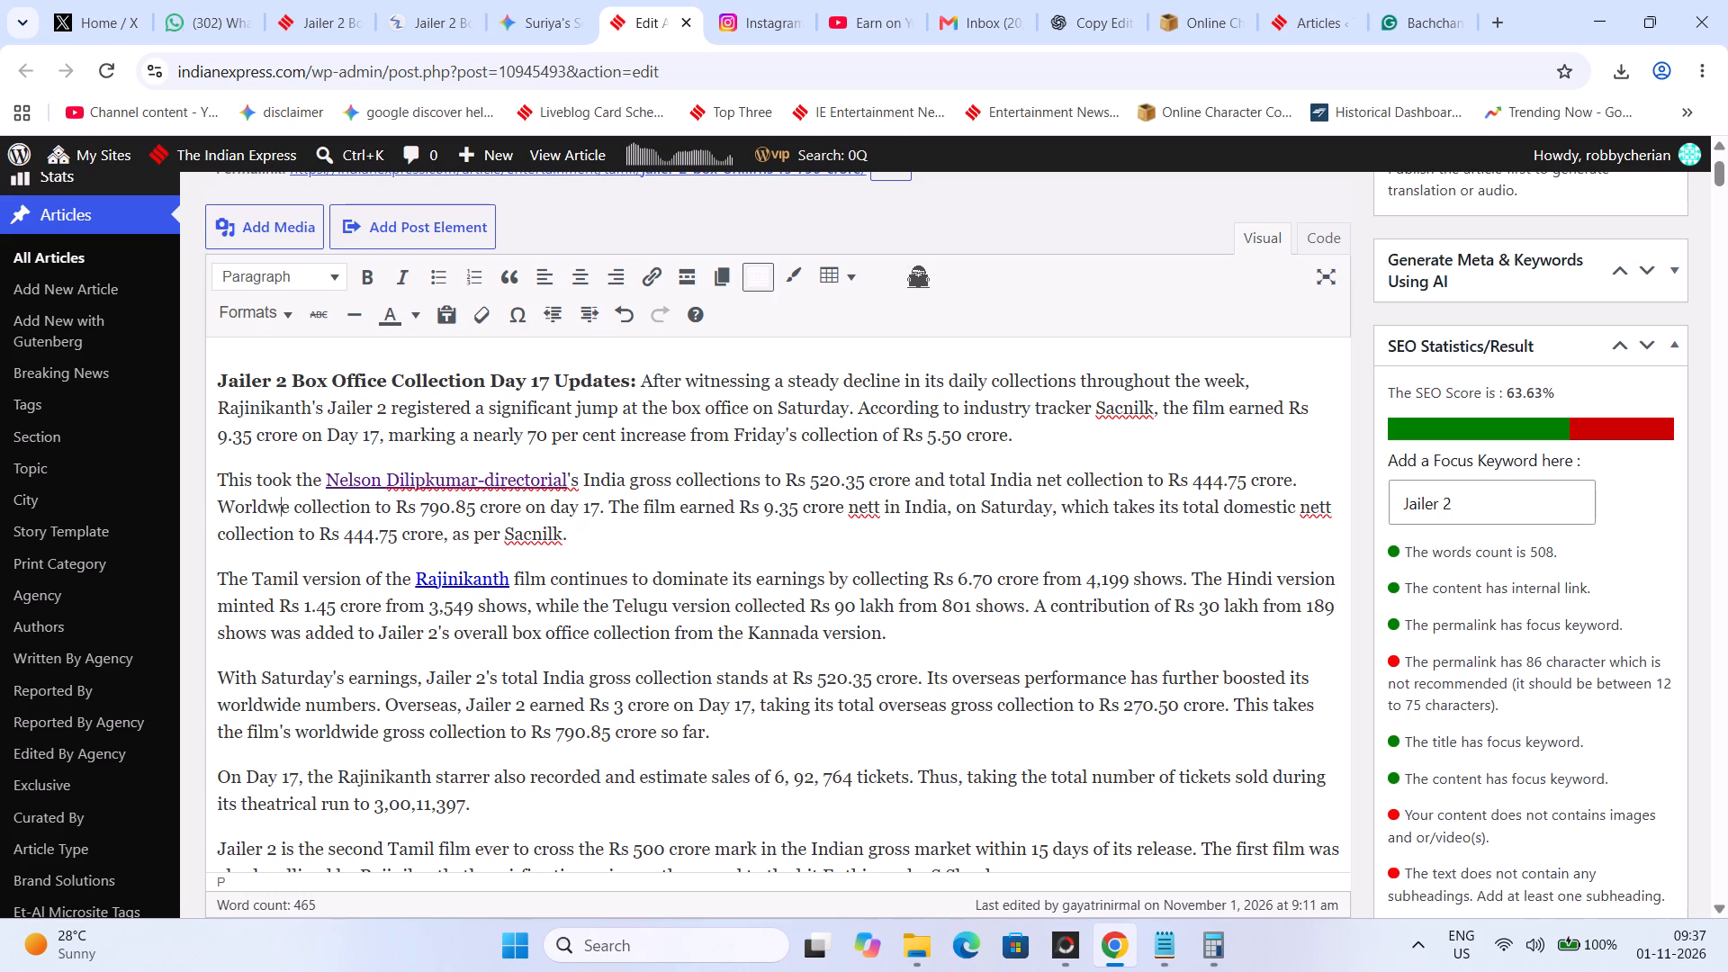
key(BackSpace)
key(i)
key(BackSpace)
text(wde)
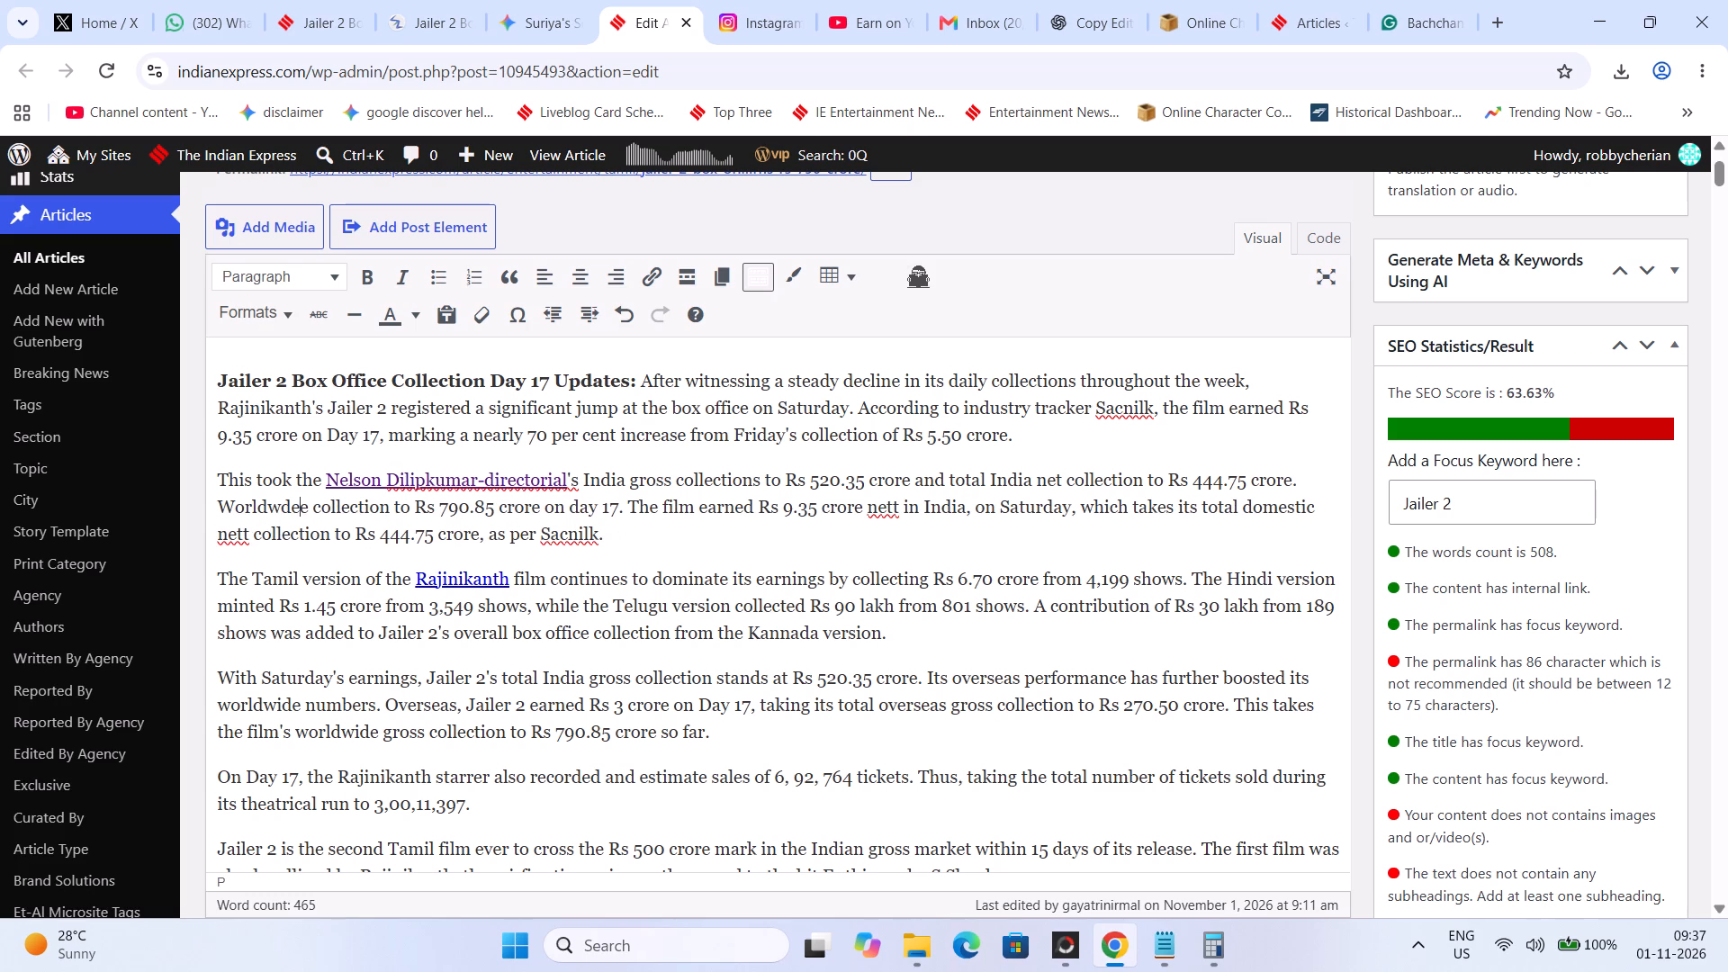
key(BackSpace)
key(BackSpace)
text(ide)
key(Right)
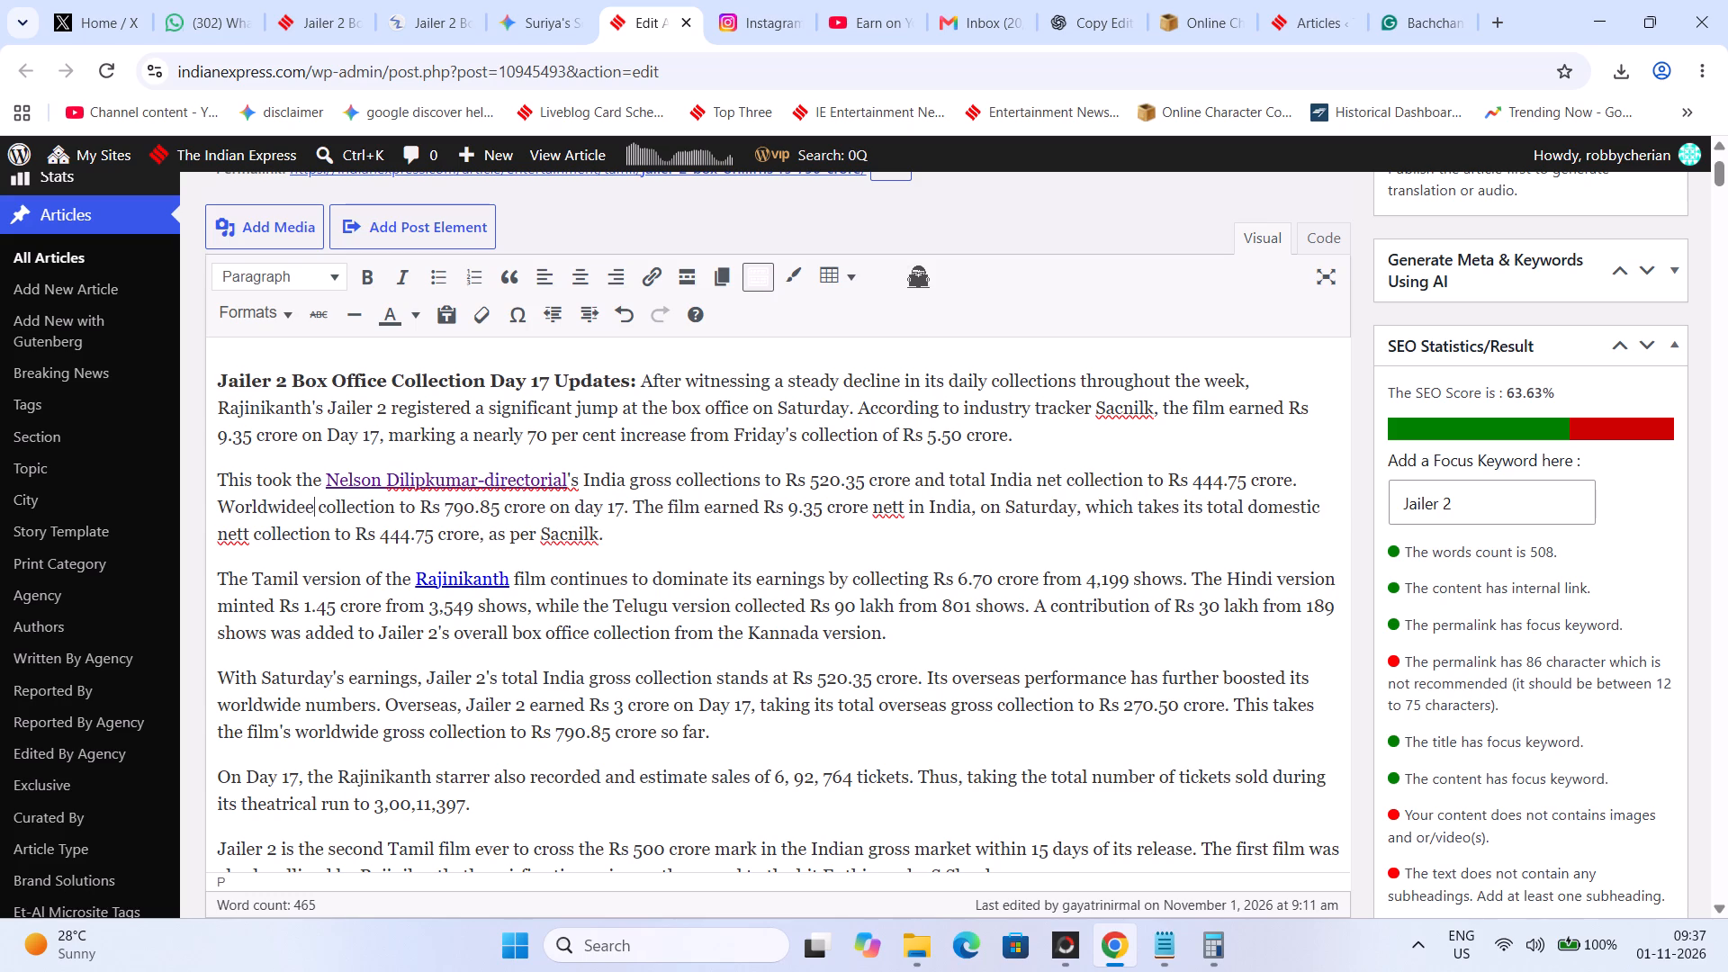
key(BackSpace)
text(, te)
key(space)
key(BackSpace)
key(BackSpace)
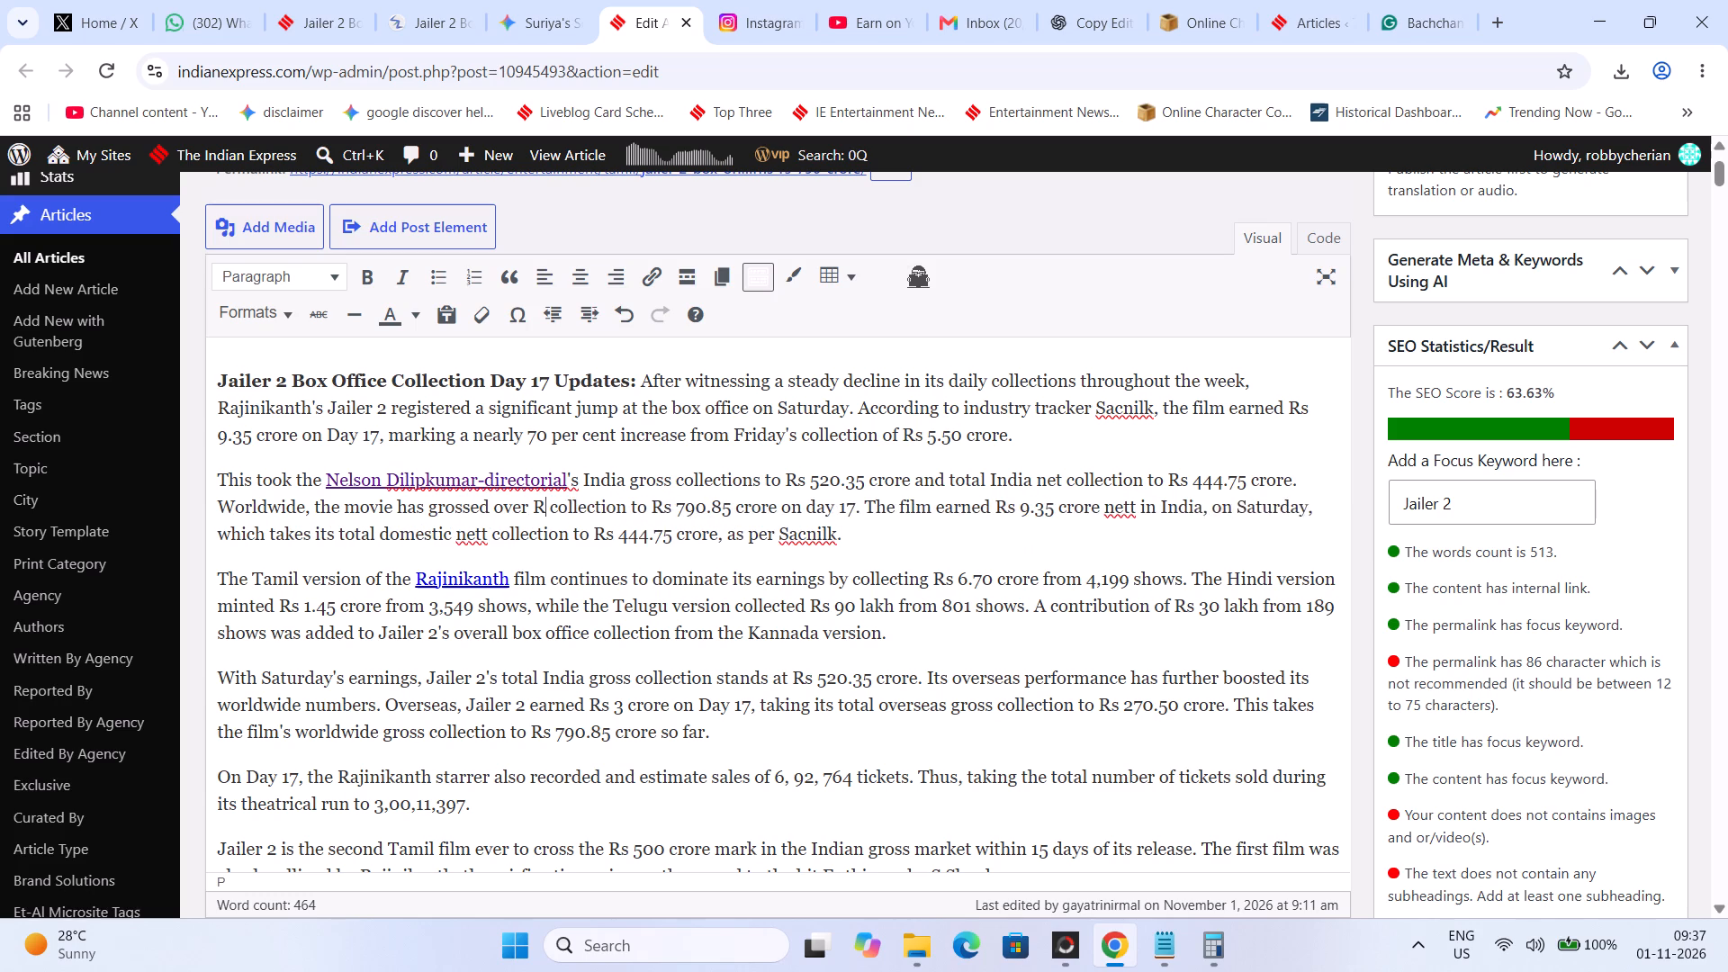
Copy the worldwide gross figure 790.85 from the Sacnilk page and replace the leftover text after "grossed over Rs" with "790.85 crore.".
click(446, 0)
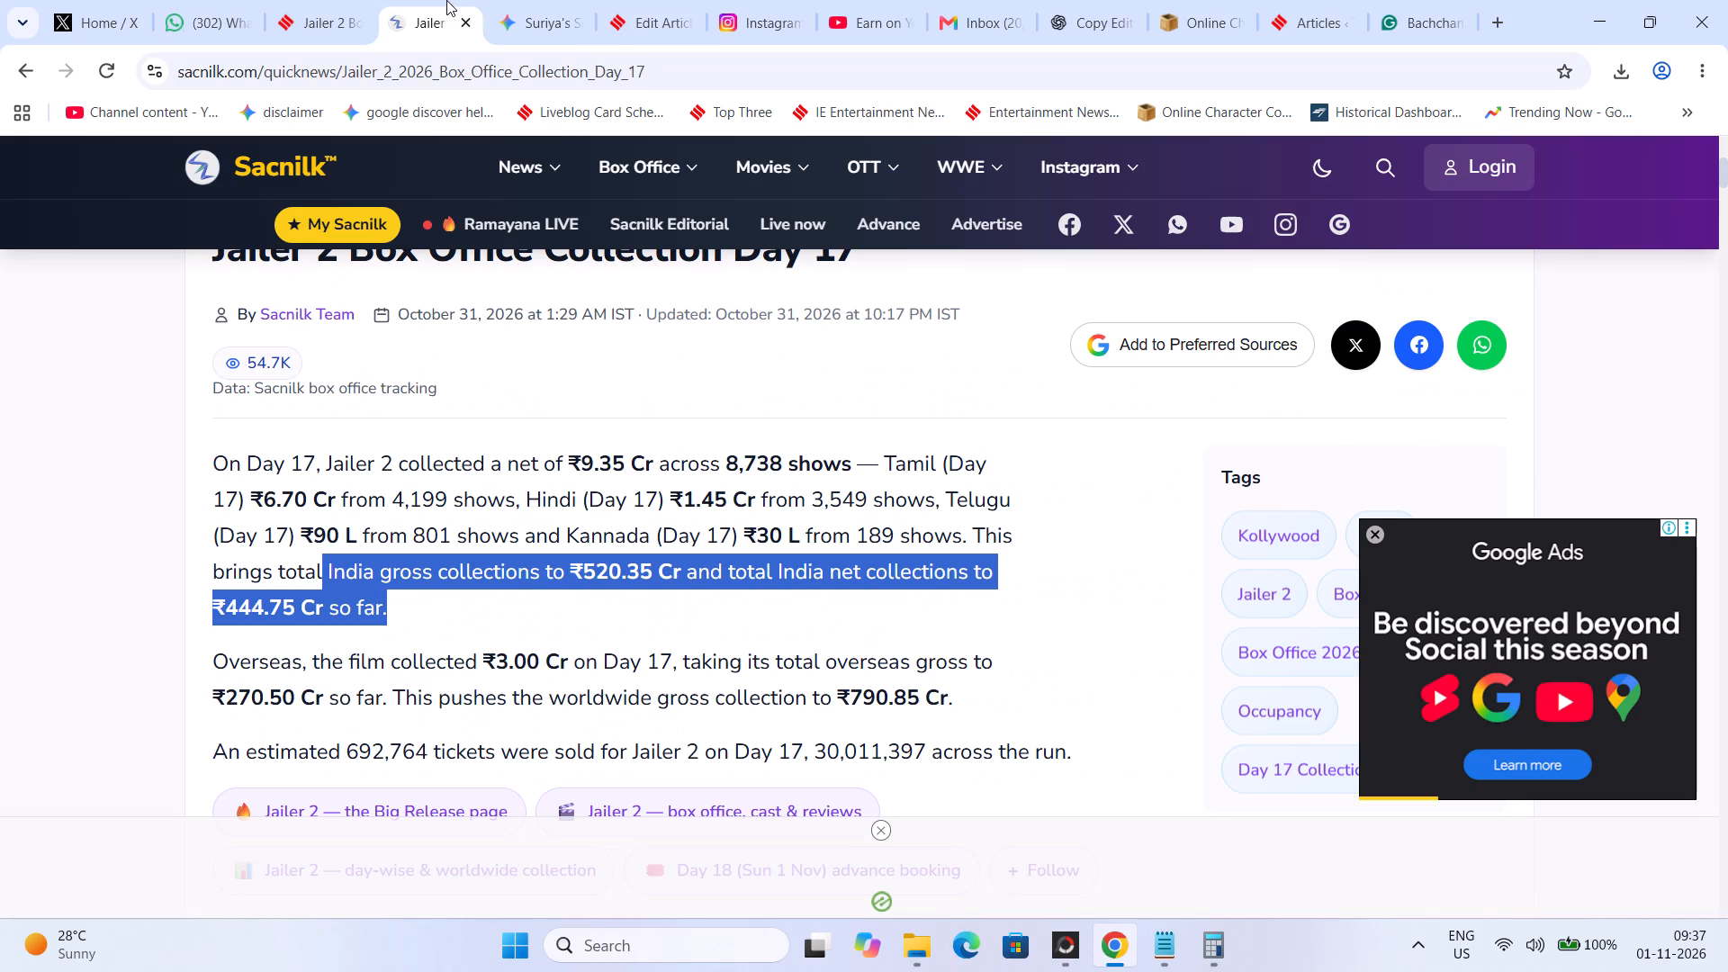
drag(846, 697, 916, 694)
key(ctrl+c)
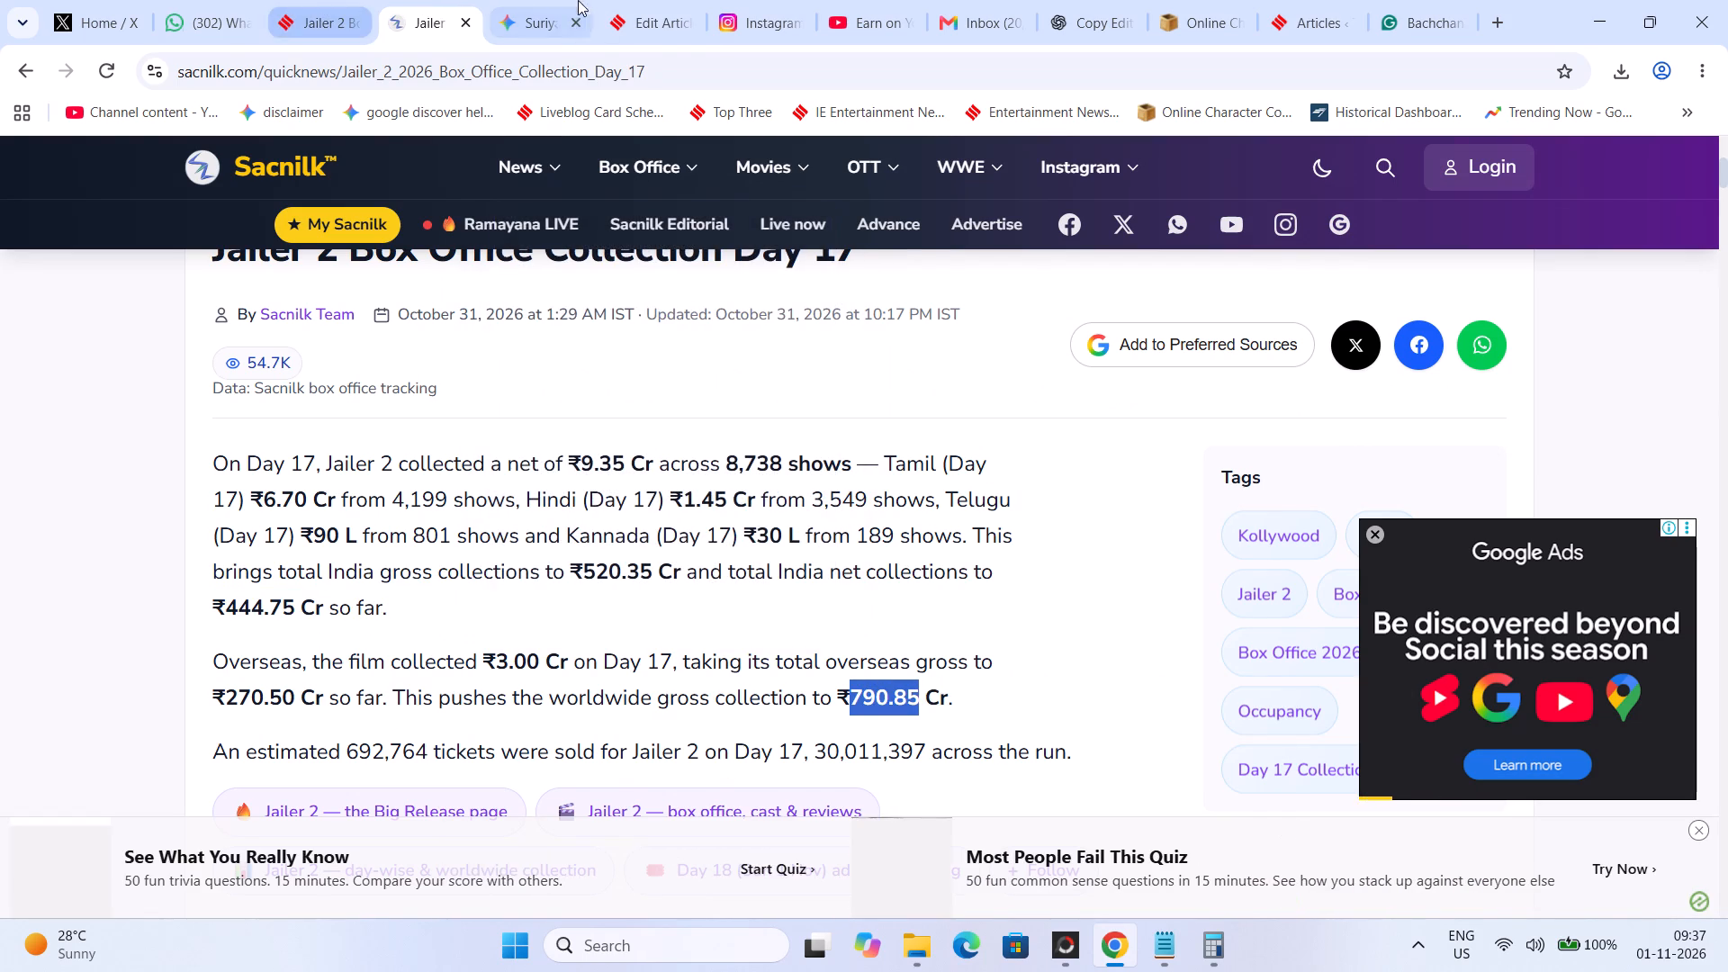
click(643, 0)
drag(887, 529, 576, 525)
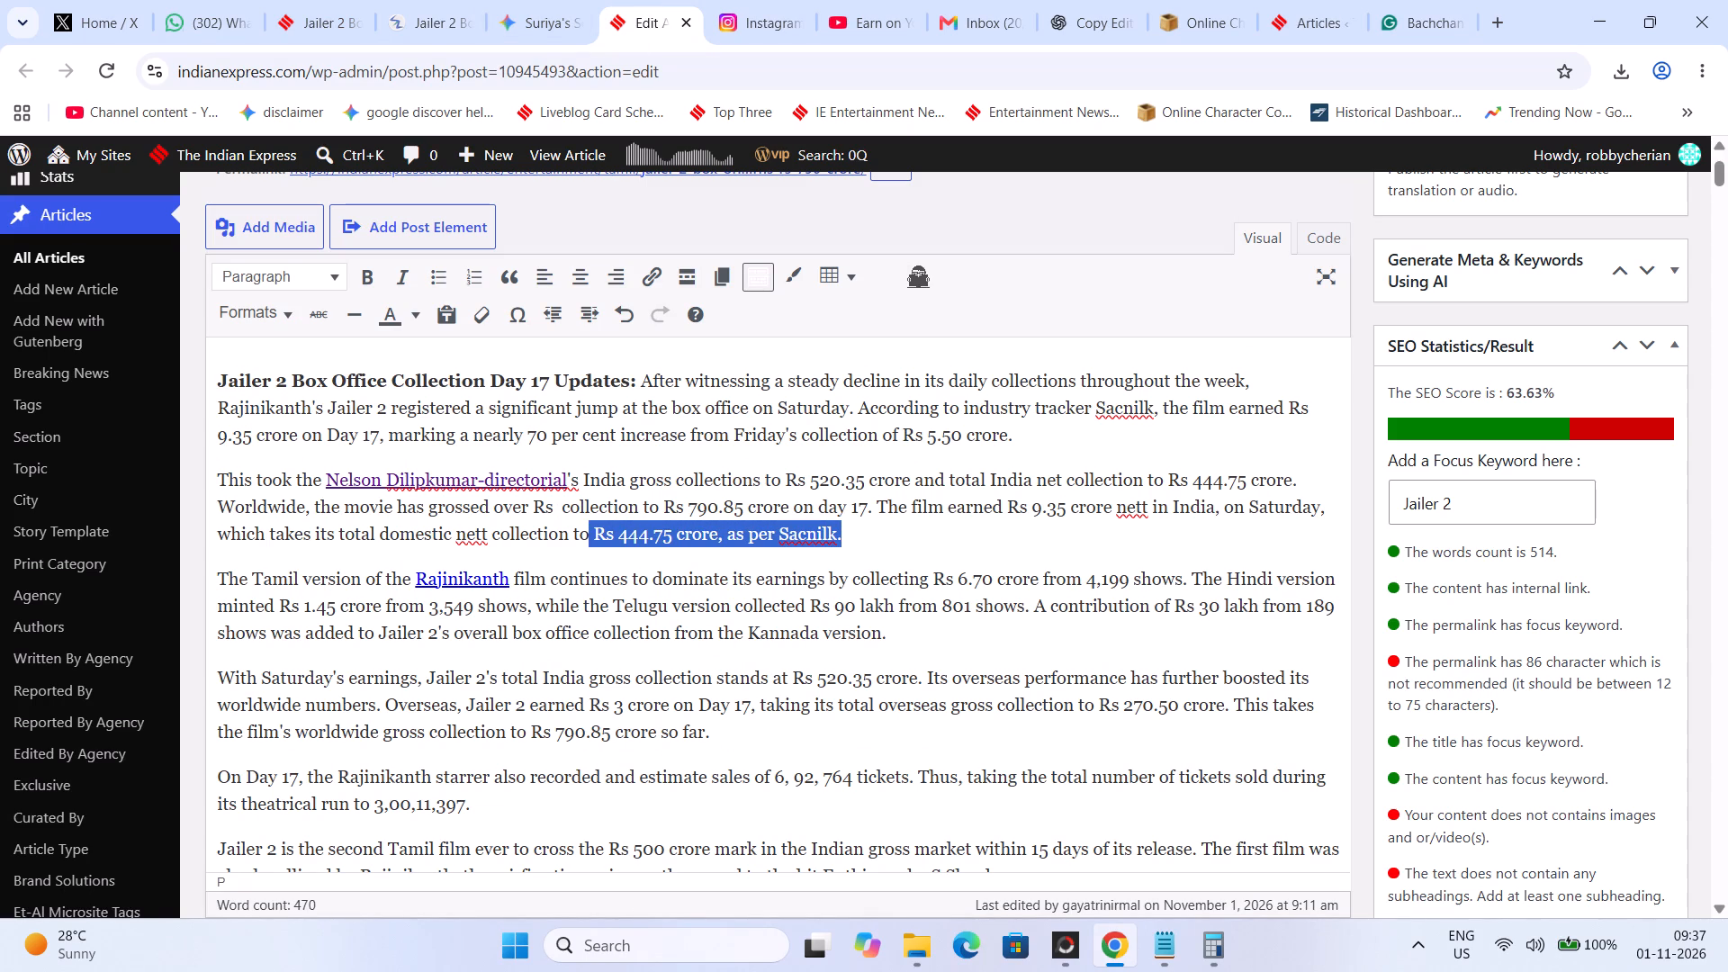
drag(576, 525, 463, 525)
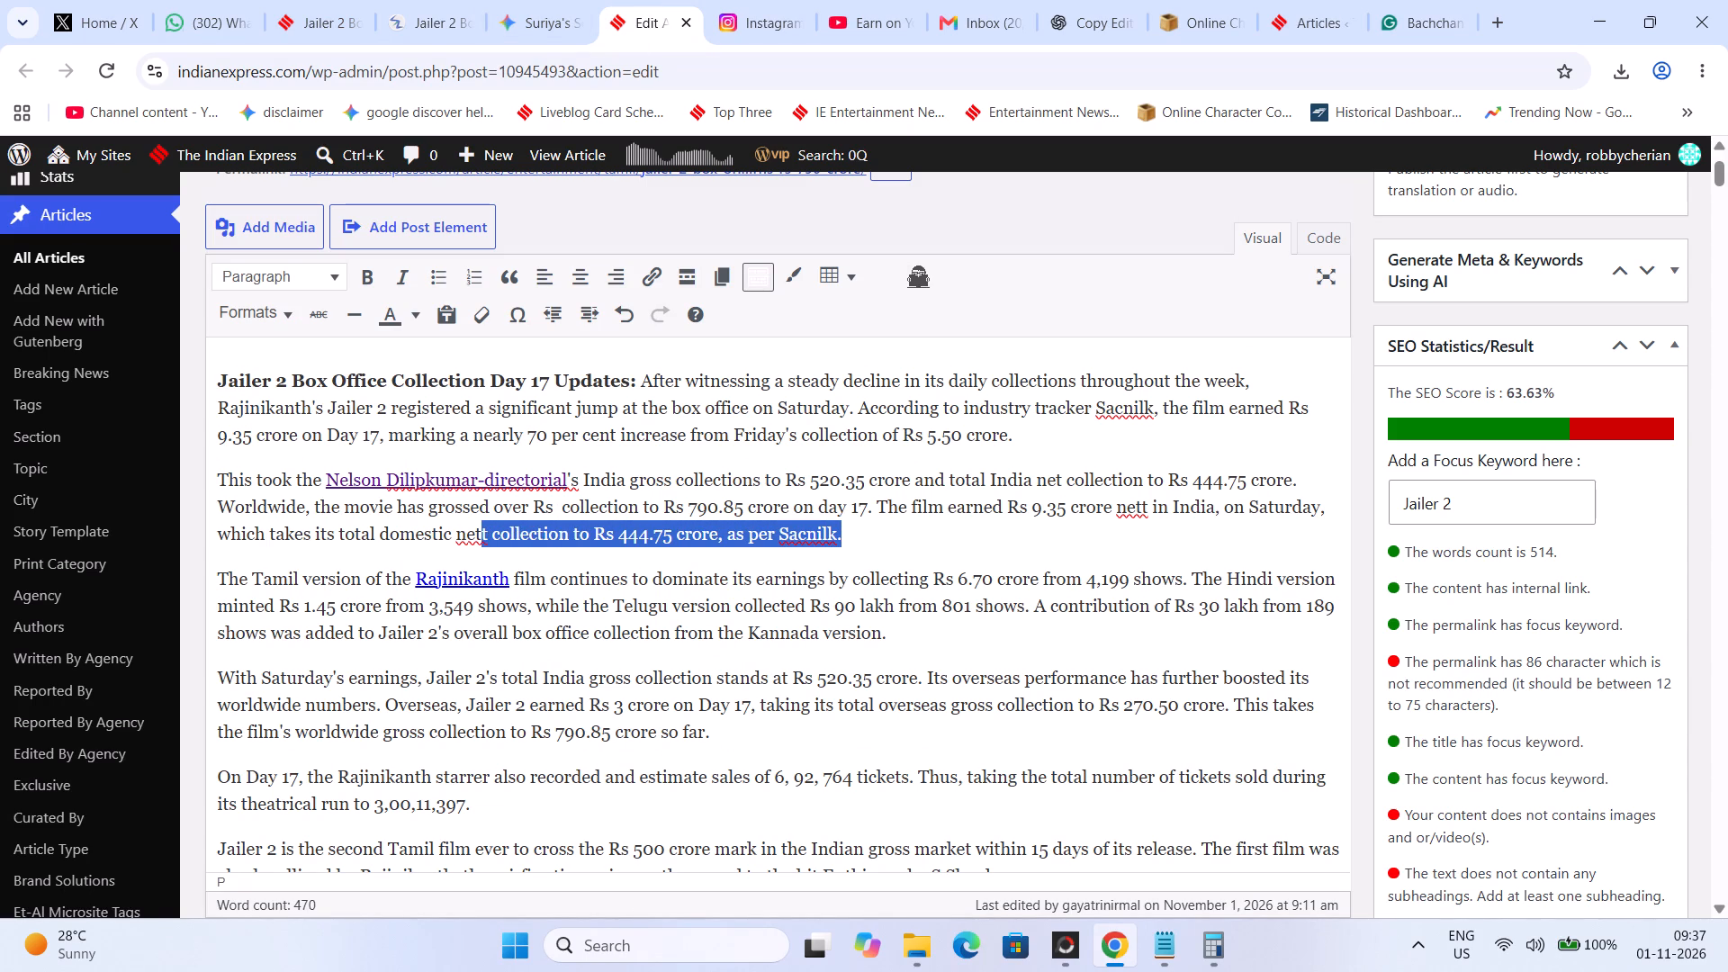
drag(463, 525, 561, 502)
right_click(561, 502)
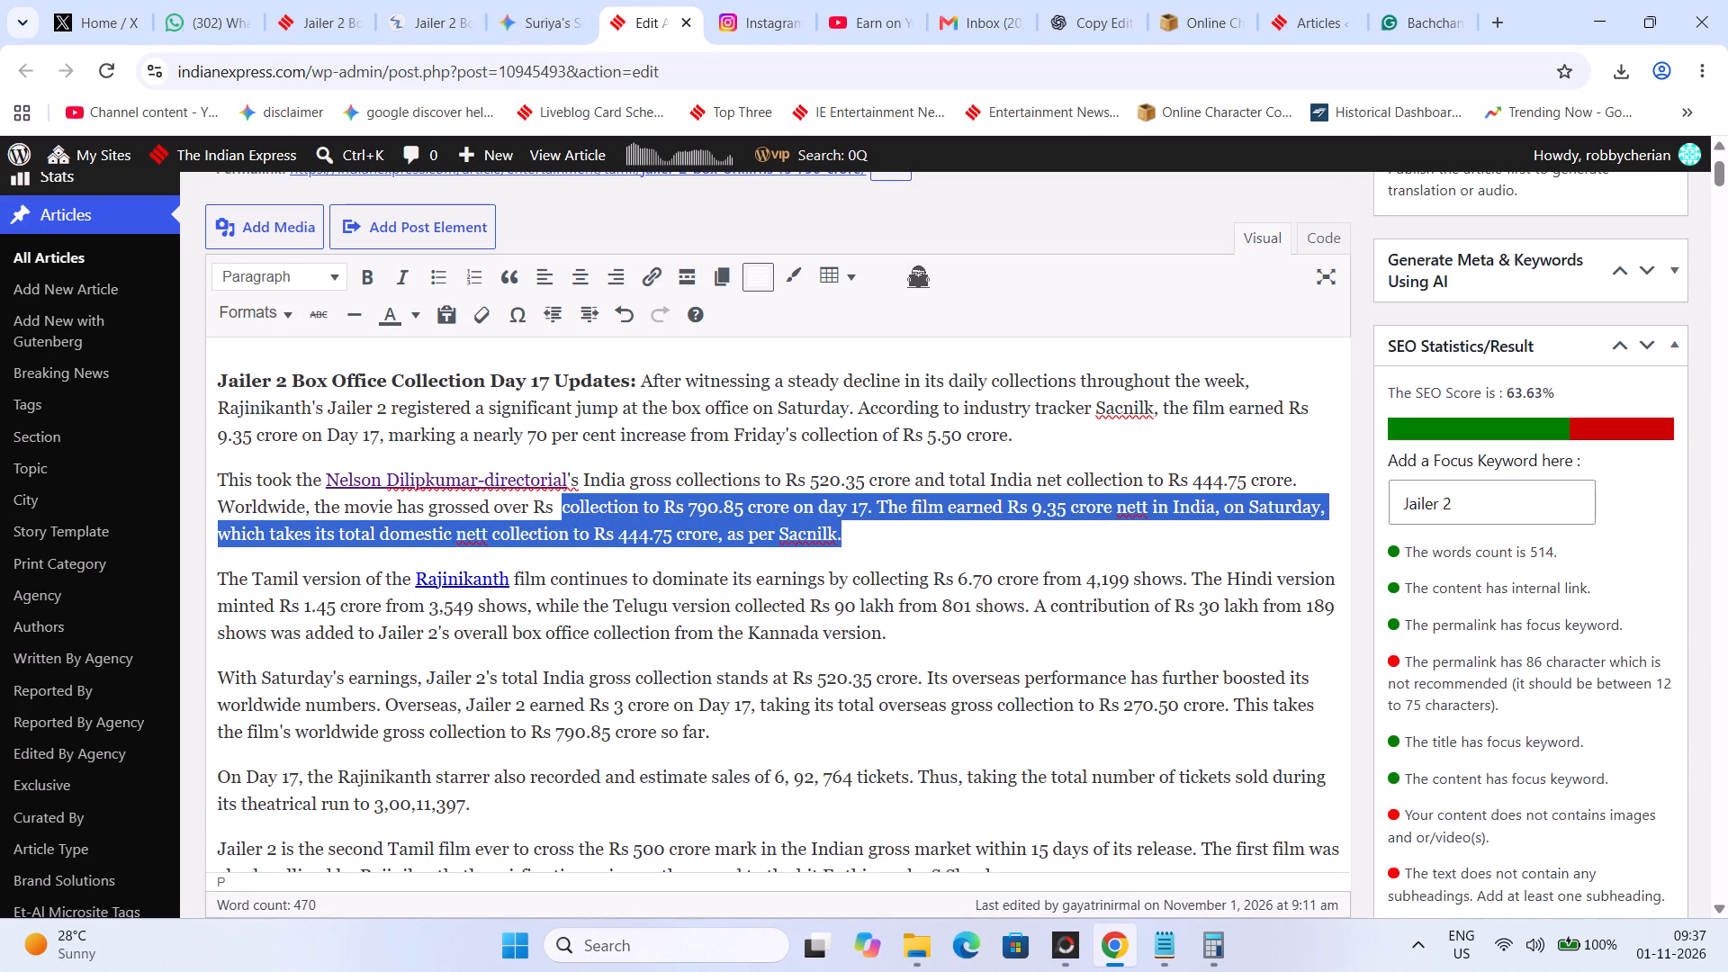
click(614, 543)
key(space)
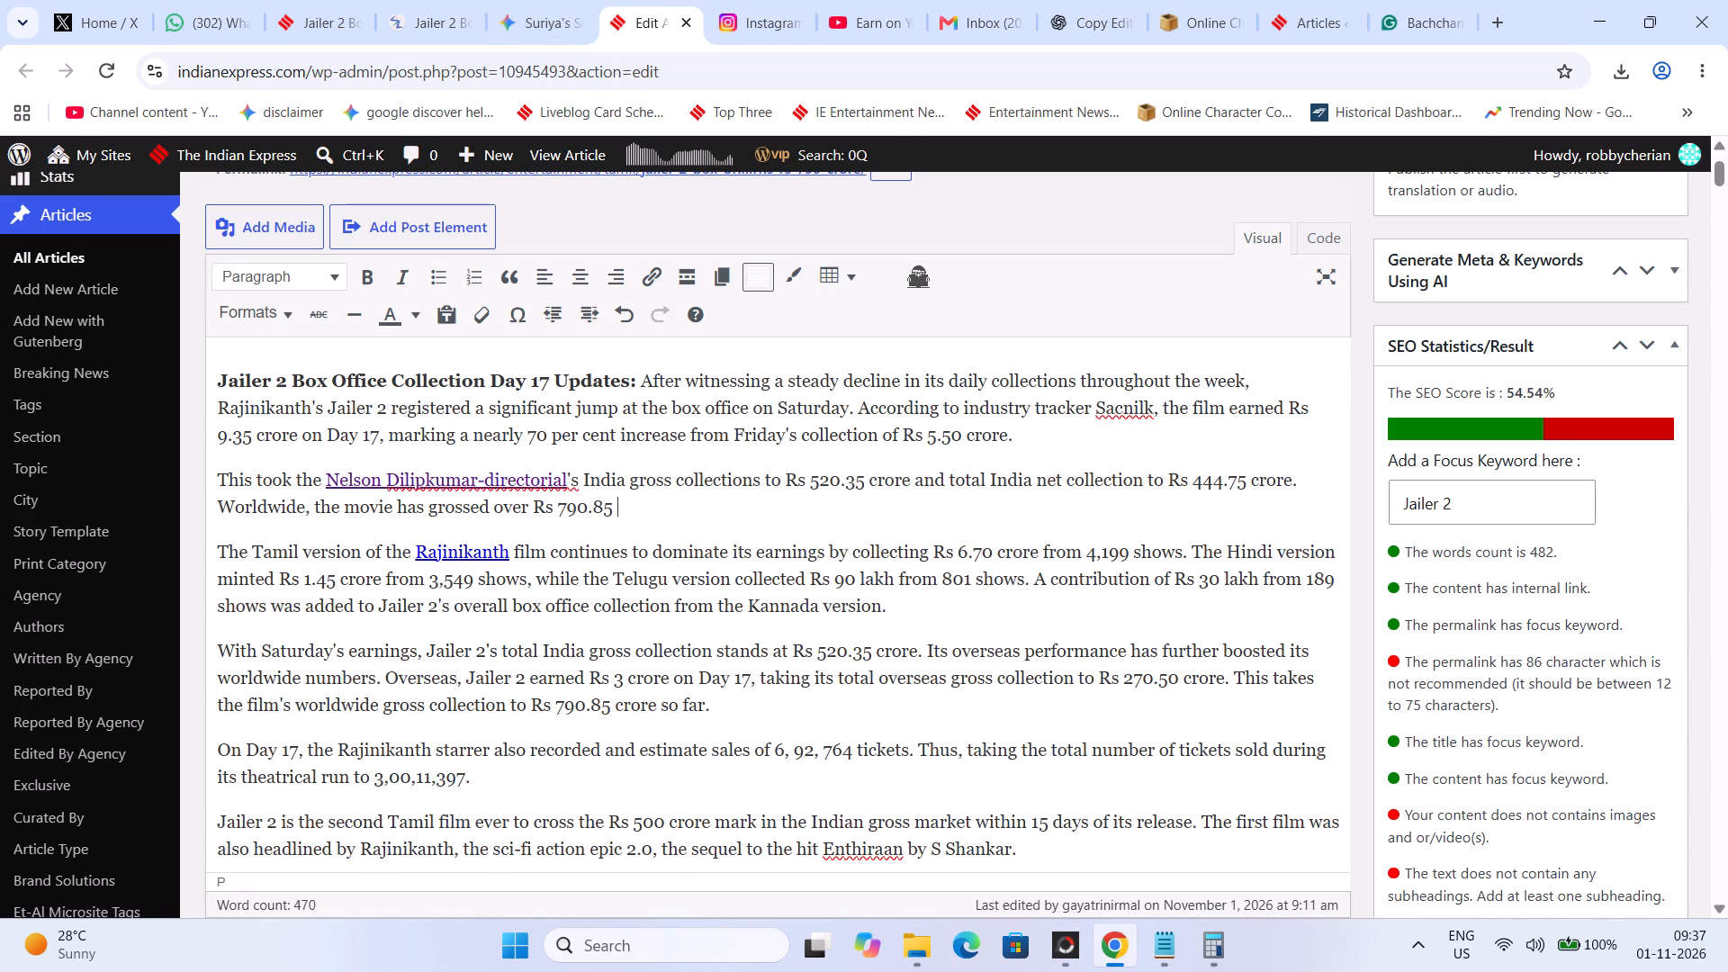
text(c)
text(rore.)
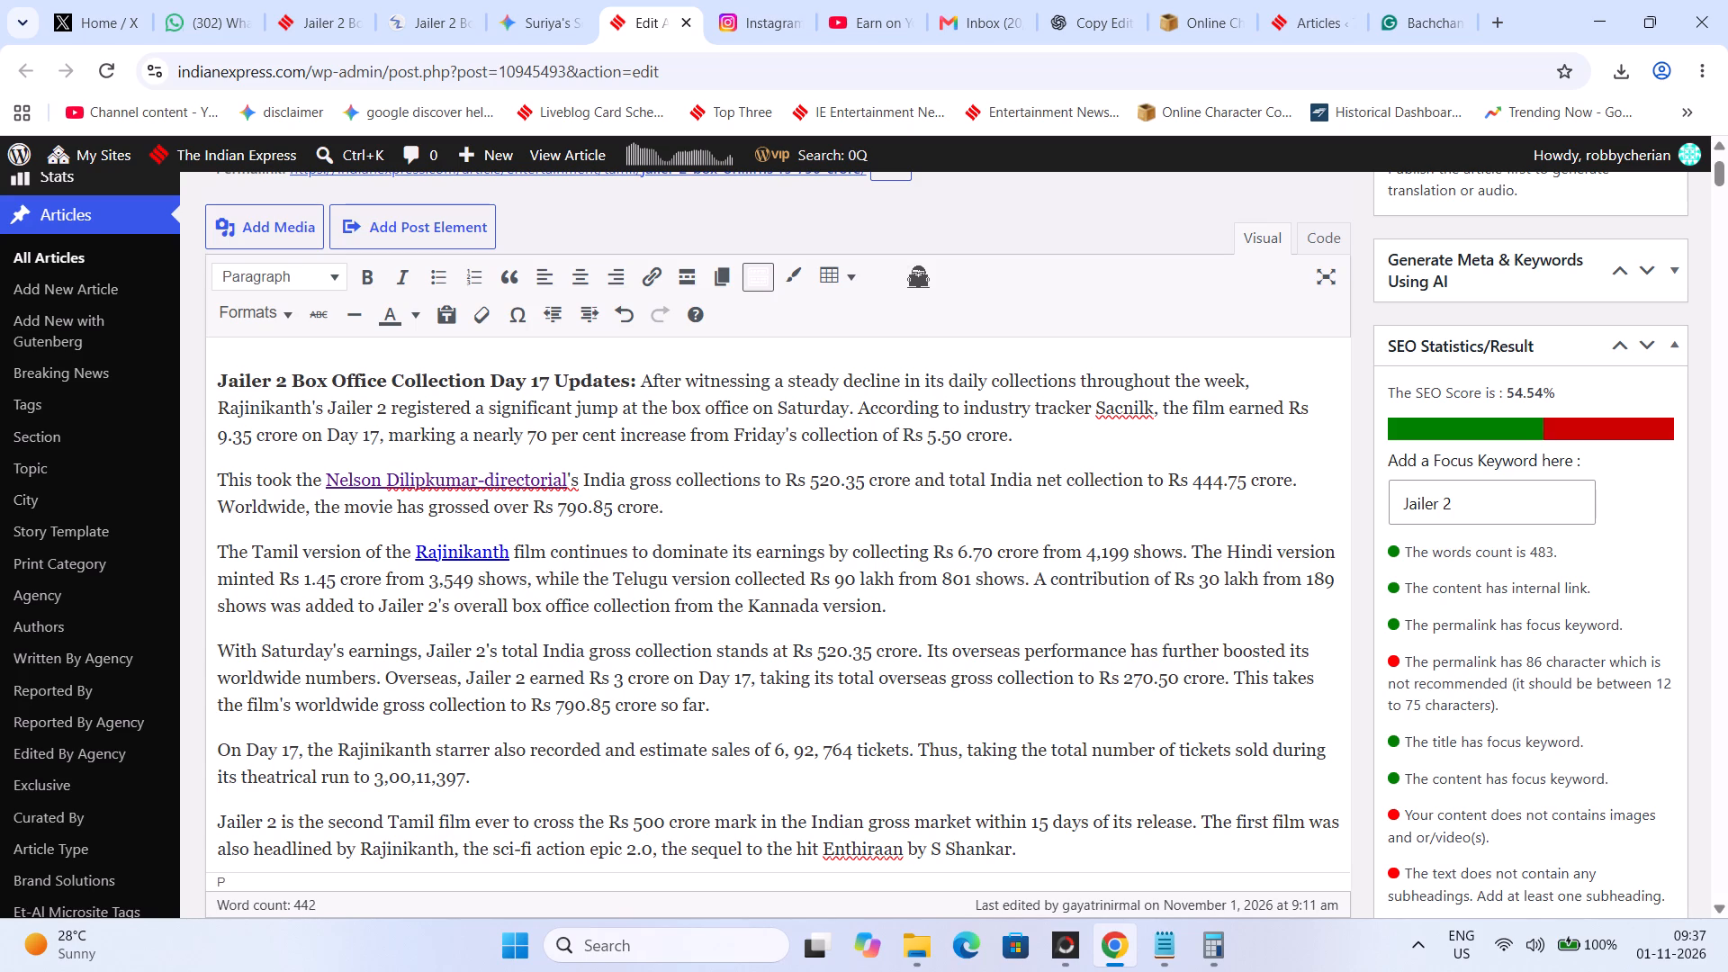
Delete the whole paragraph beginning "With Saturday's earnings" and close the gap it leaves.
scroll(611, 568, down, 2)
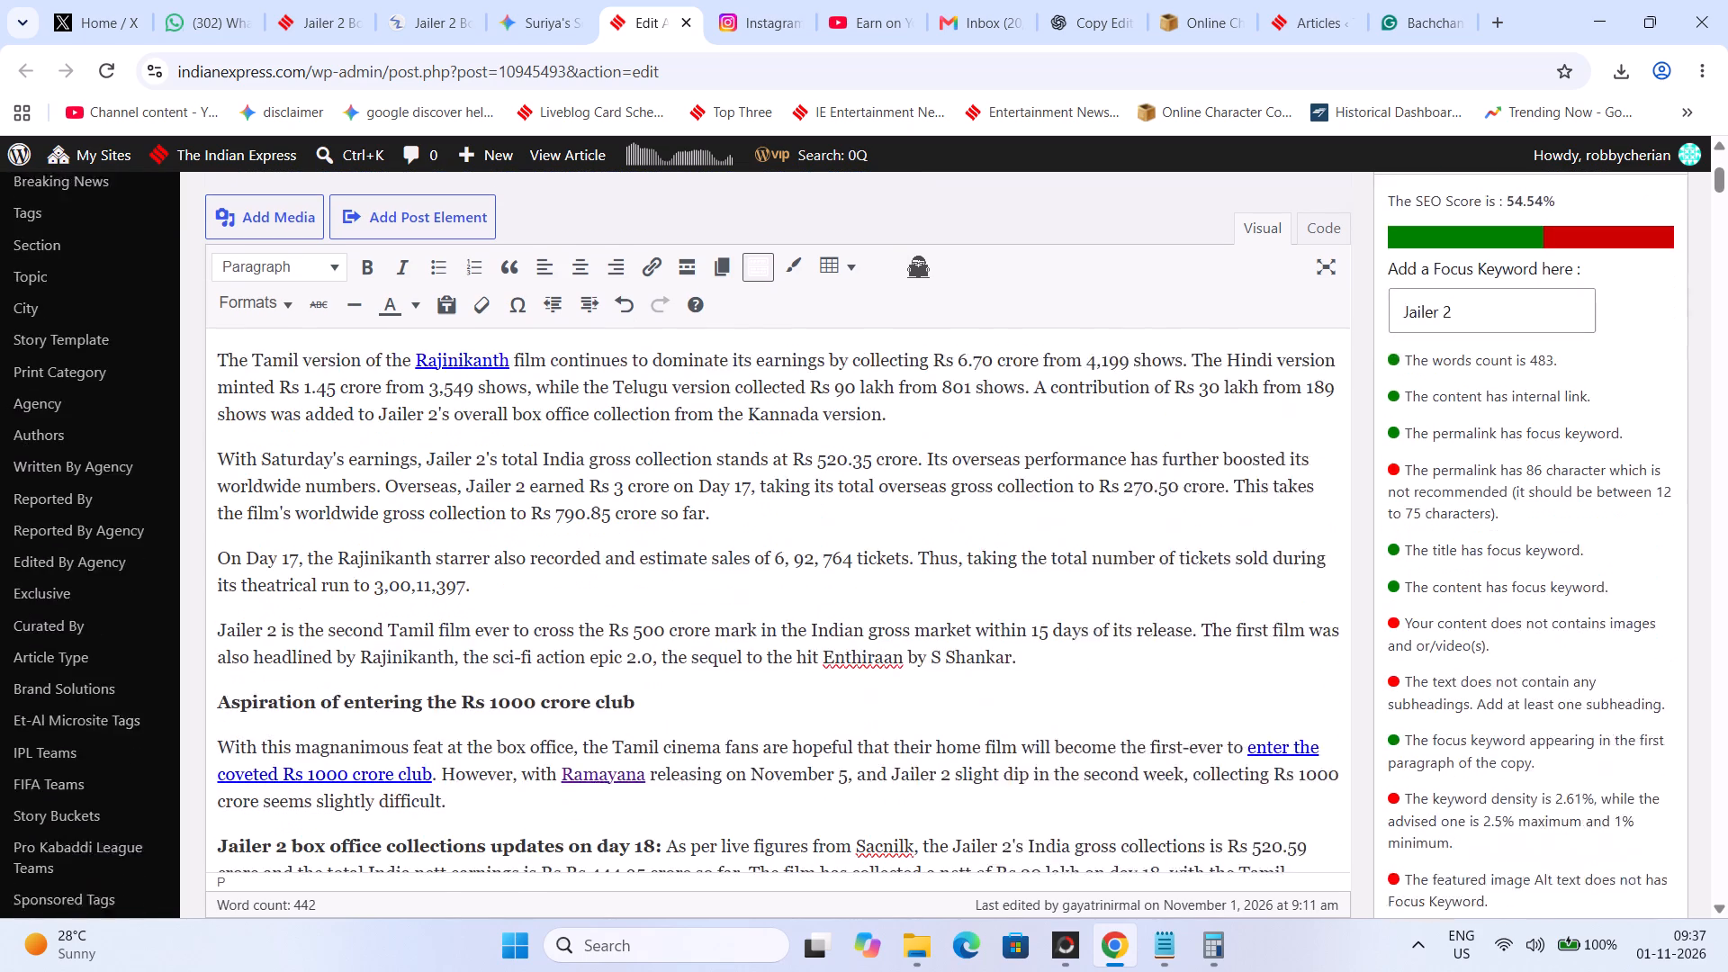
scroll(612, 567, up, 1)
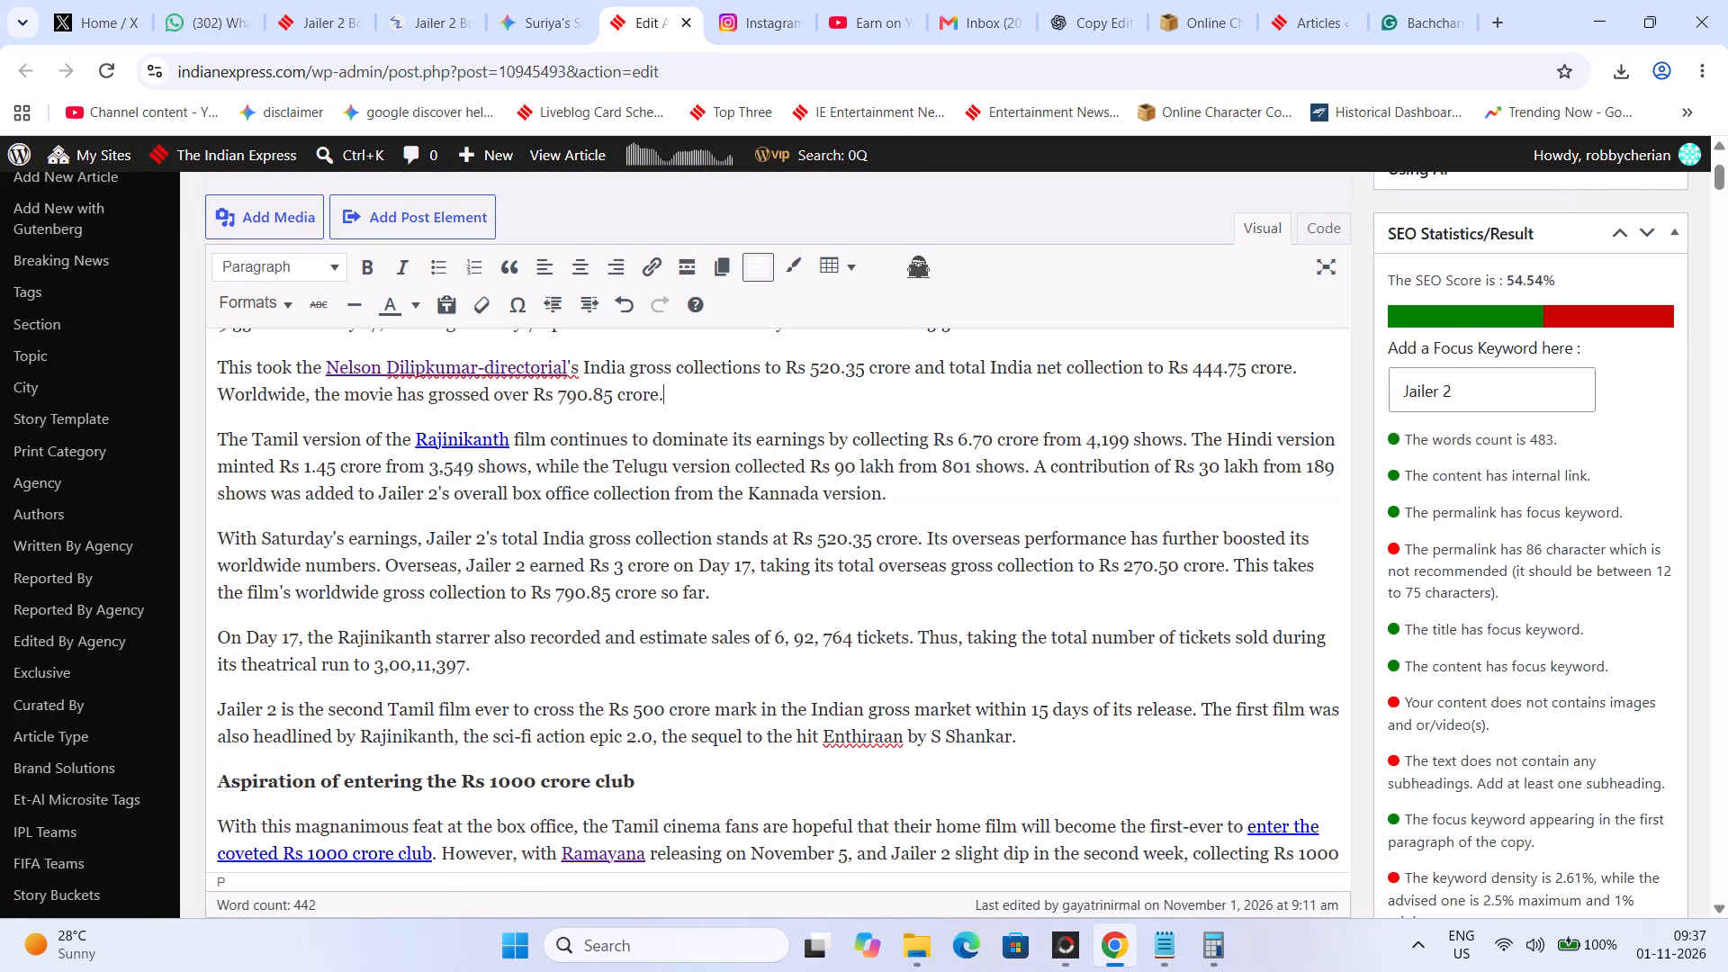
triple_click(712, 543)
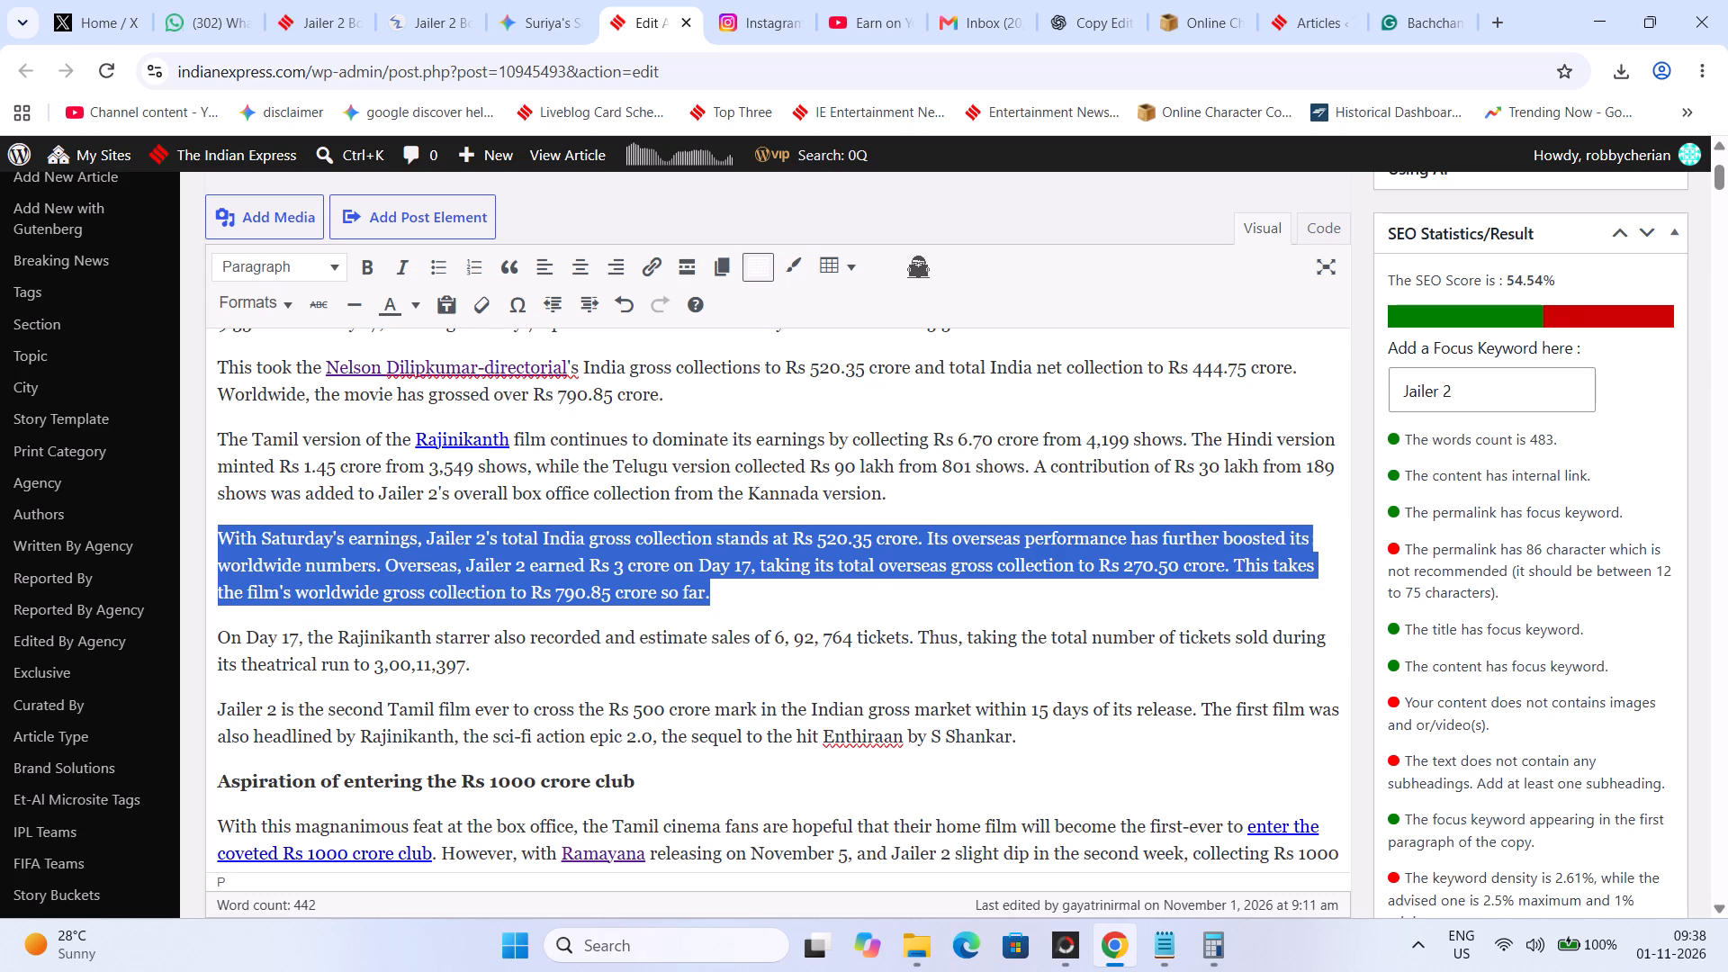
key(BackSpace)
key(BackSpace)
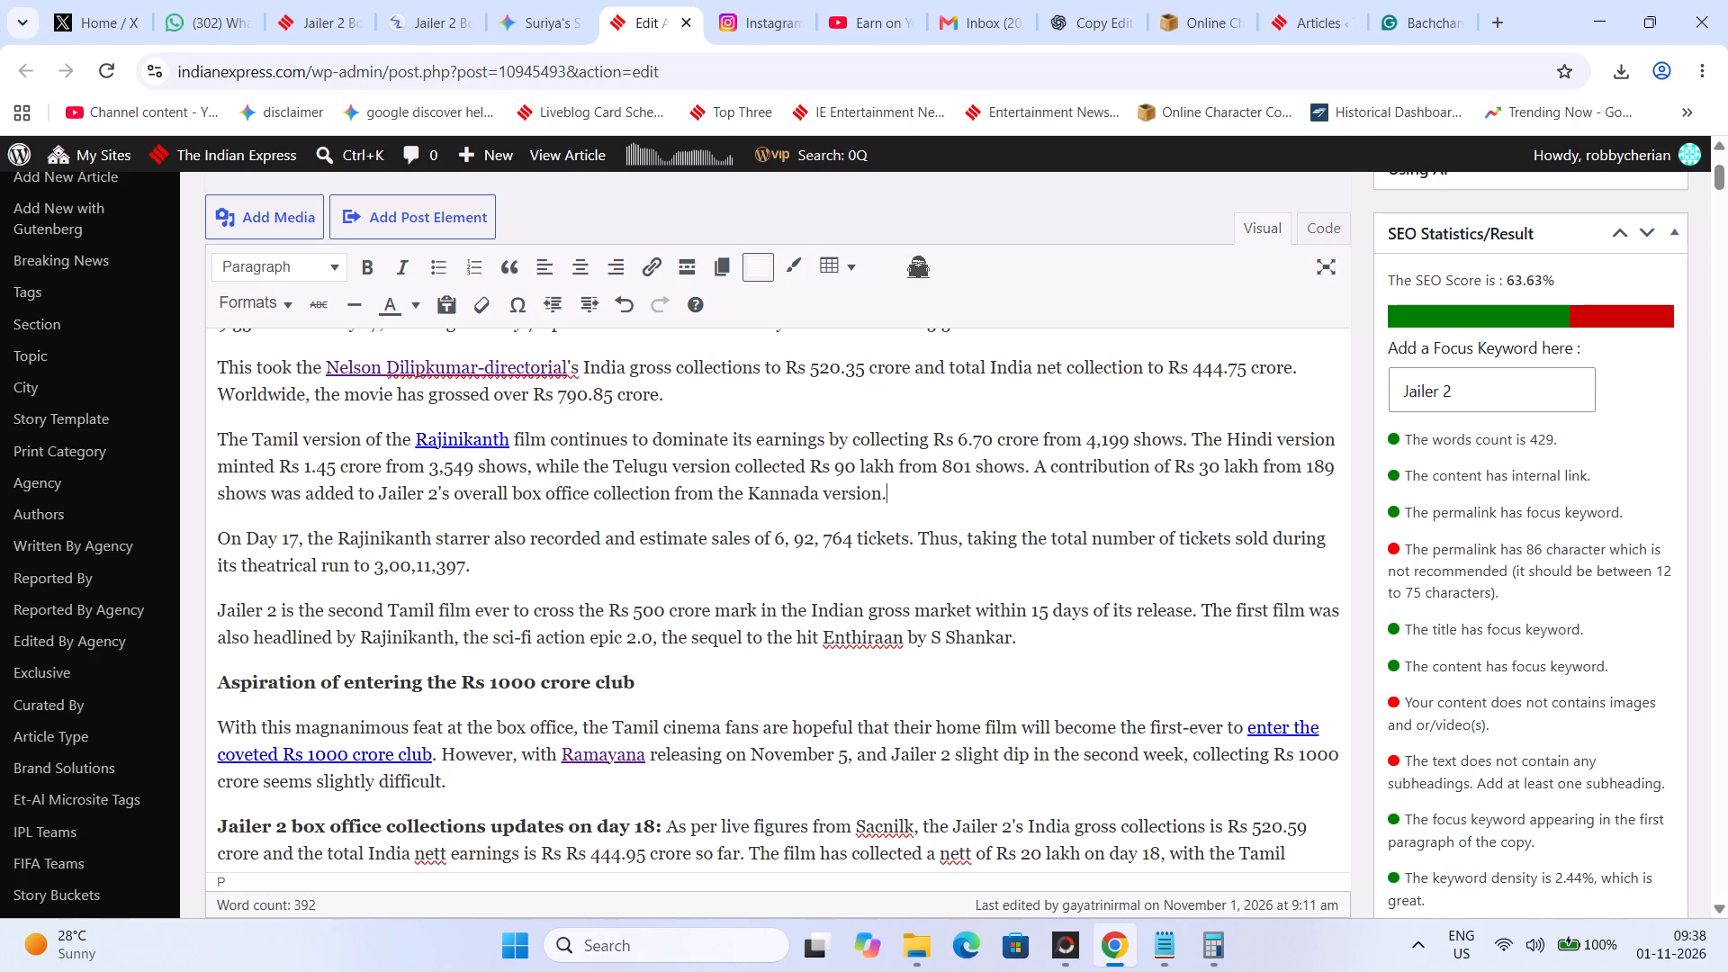
Delete the whole paragraph beginning "Jailer 2 is the second Tamil film" above the Rs 1000 crore club subheading, leaving no empty line.
scroll(612, 554, down, 2)
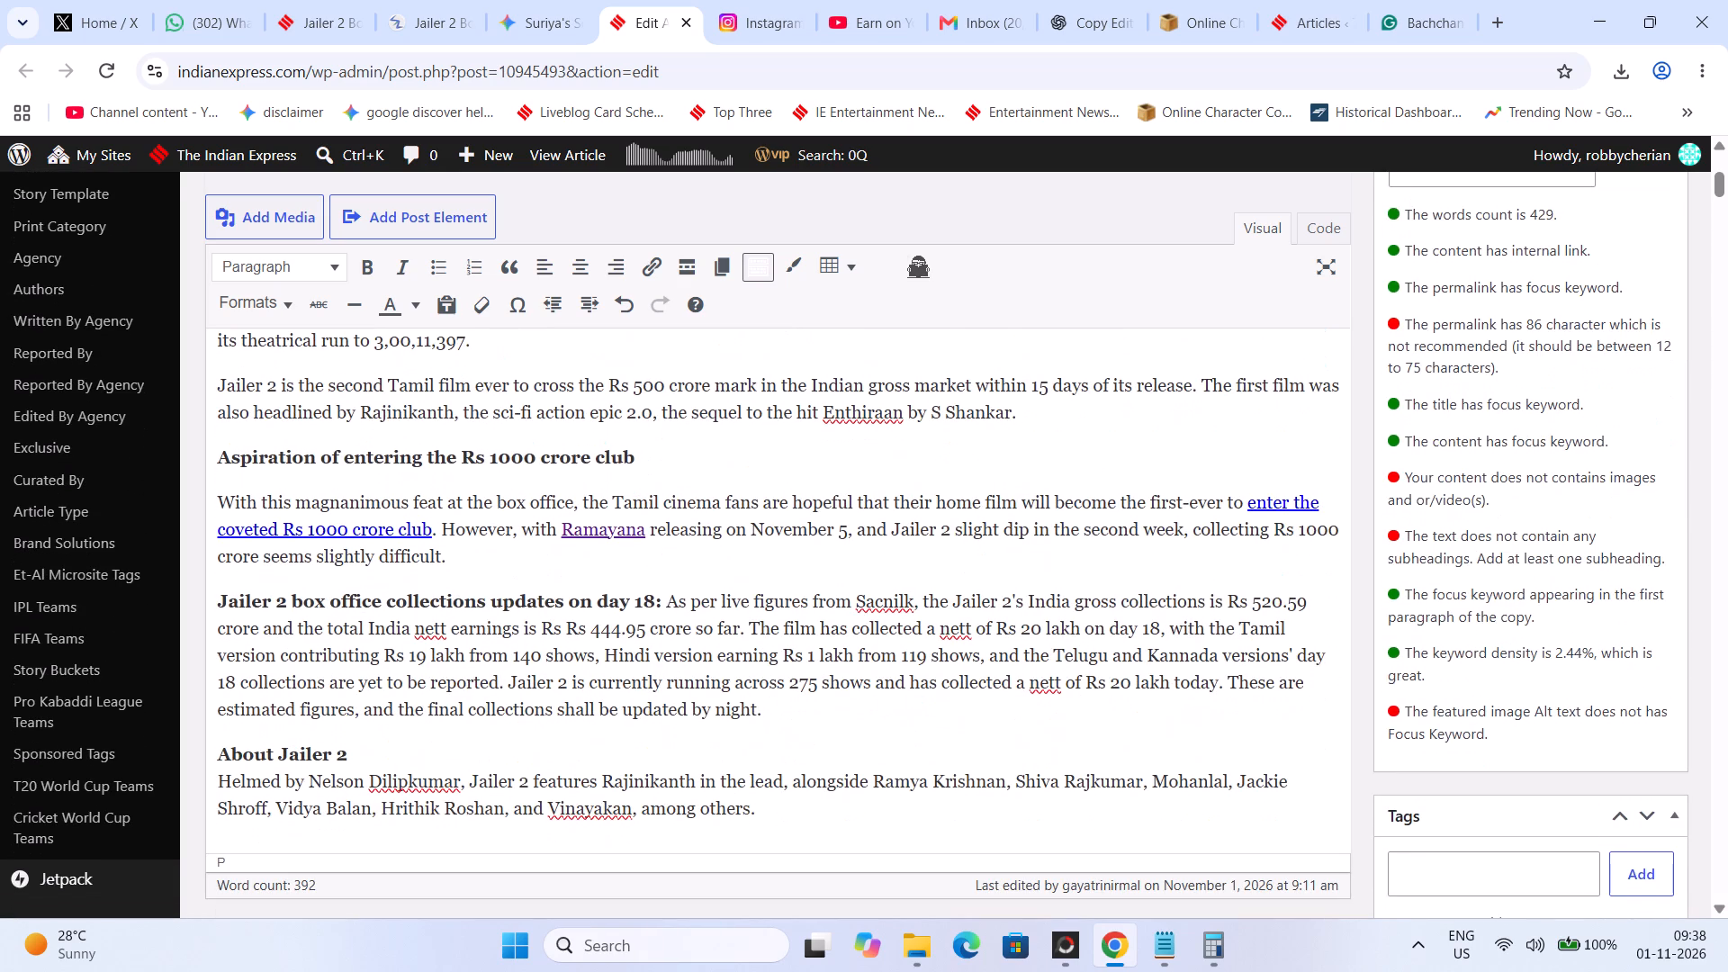
scroll(612, 554, up, 2)
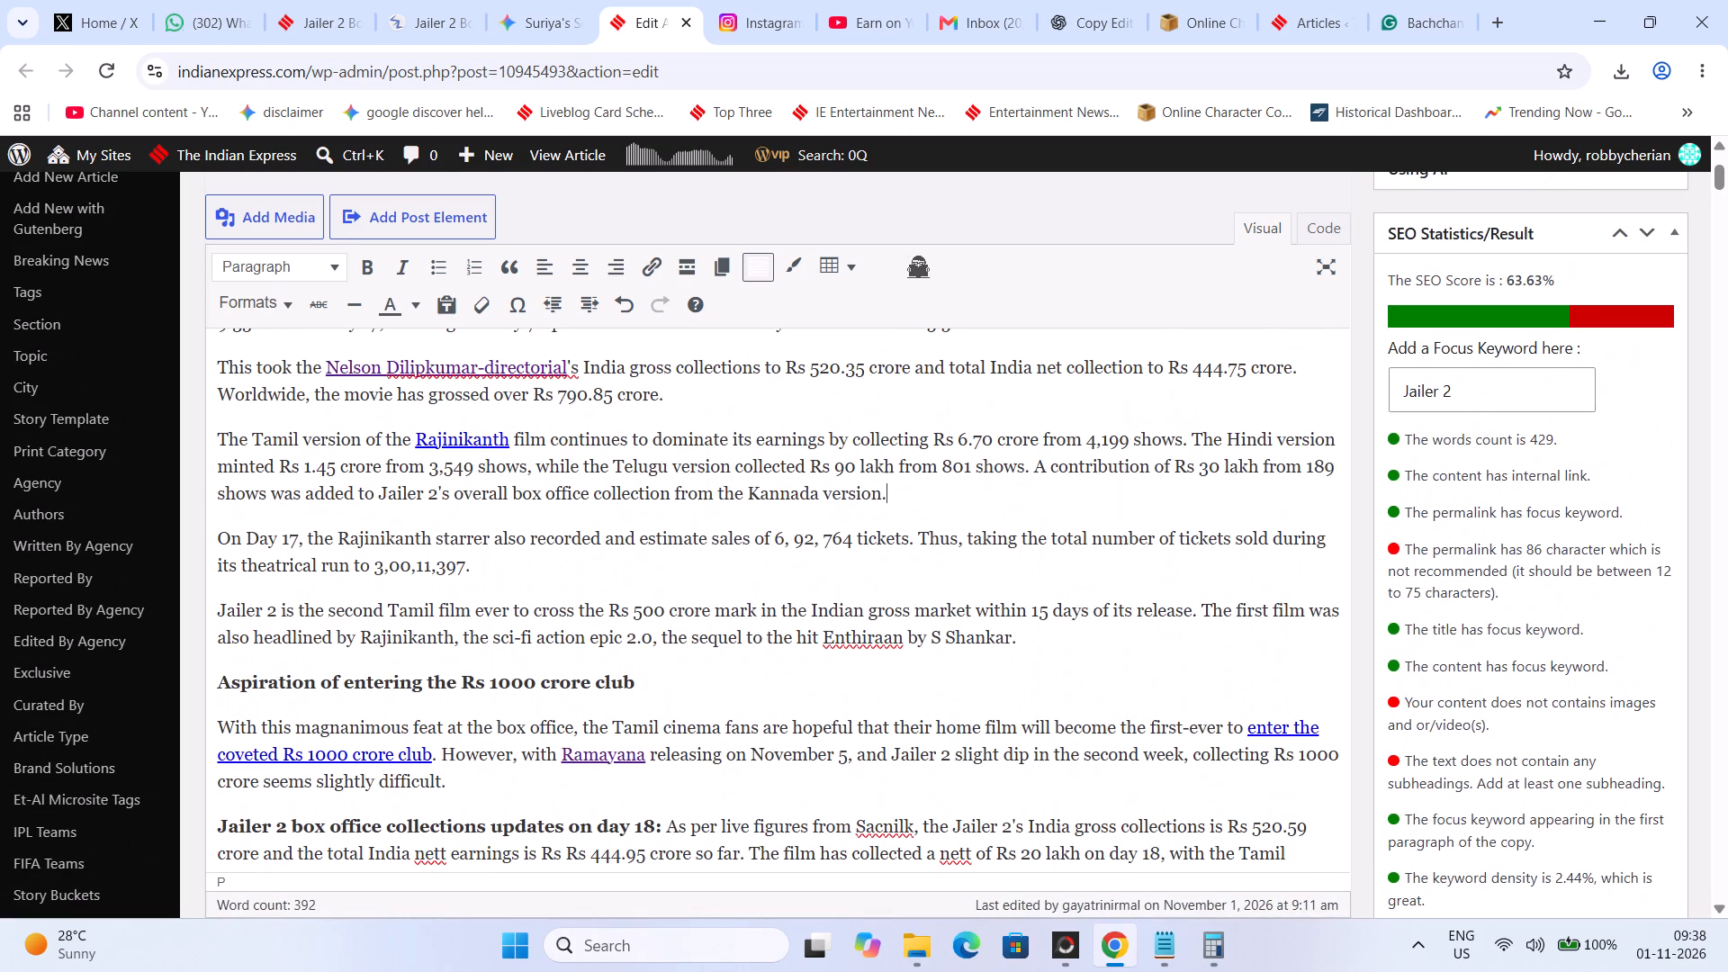
double_click(560, 627)
triple_click(560, 627)
key(BackSpace)
key(BackSpace)
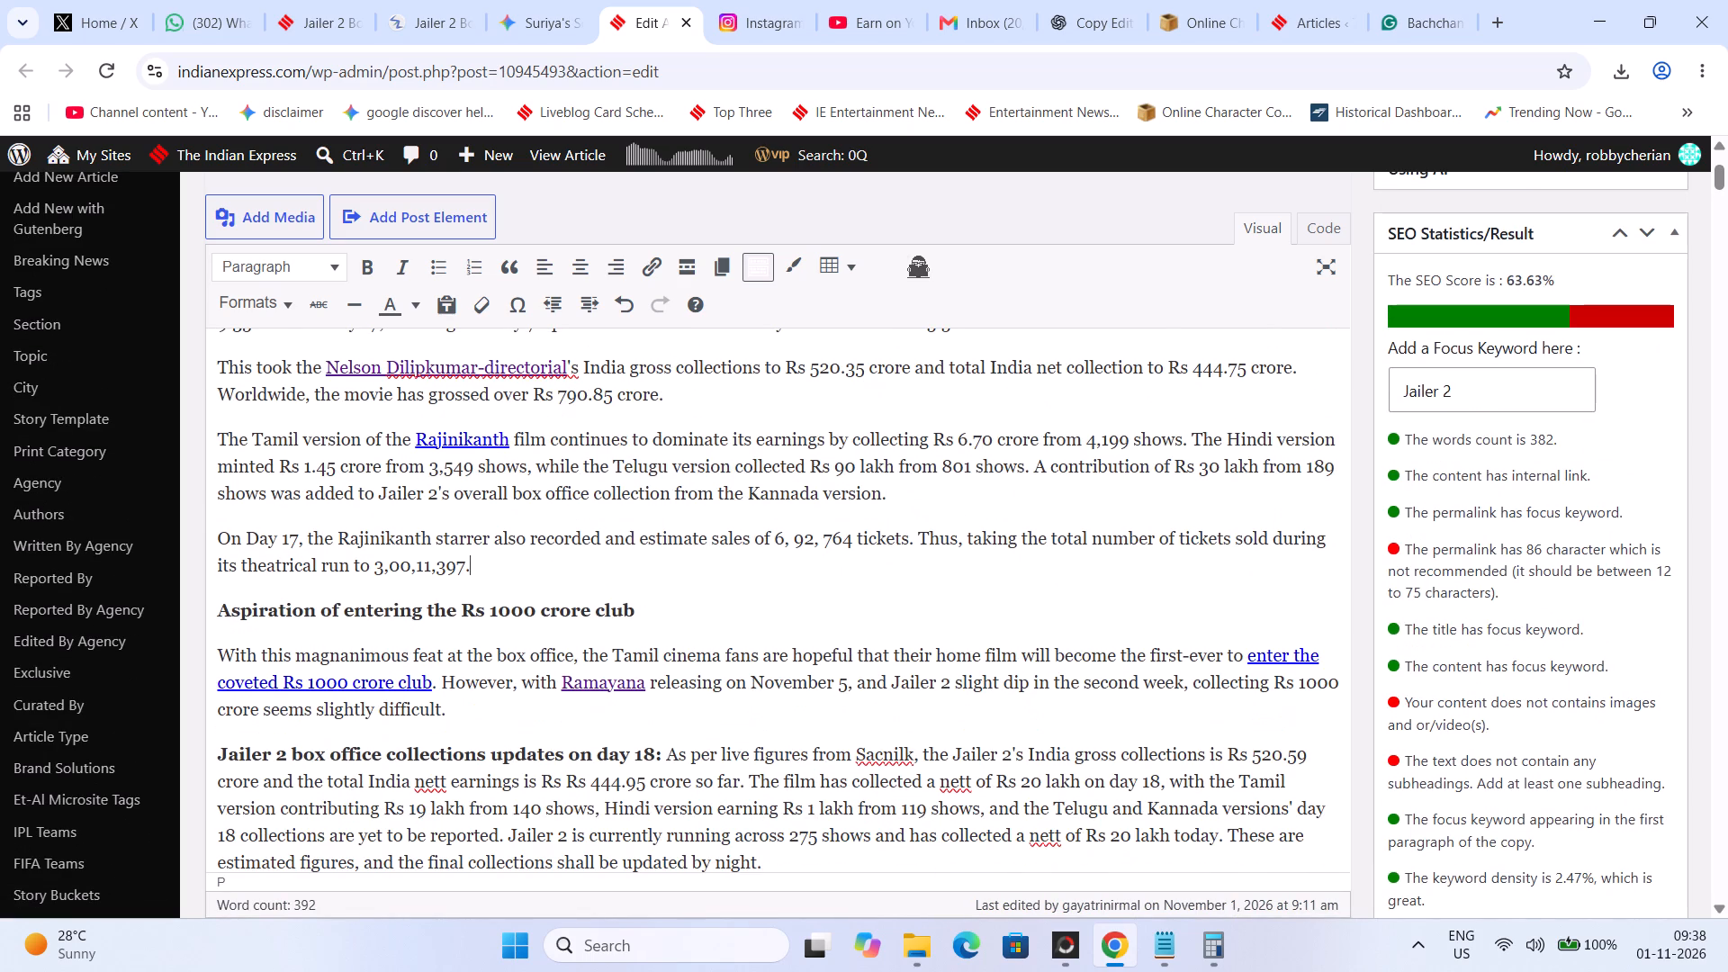
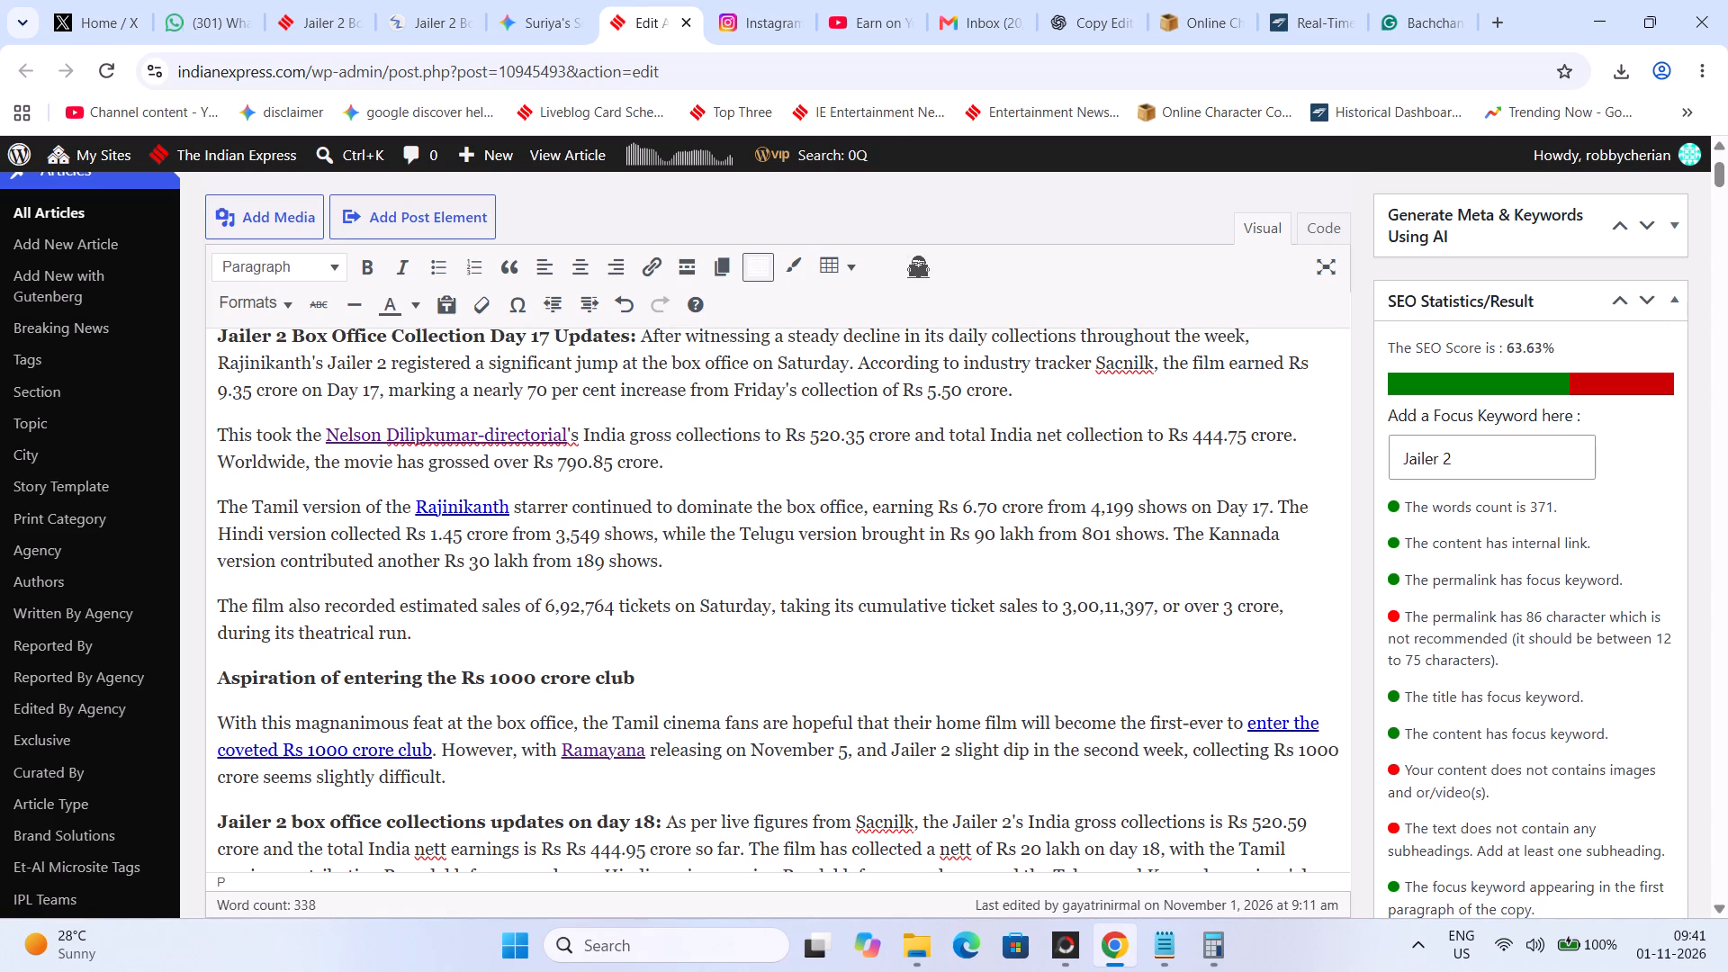
Remove ", or over 3 crore," from the ticket sales sentence so it reads "3,00,11,397 during its theatrical run".
drag(1149, 607, 1285, 600)
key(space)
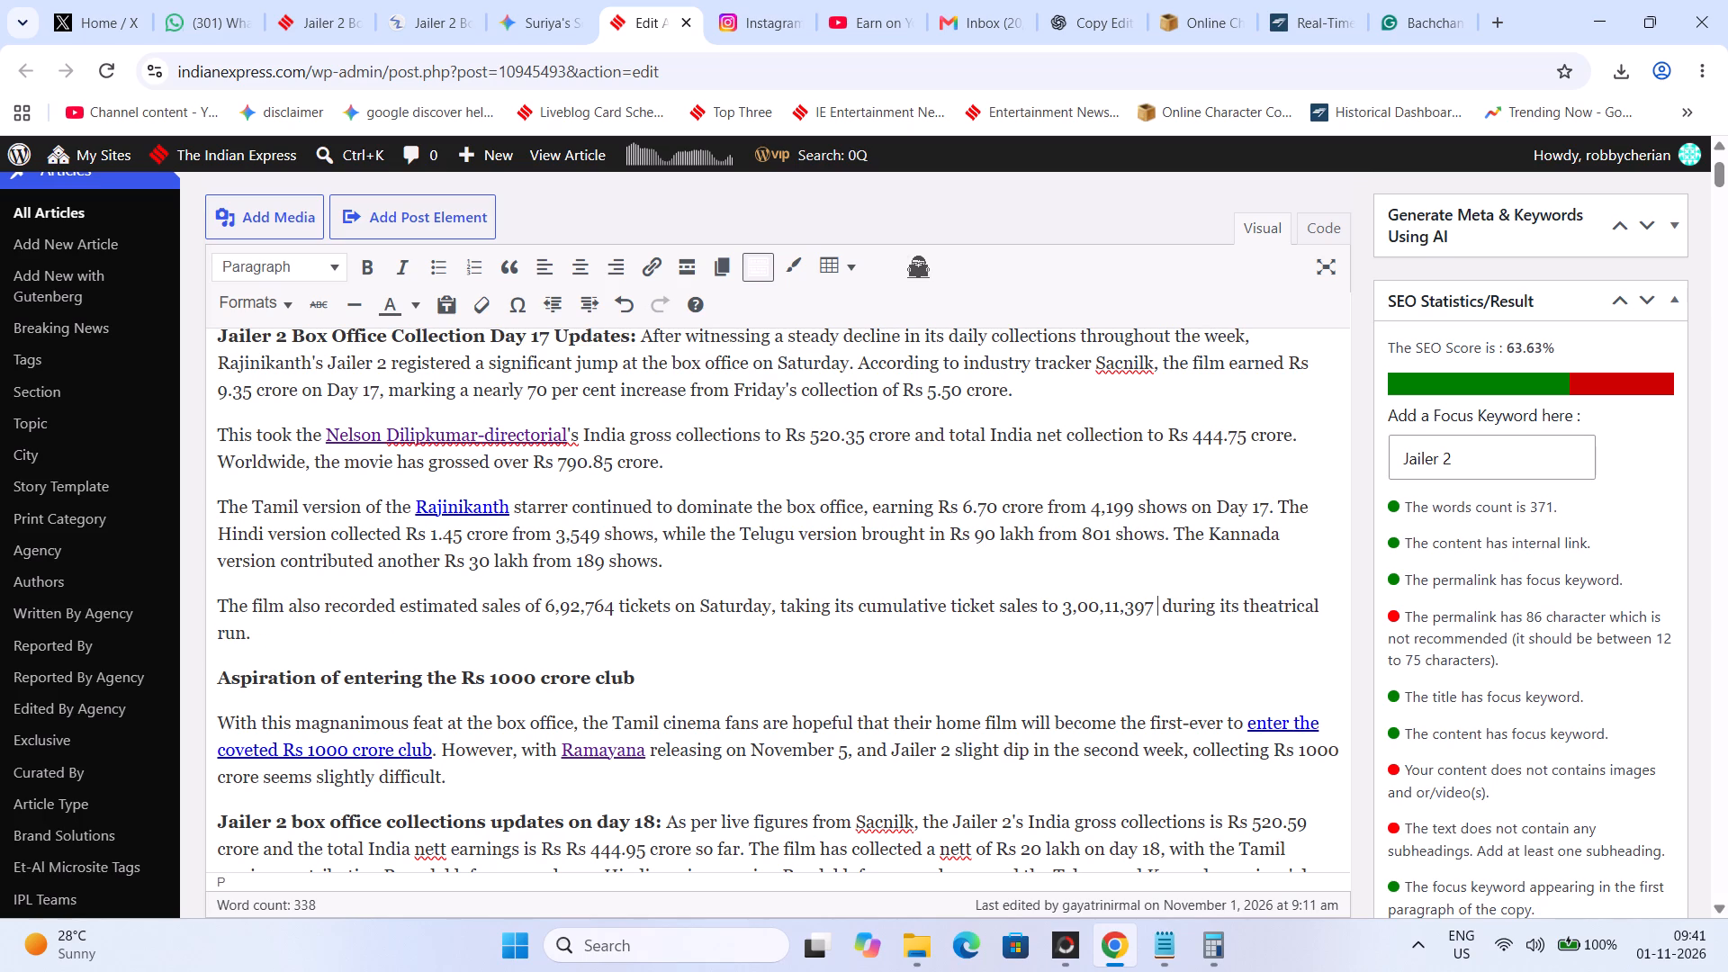
key(Delete)
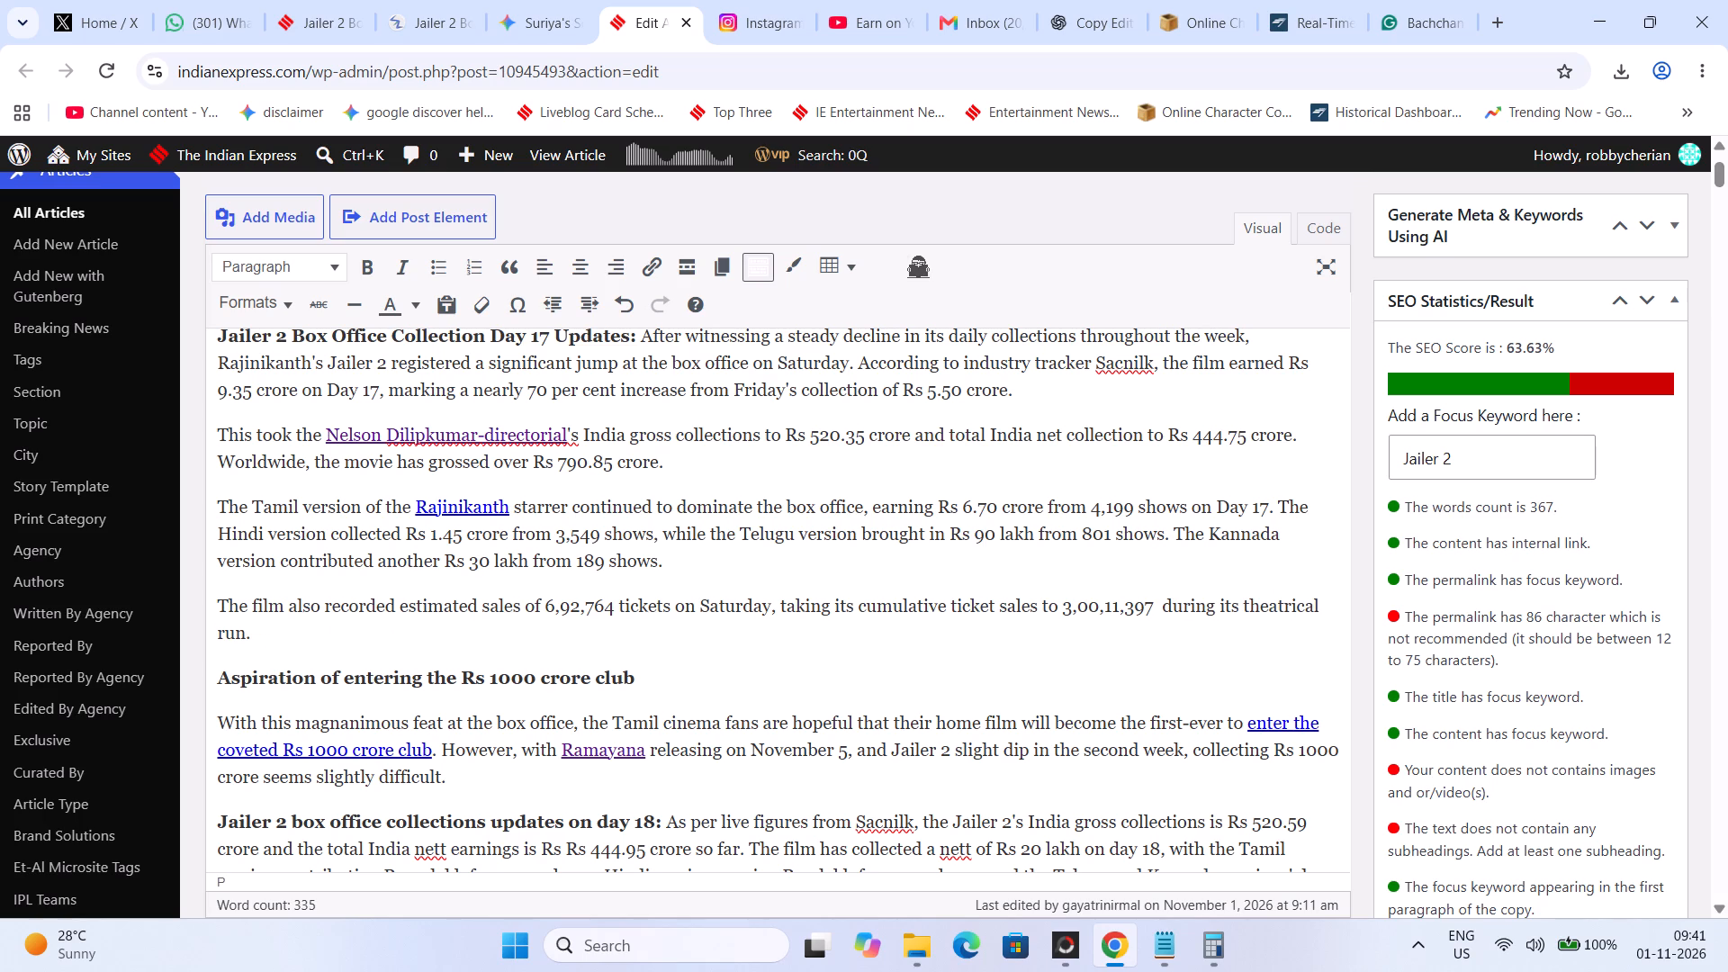
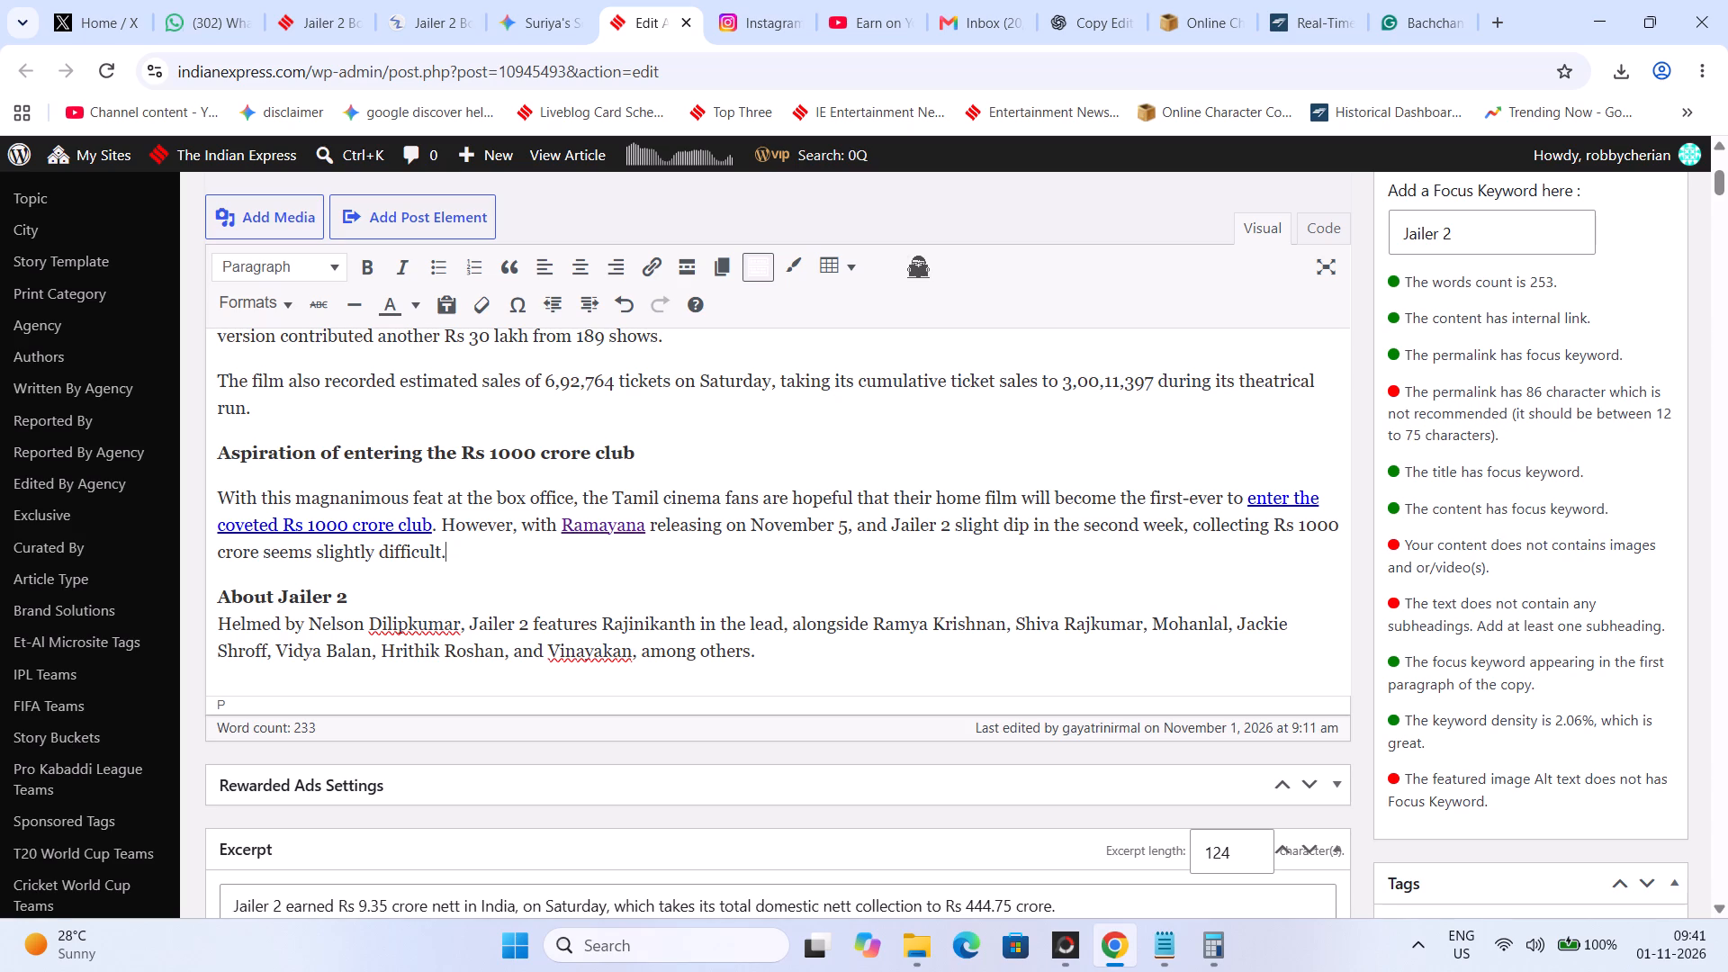
Delete the word "slight" before "dip in the second week" in the Rs 1000 crore club paragraph.
drag(994, 529, 960, 522)
drag(960, 522, 954, 522)
key(Delete)
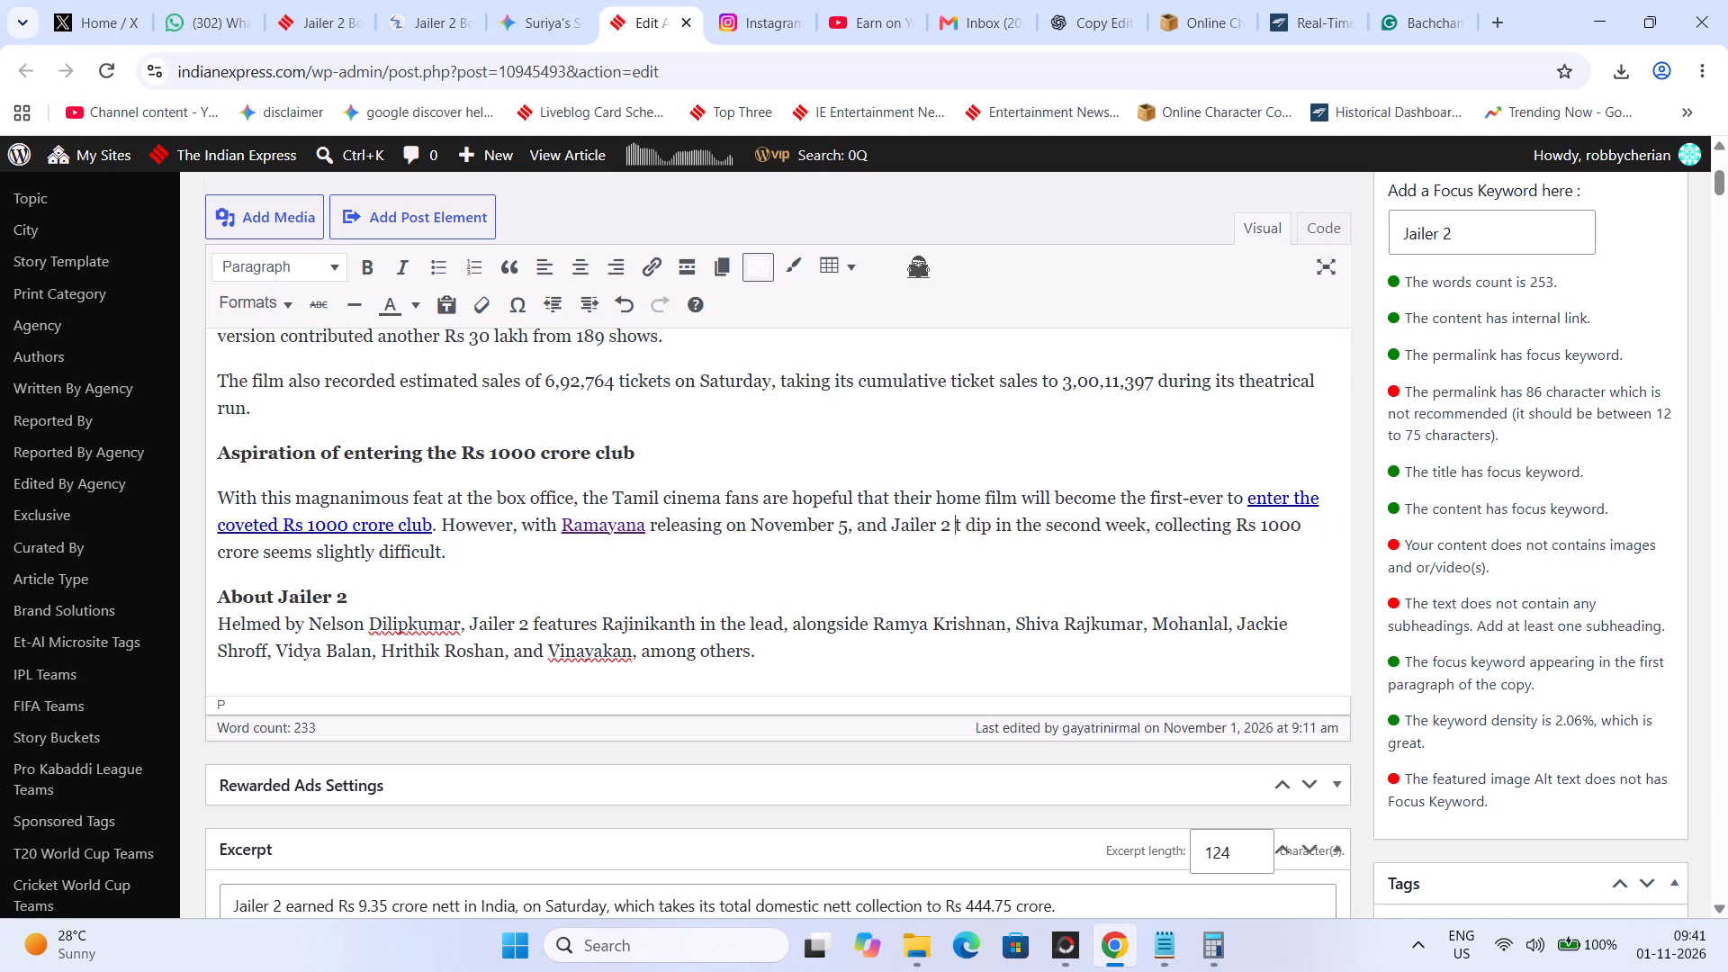
Delete the stray "t" between "Jailer 2" and "dip in the second week" in the Rs 1000 crore club paragraph.
key(Delete)
key(Delete)
Delete the "About Jailer 2" subheading and its cast paragraph from the end of the article.
drag(787, 640, 758, 651)
drag(765, 661, 154, 573)
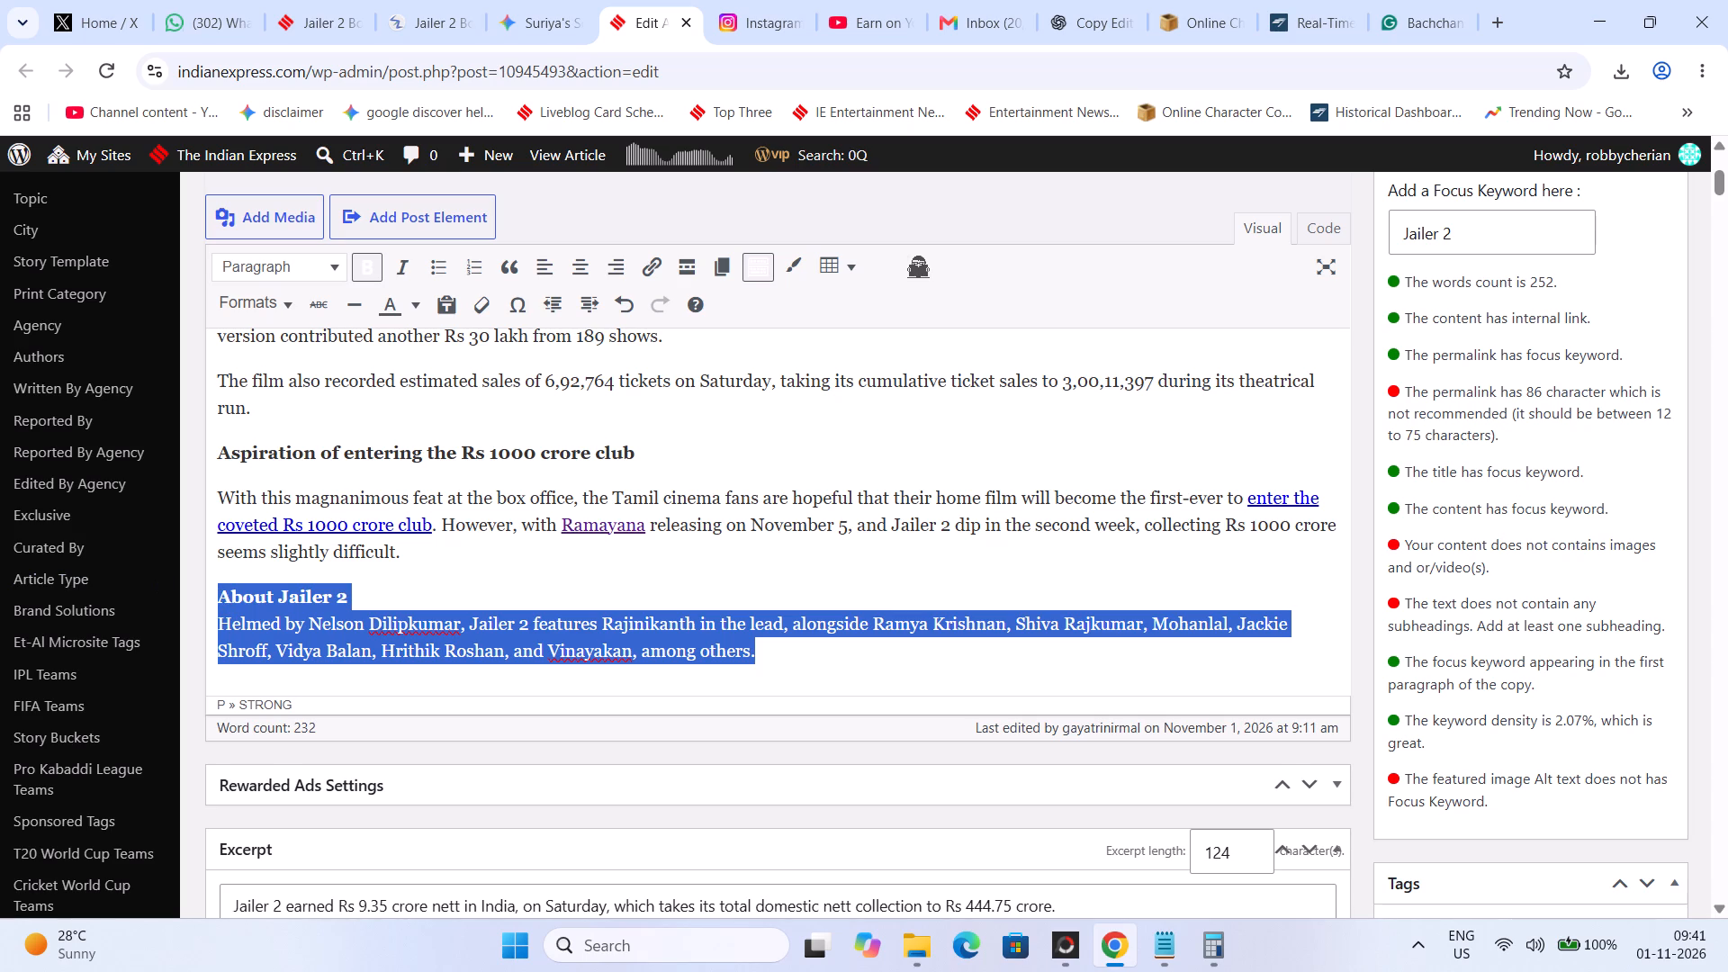
key(BackSpace)
key(BackSpace)
Remove "With this magnanimous feat at the box office, the" so the Rs 1000 crore club paragraph opens with "Tamil cinema fans".
triple_click(581, 481)
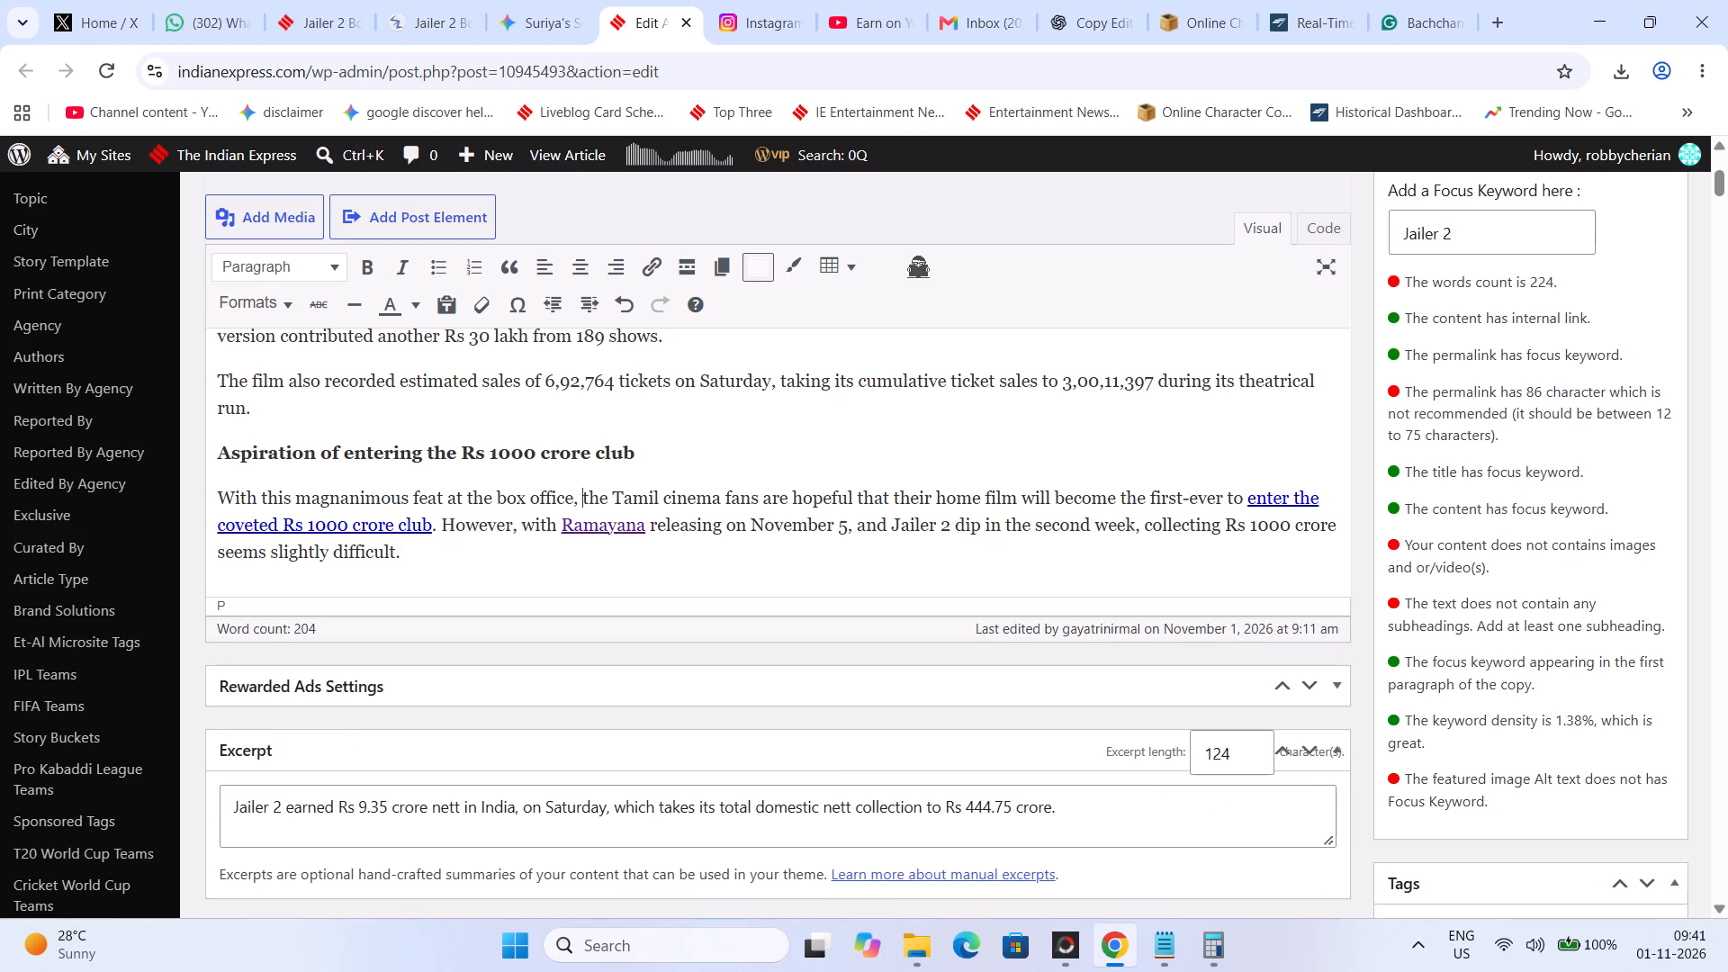
click(581, 481)
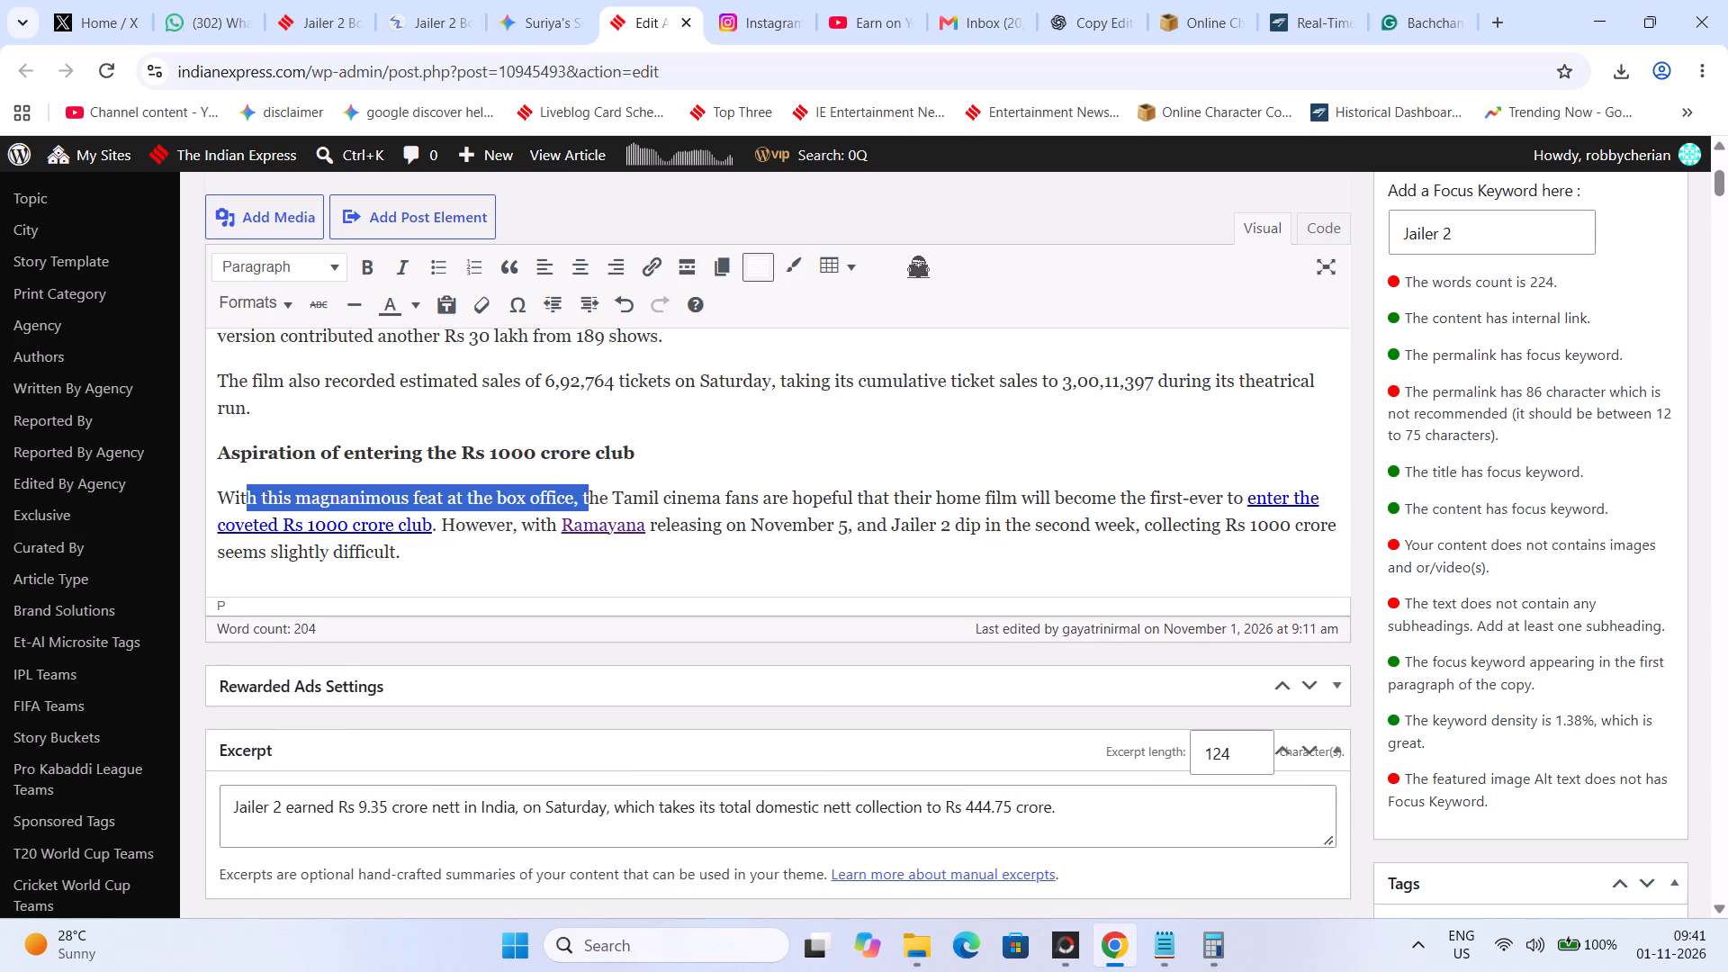
key(t)
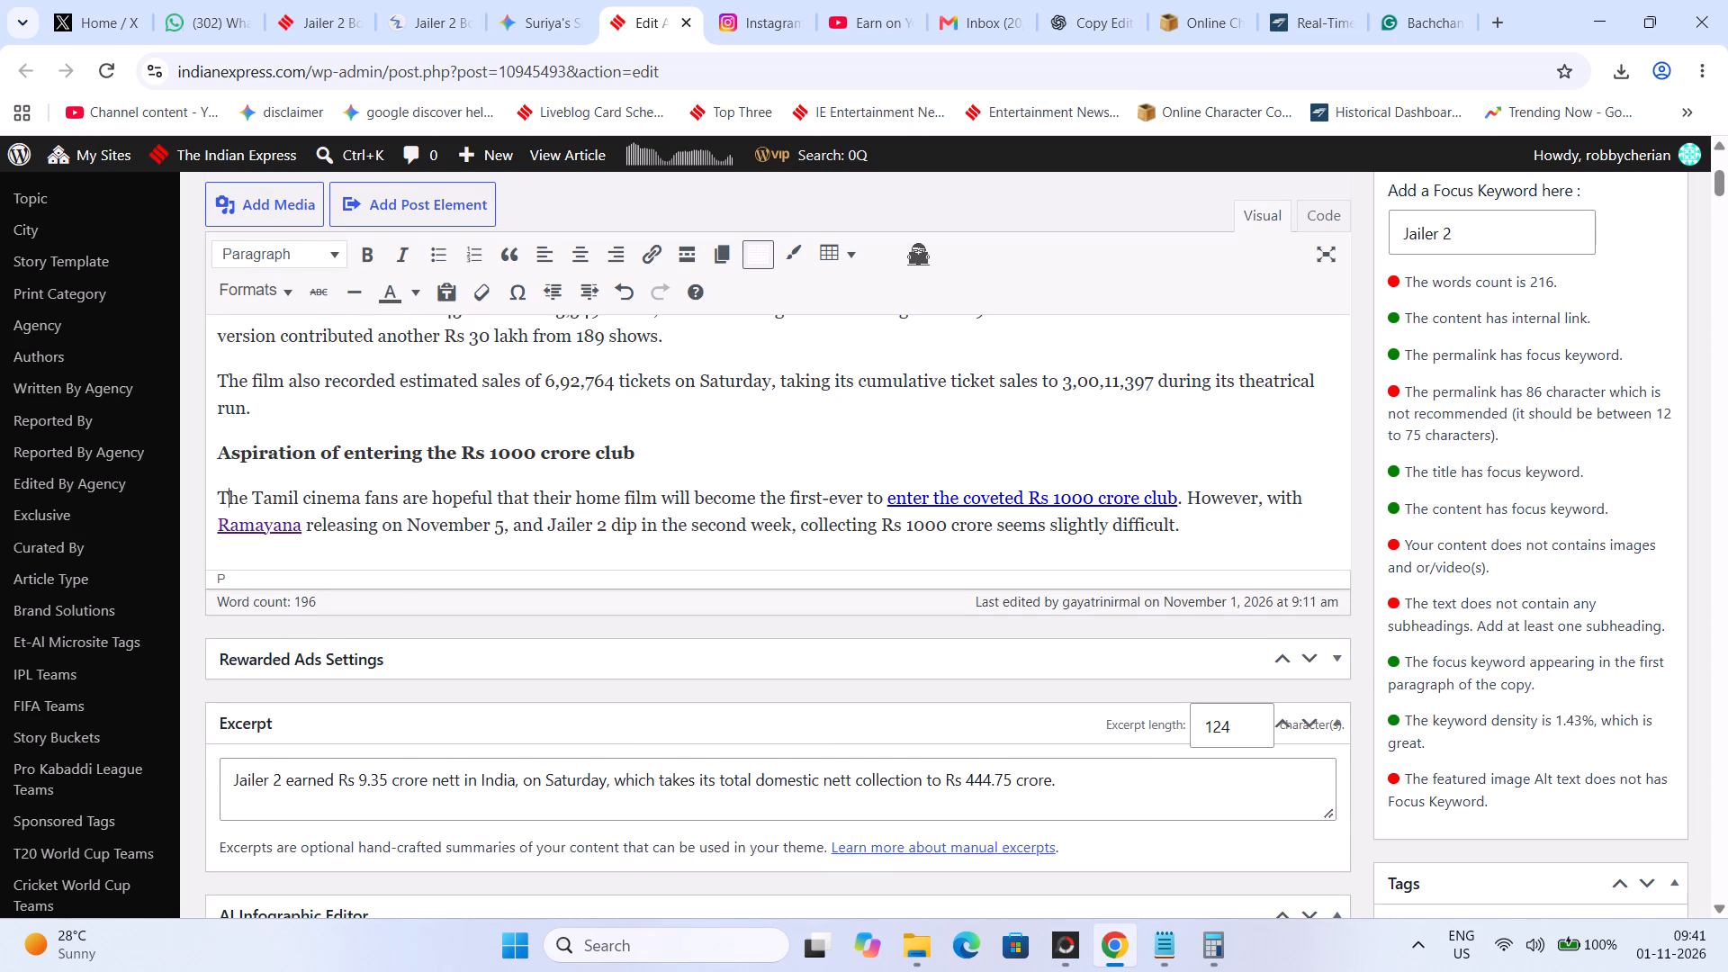
key(Delete)
key(Delete)
key(Delete)
key(BackSpace)
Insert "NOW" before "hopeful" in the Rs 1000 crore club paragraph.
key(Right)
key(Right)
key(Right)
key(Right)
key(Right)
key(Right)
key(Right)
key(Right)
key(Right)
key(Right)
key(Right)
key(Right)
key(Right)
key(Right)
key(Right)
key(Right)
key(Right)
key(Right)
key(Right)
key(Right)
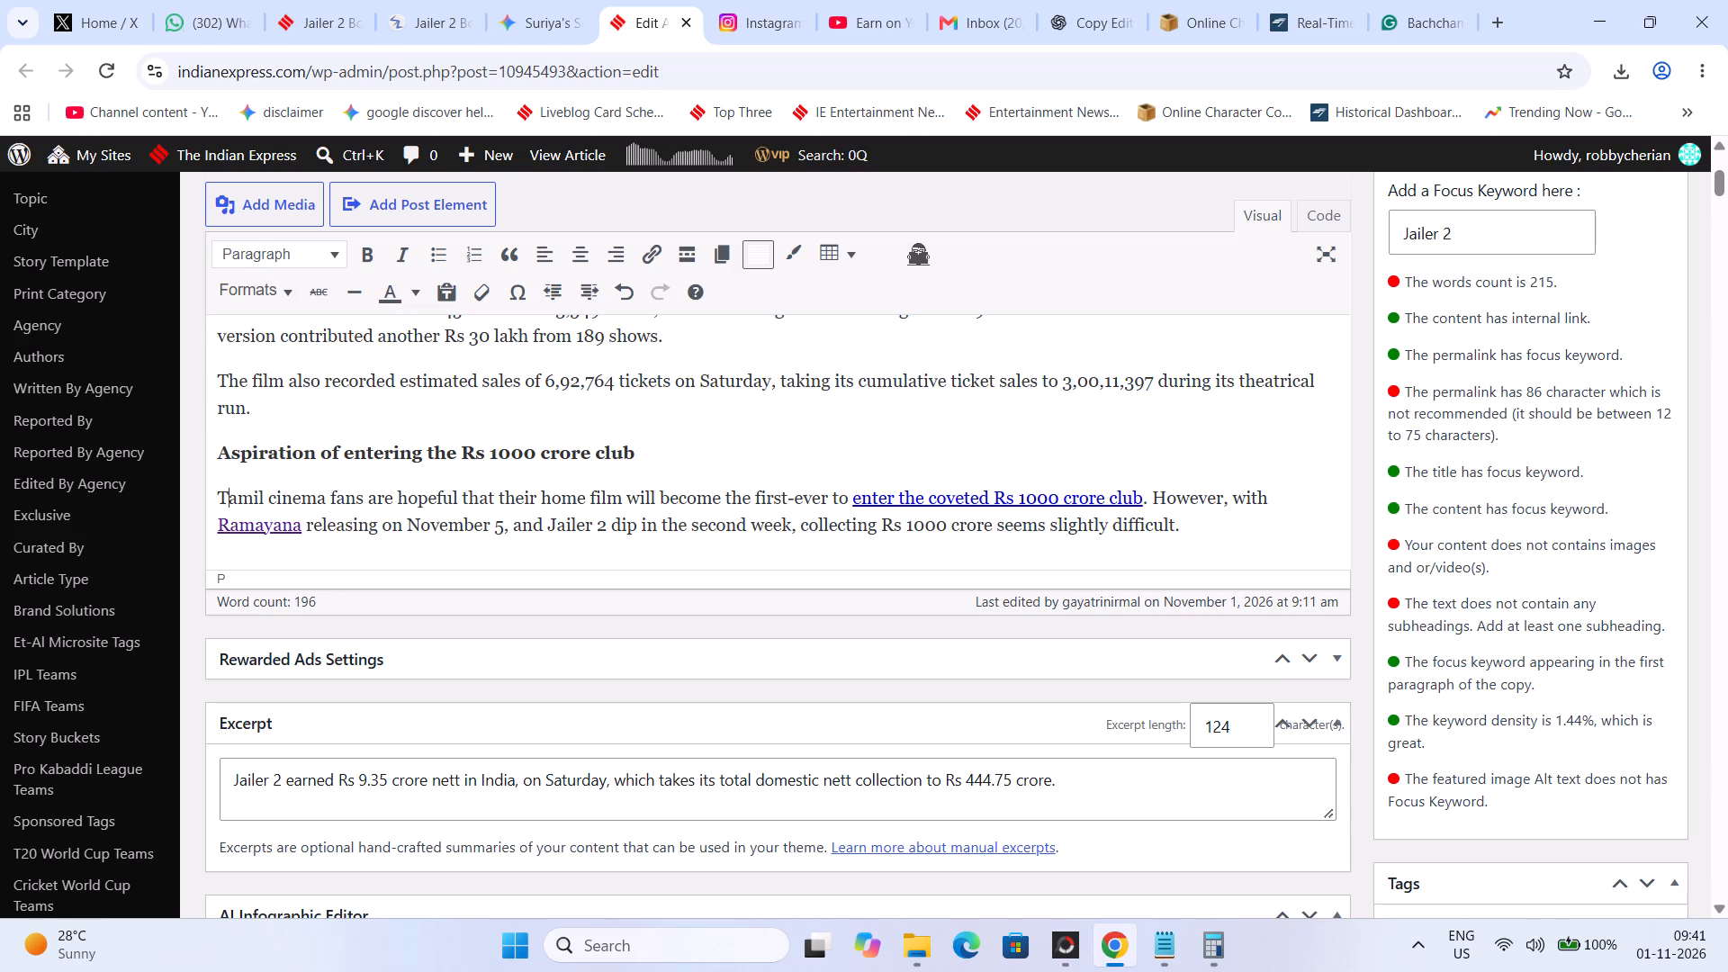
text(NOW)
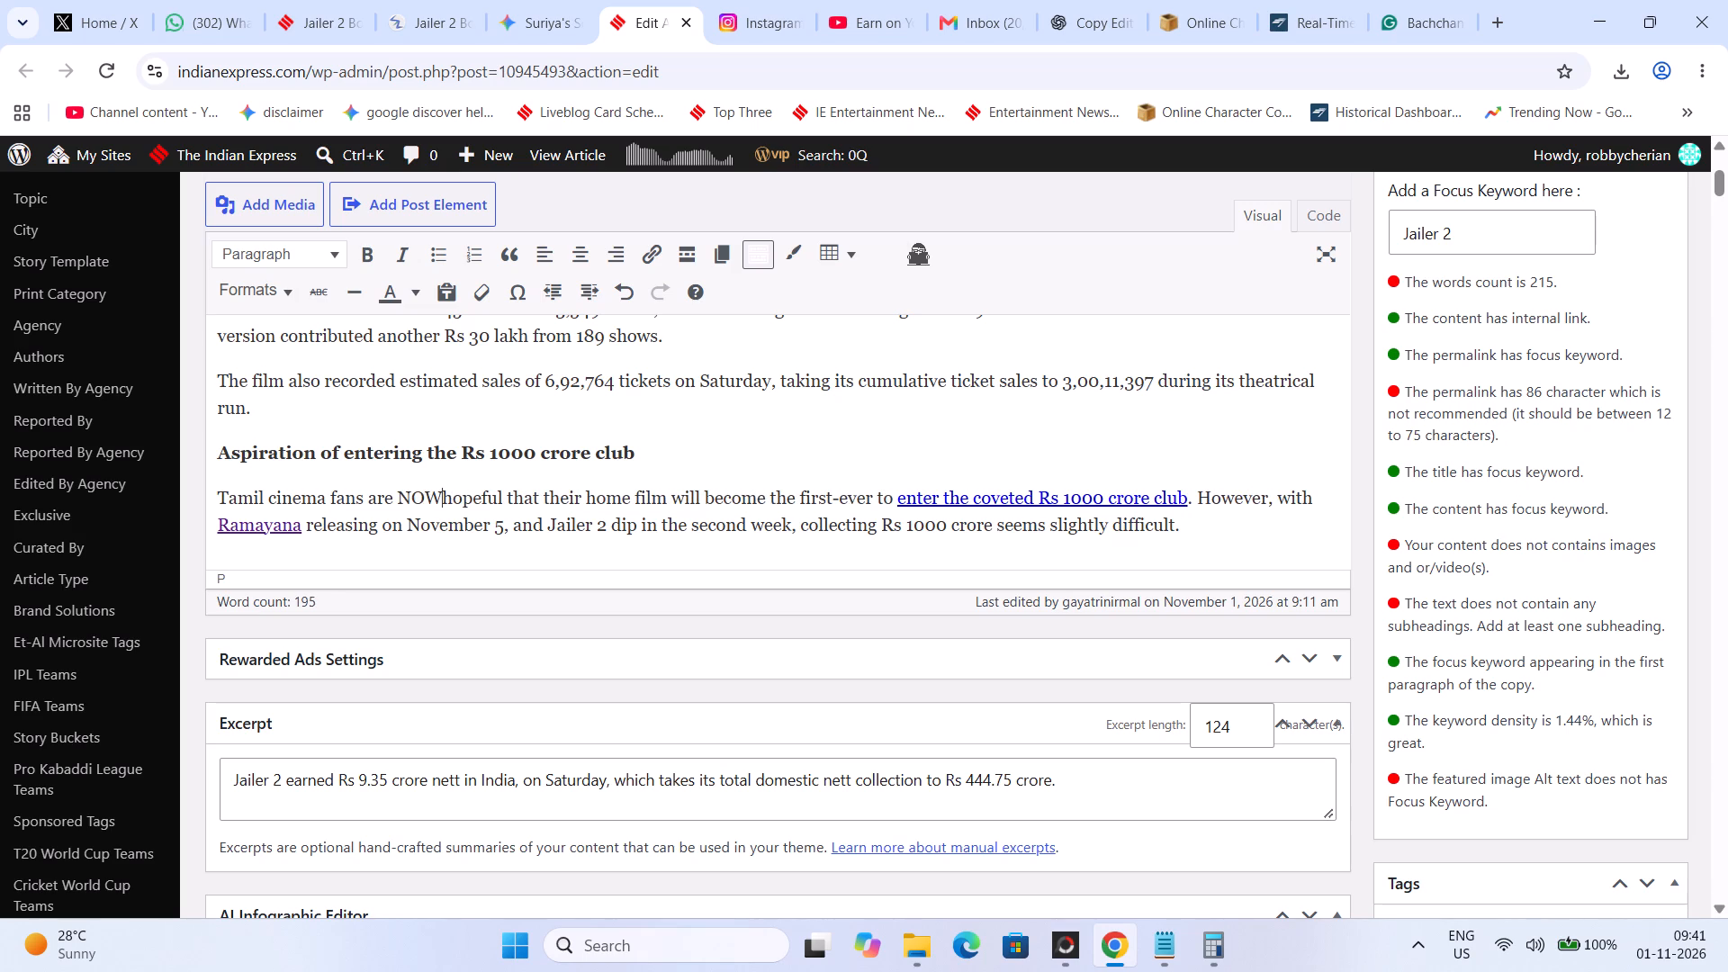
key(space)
Replace "their home film" with "Jailer 2" in the sentence about Tamil cinema fans' hopes.
key(Right)
key(Right)
key(Right)
key(Right)
key(Right)
key(Right)
key(Right)
key(Right)
key(Right)
key(Right)
key(Right)
key(Right)
key(Right)
key(Right)
key(Right)
key(Right)
key(Right)
key(Right)
key(Right)
key(Right)
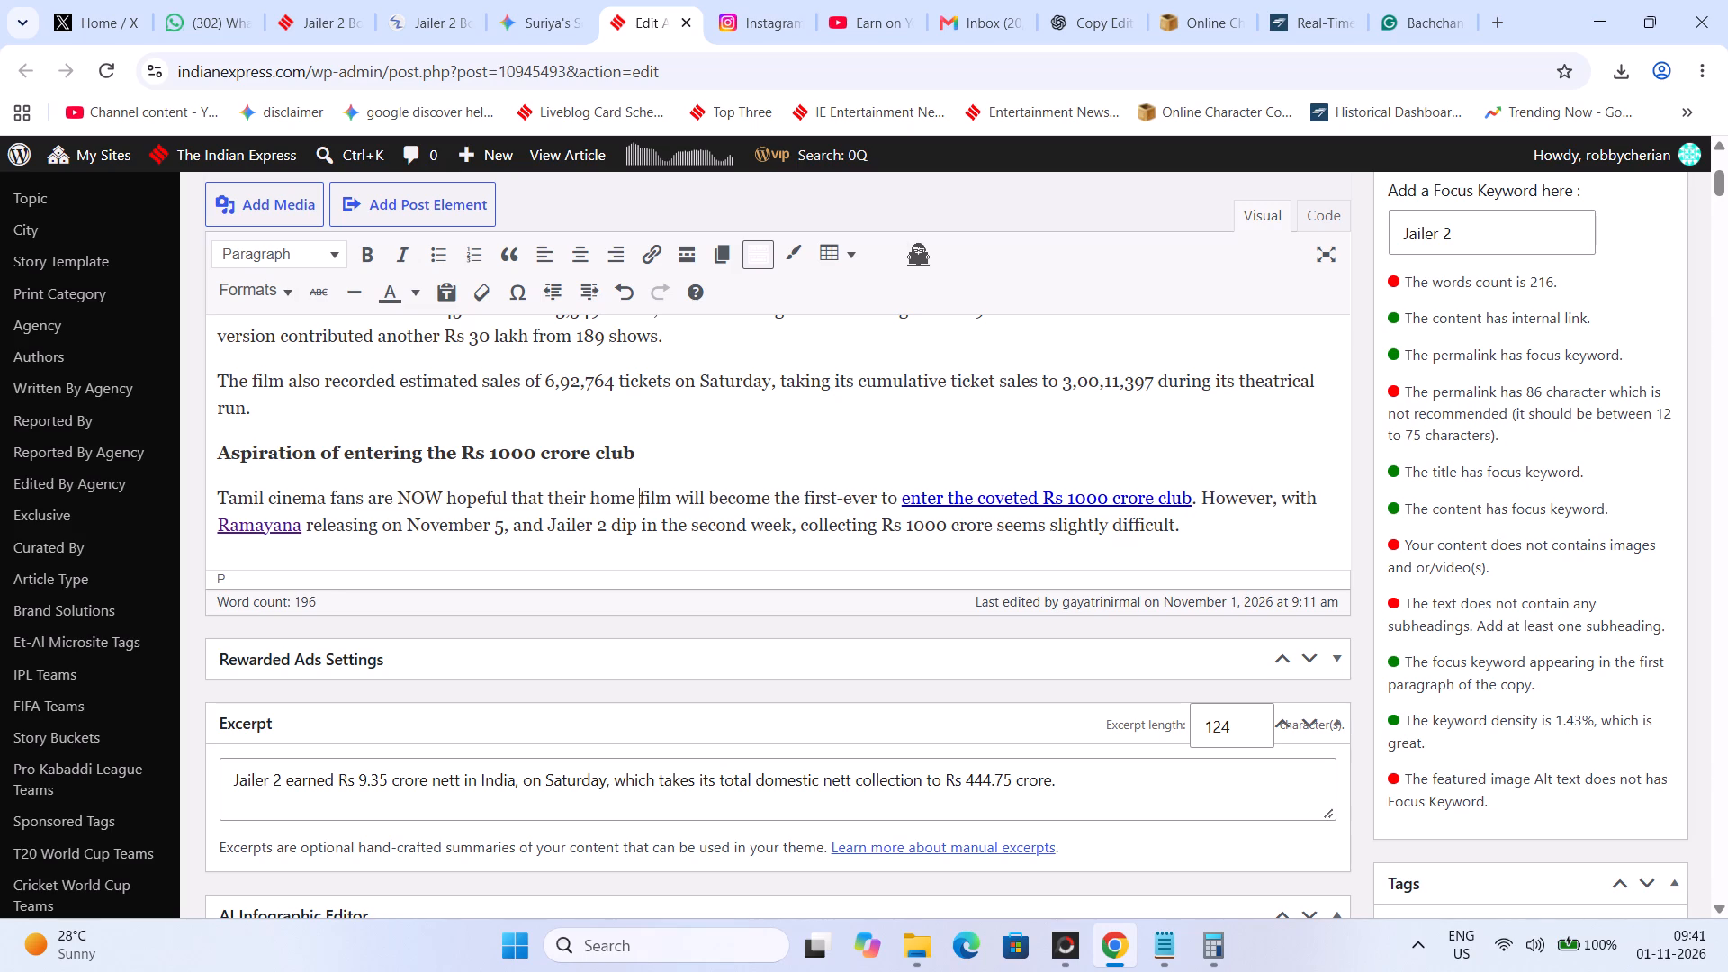
key(Right)
key(Left)
key(BackSpace)
key(BackSpace)
key(BackSpace)
key(BackSpace)
key(BackSpace)
key(BackSpace)
key(BackSpace)
key(BackSpace)
key(BackSpace)
key(BackSpace)
key(BackSpace)
key(BackSpace)
key(BackSpace)
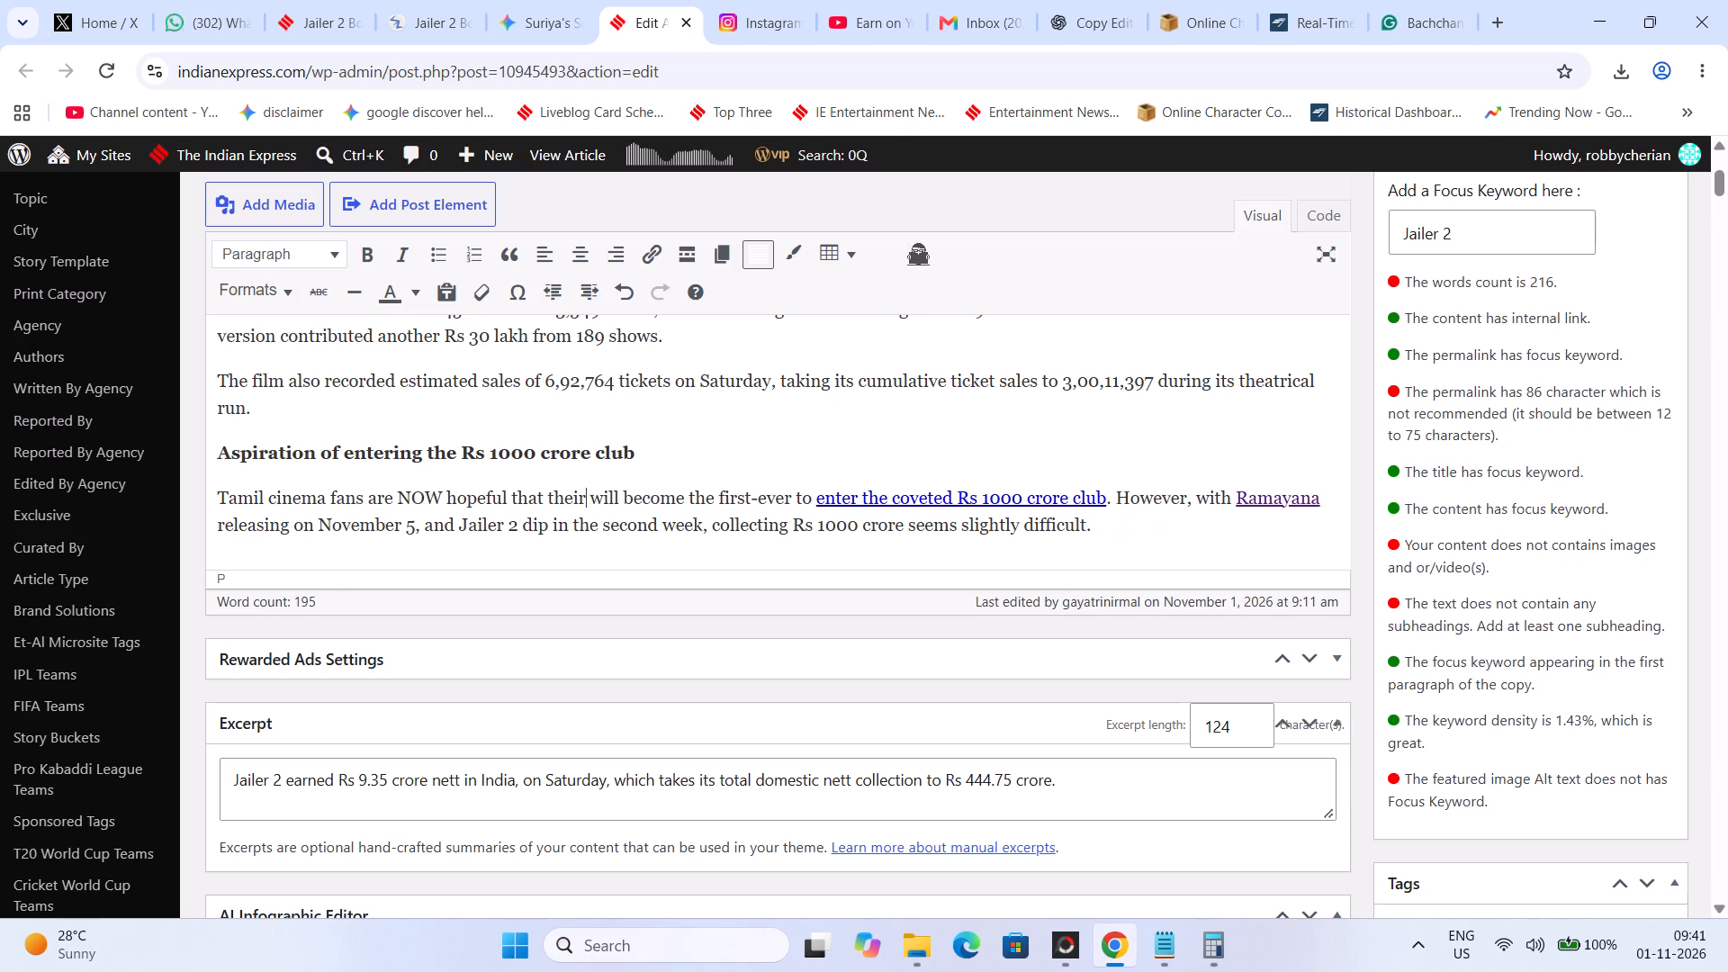
key(BackSpace)
key(a)
key(BackSpace)
key(BackSpace)
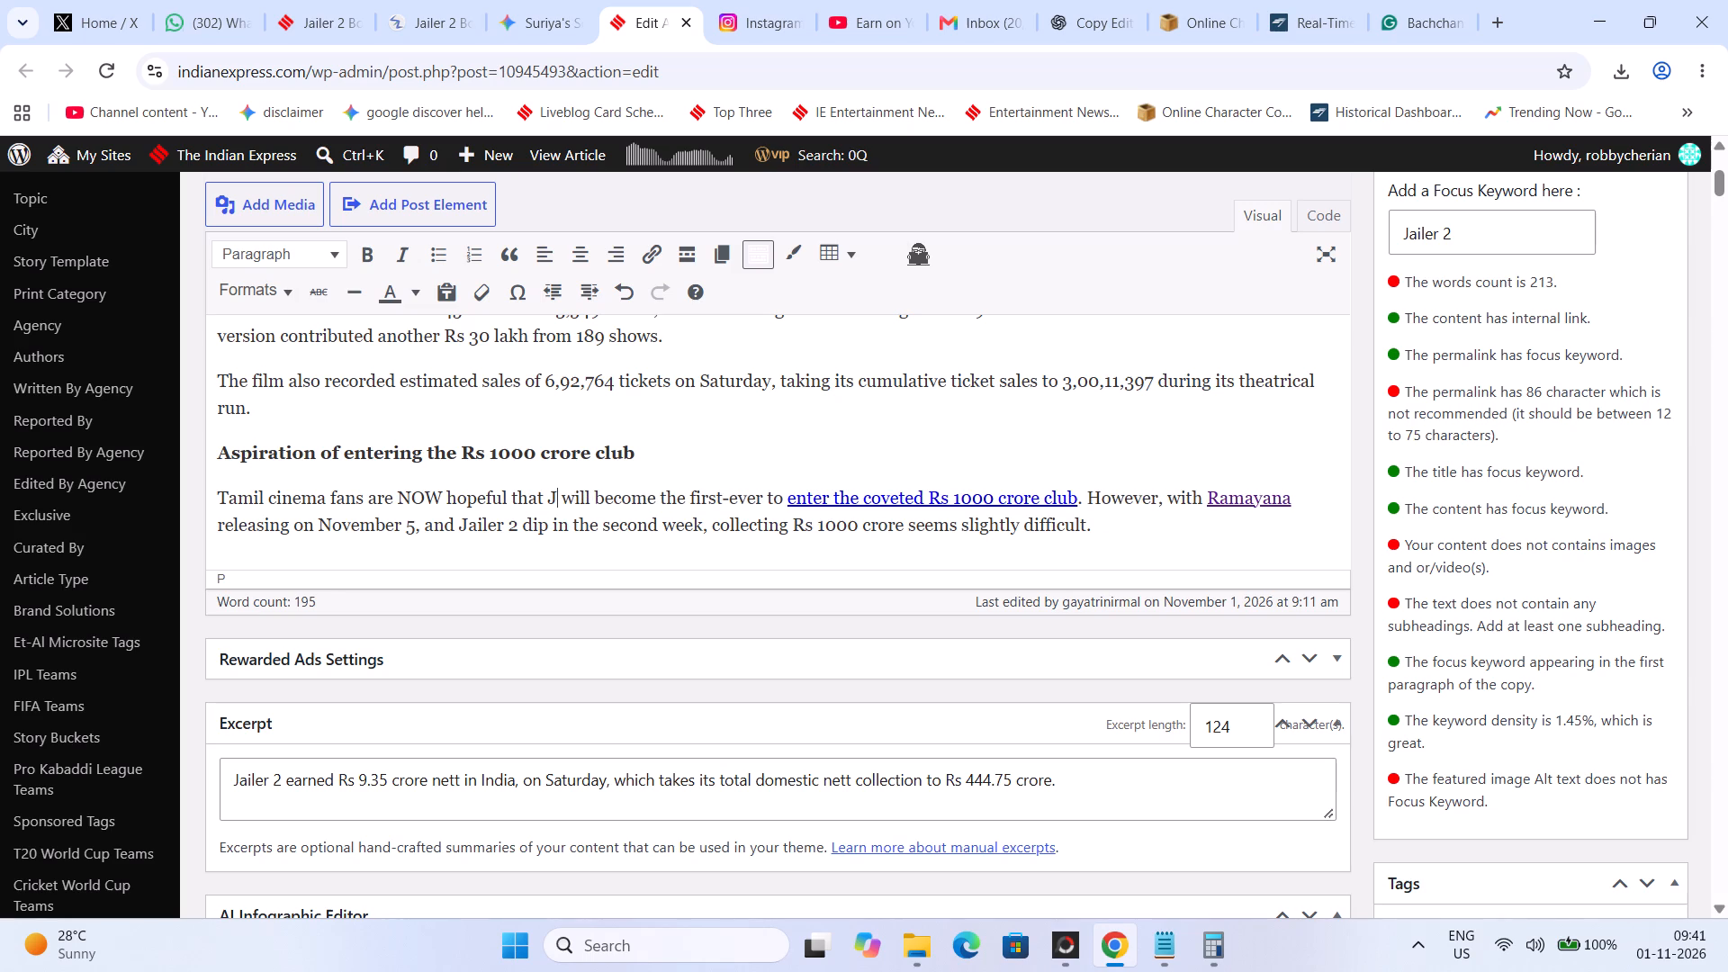
Replace the capitalised "NOW" before "hopeful" with lowercase "now".
key(Left)
key(Left)
key(Left)
key(Left)
key(Left)
key(Left)
key(Left)
key(Left)
key(Left)
key(Left)
key(Left)
key(Left)
key(Left)
key(Left)
key(Left)
key(Left)
key(Left)
key(Left)
key(Left)
key(Left)
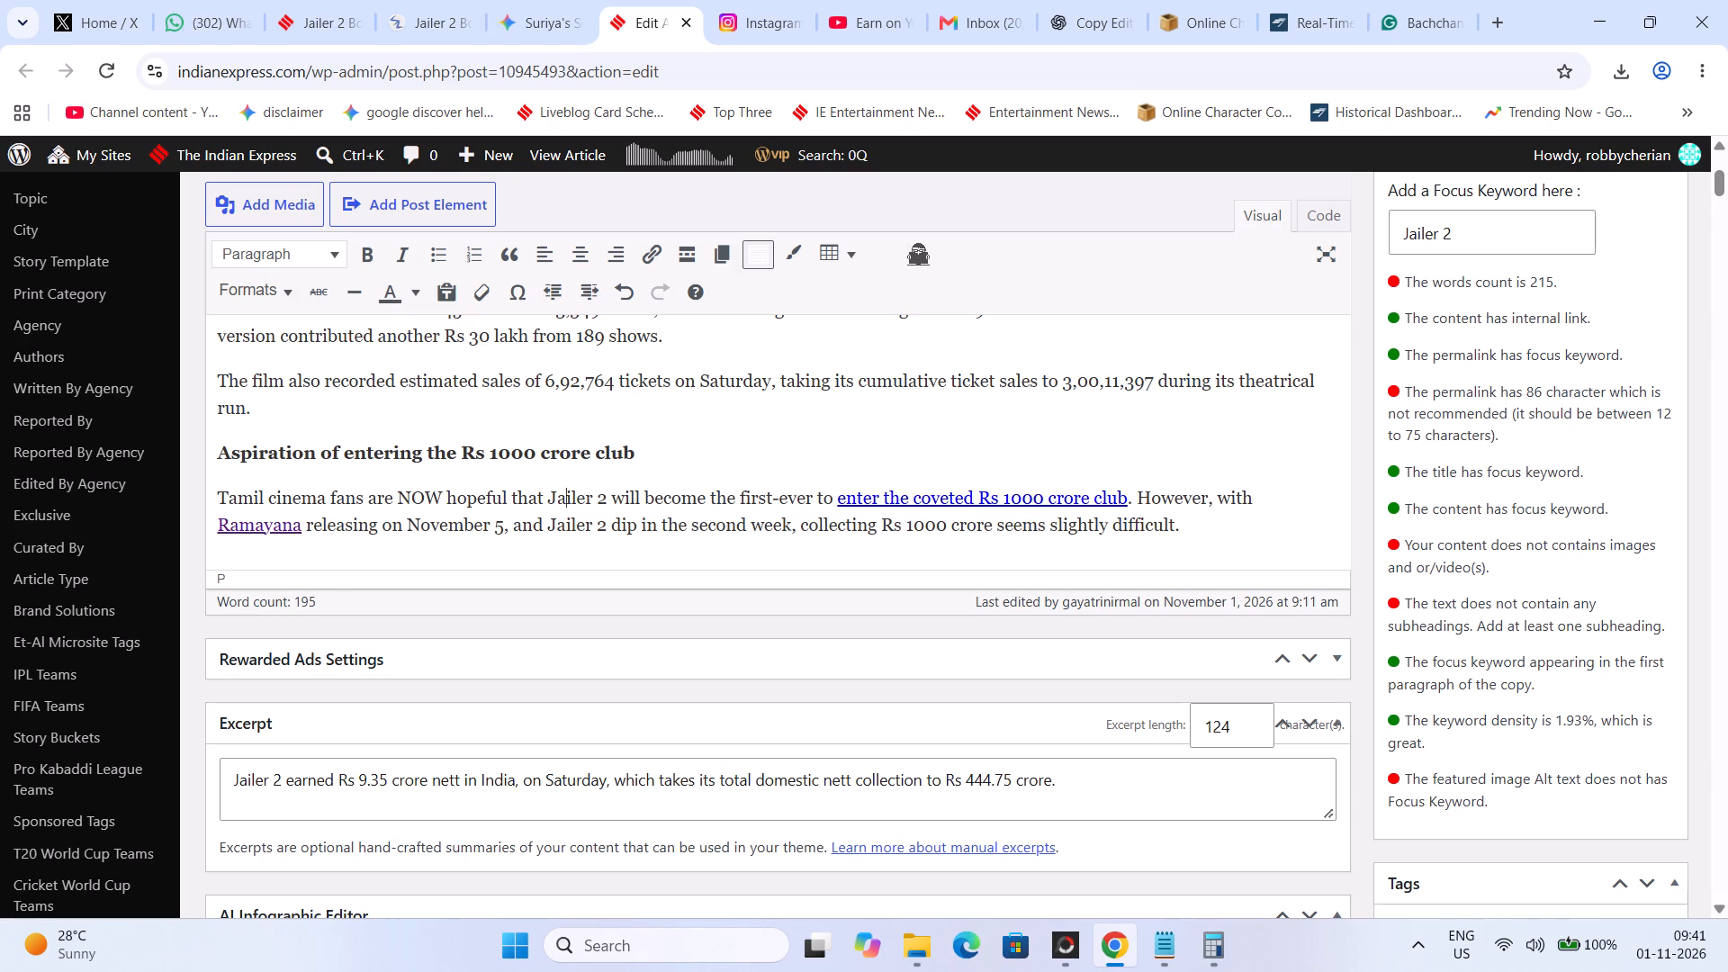
key(BackSpace)
key(BackSpace)
key(BackSpace)
key(BackSpace)
key(space)
text(now)
Insert "Tamil film" after "first-ever" in the Rs 1000 crore club sentence.
key(Right)
key(Right)
key(Right)
key(Right)
key(Right)
key(Right)
key(Right)
key(Right)
key(Right)
key(Right)
key(Right)
key(Right)
key(Right)
key(Right)
key(Right)
key(Right)
key(Right)
key(Right)
key(Right)
key(Right)
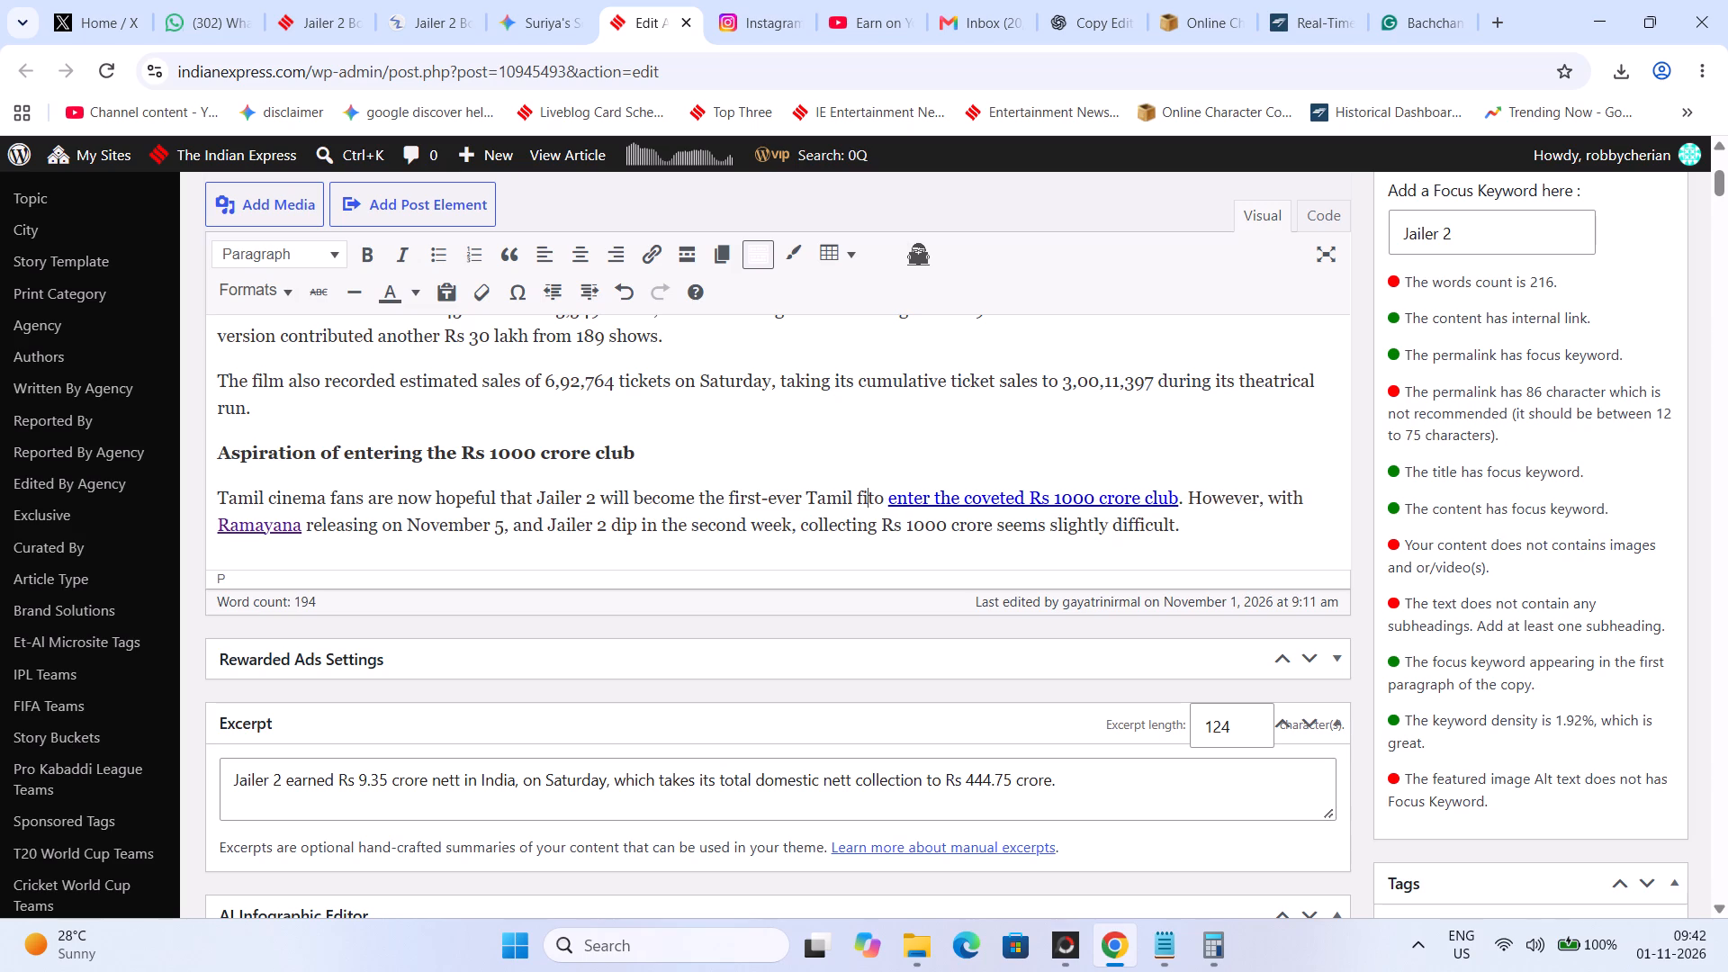
Replace "Jailer 2" before "dip in the second week" with "the movie's".
key(Right)
key(Right)
key(Right)
key(Right)
key(Right)
key(Right)
key(Right)
key(Right)
key(Right)
key(Right)
key(Right)
key(Right)
key(Right)
key(Right)
key(Right)
key(Right)
key(Right)
key(Right)
key(Right)
key(Right)
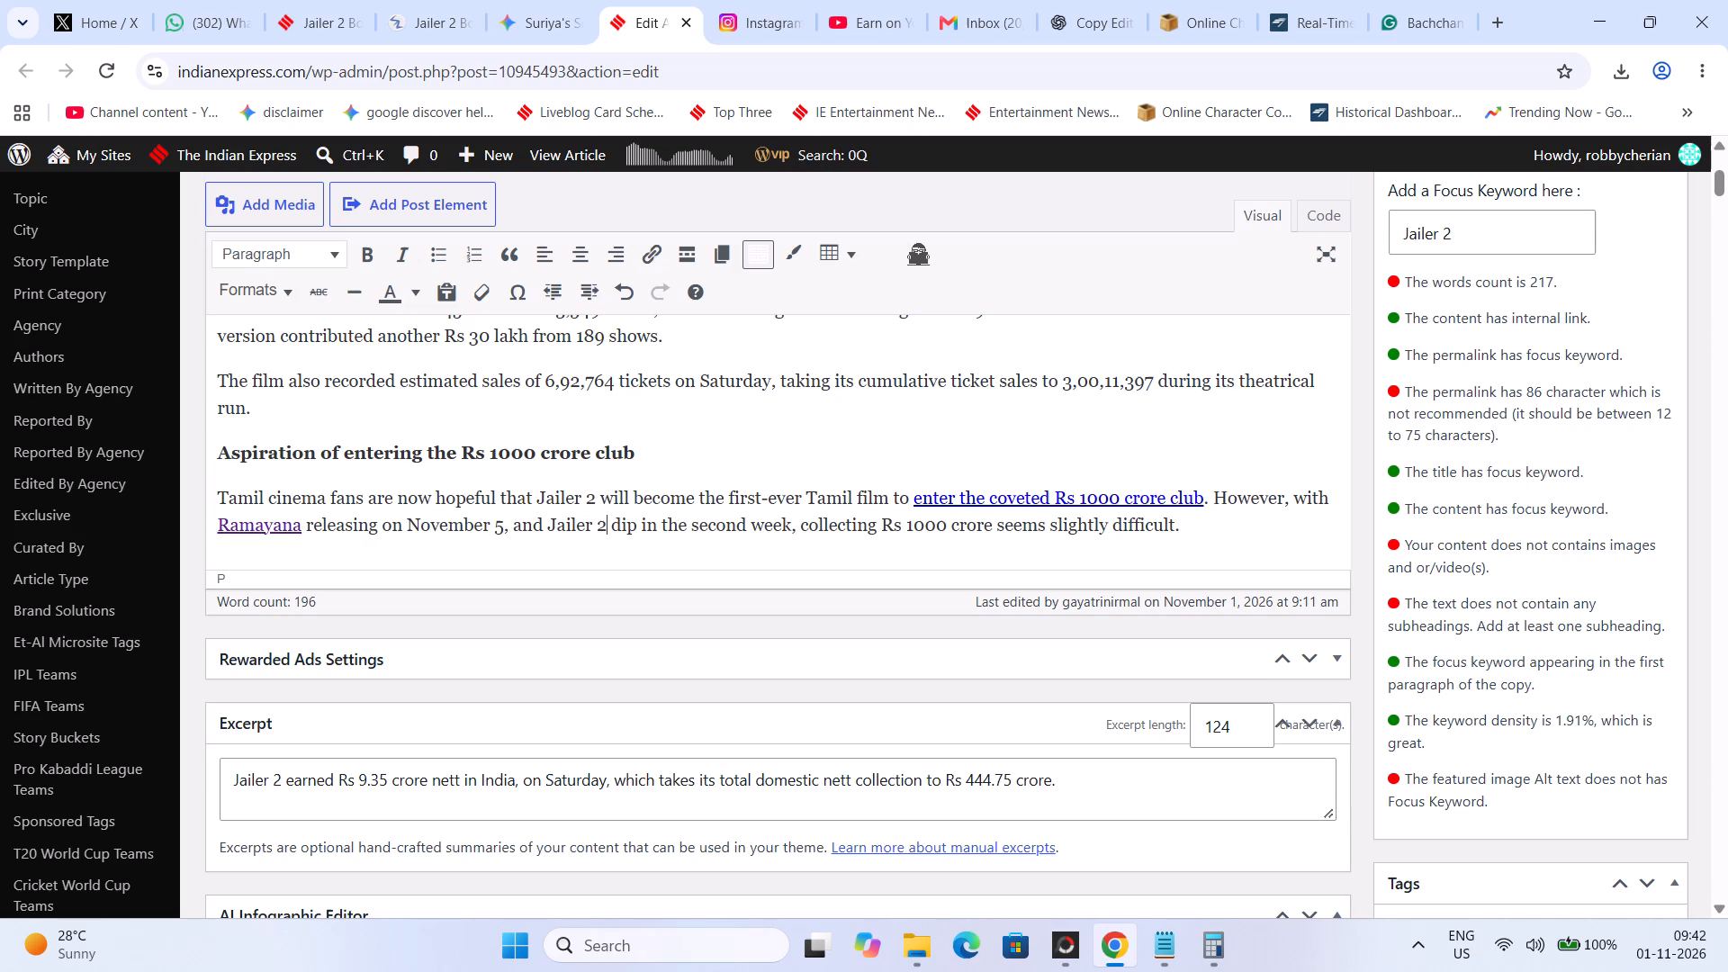
key(BackSpace)
key(BackSpace)
key(BackSpace)
key(BackSpace)
key(BackSpace)
key(BackSpace)
key(BackSpace)
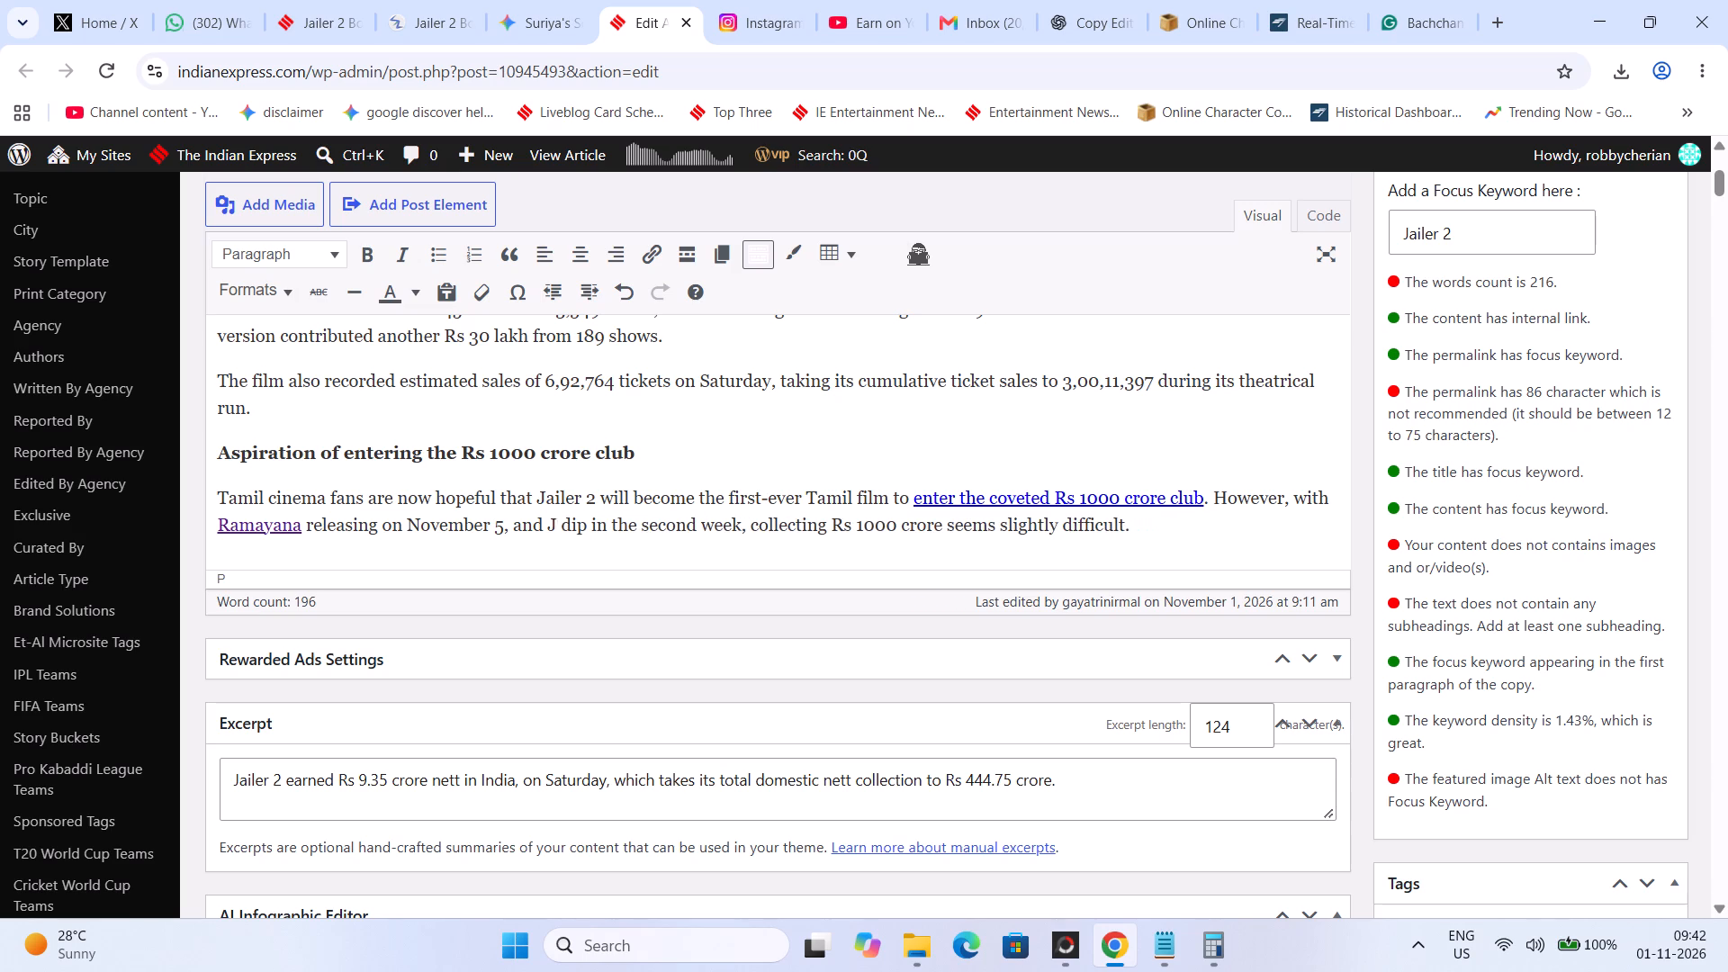
key(BackSpace)
text(the movie's)
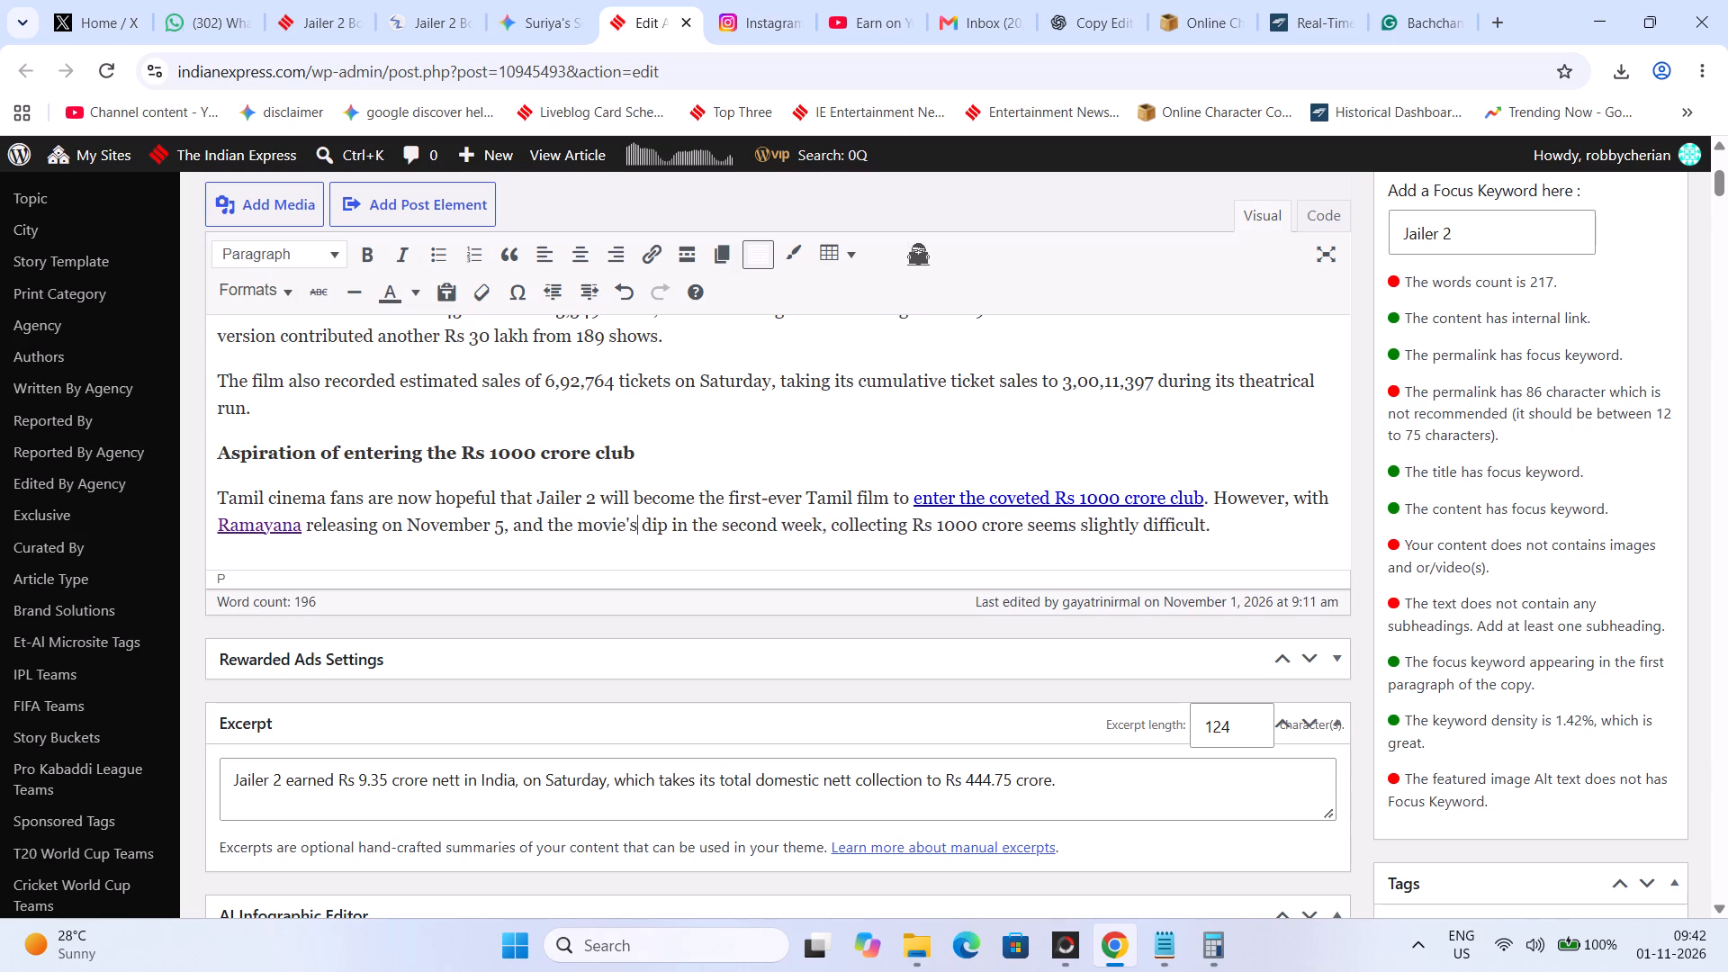
Add an empty paragraph below the Rs 1000 crore club paragraph at the end of the article.
key(Down)
key(Return)
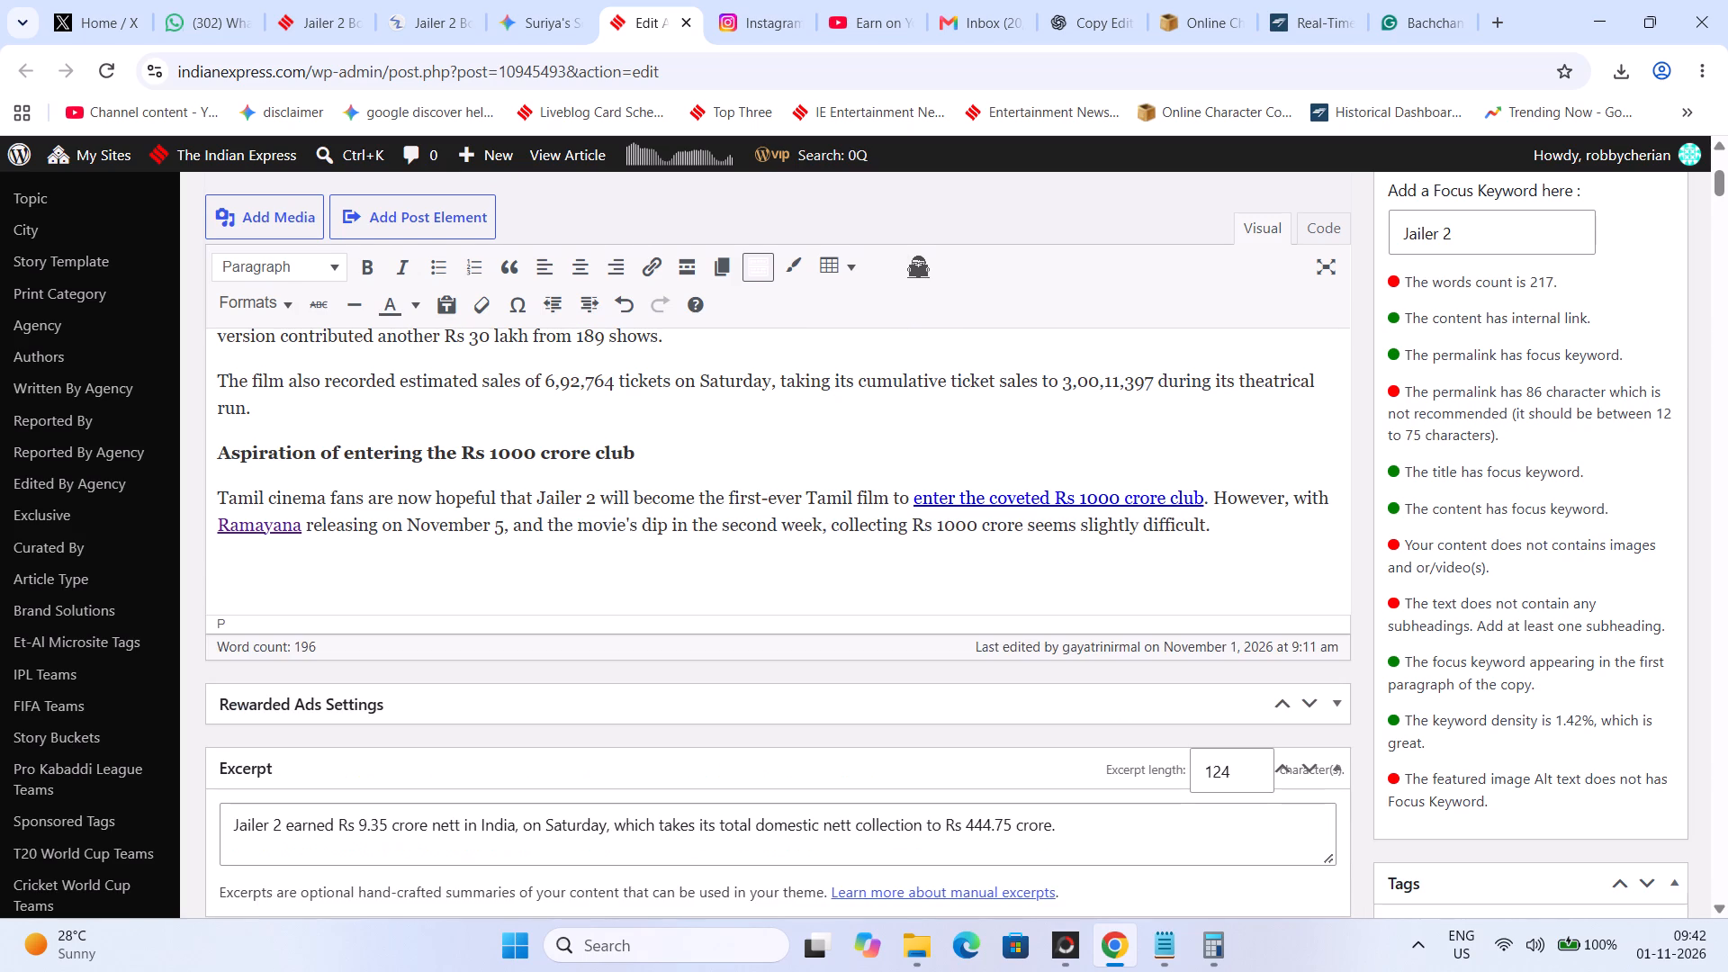
Copy the paragraph starting "Jailer 2 is the sequel" from the published day 16 article and return to the day 17 article editor.
scroll(673, 546, up, 13)
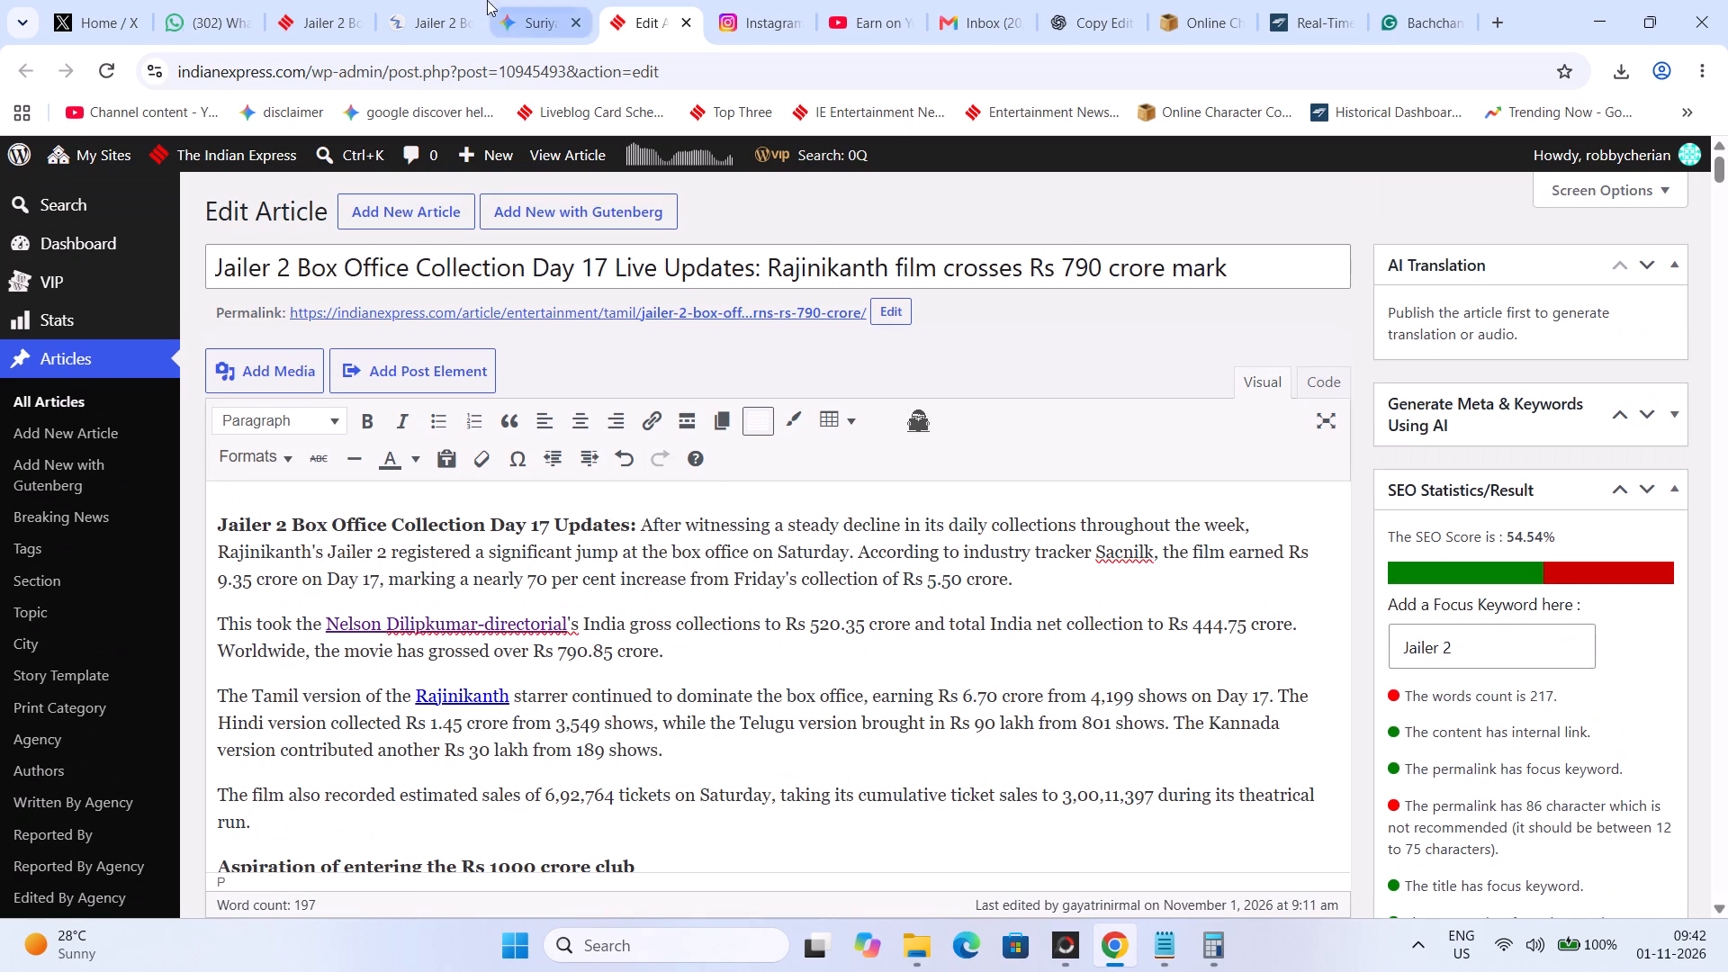
click(355, 0)
scroll(748, 544, down, 13)
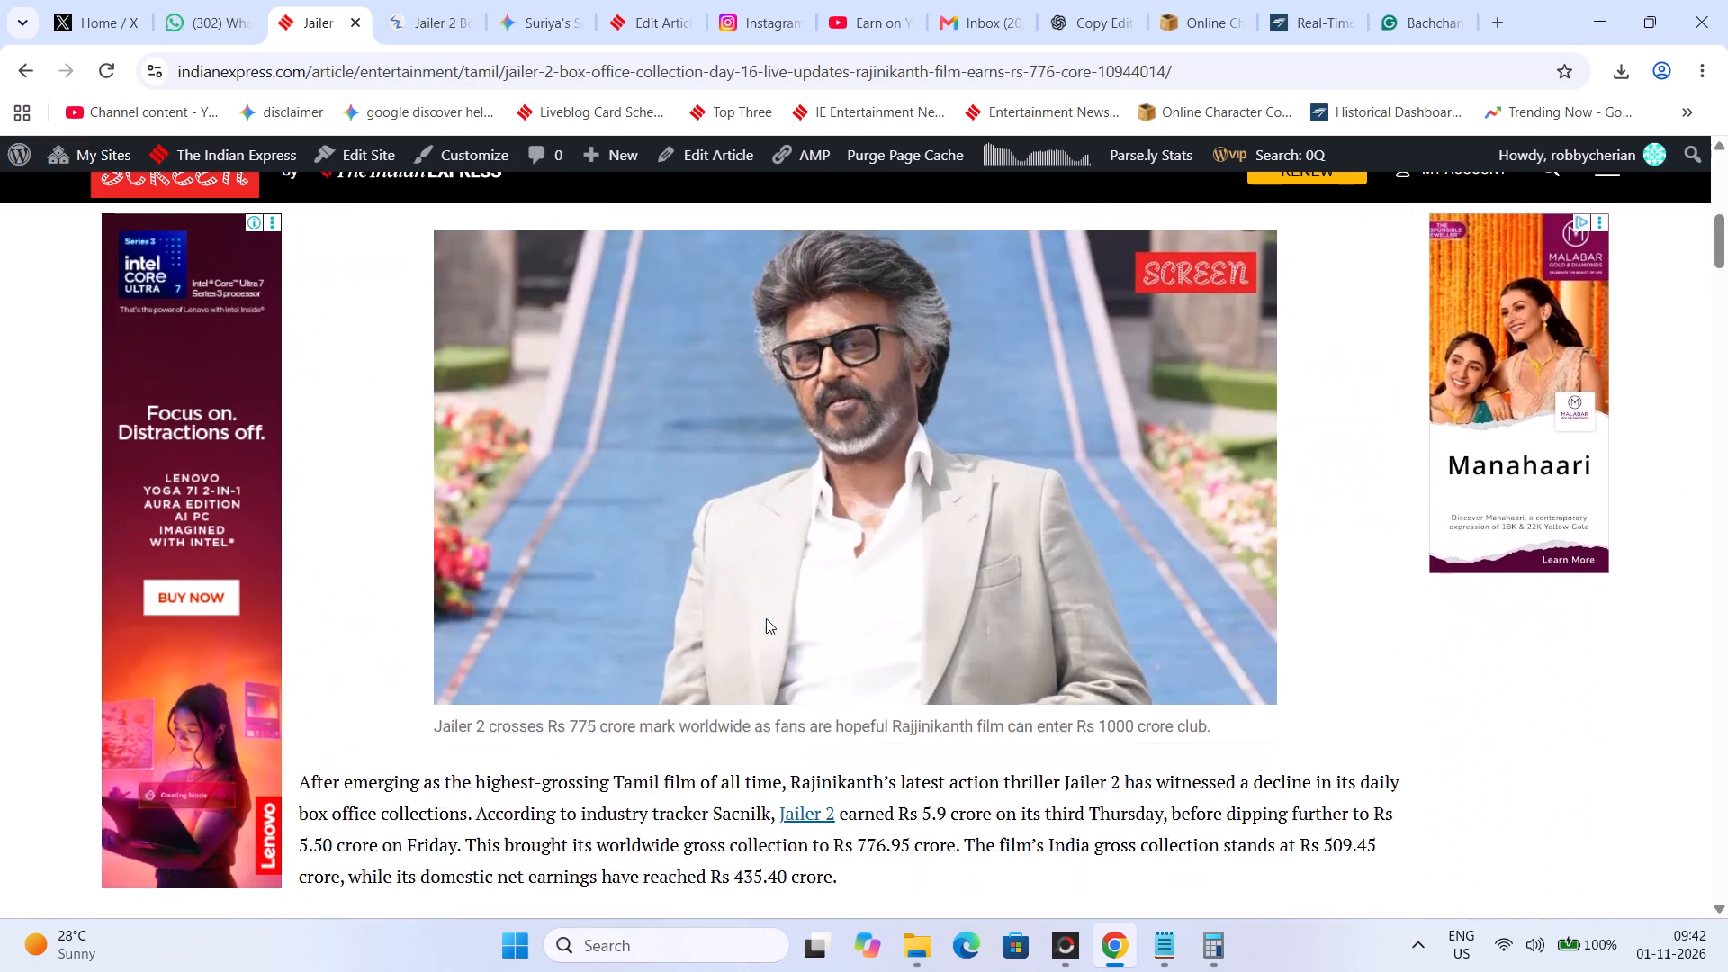
scroll(768, 619, down, 5)
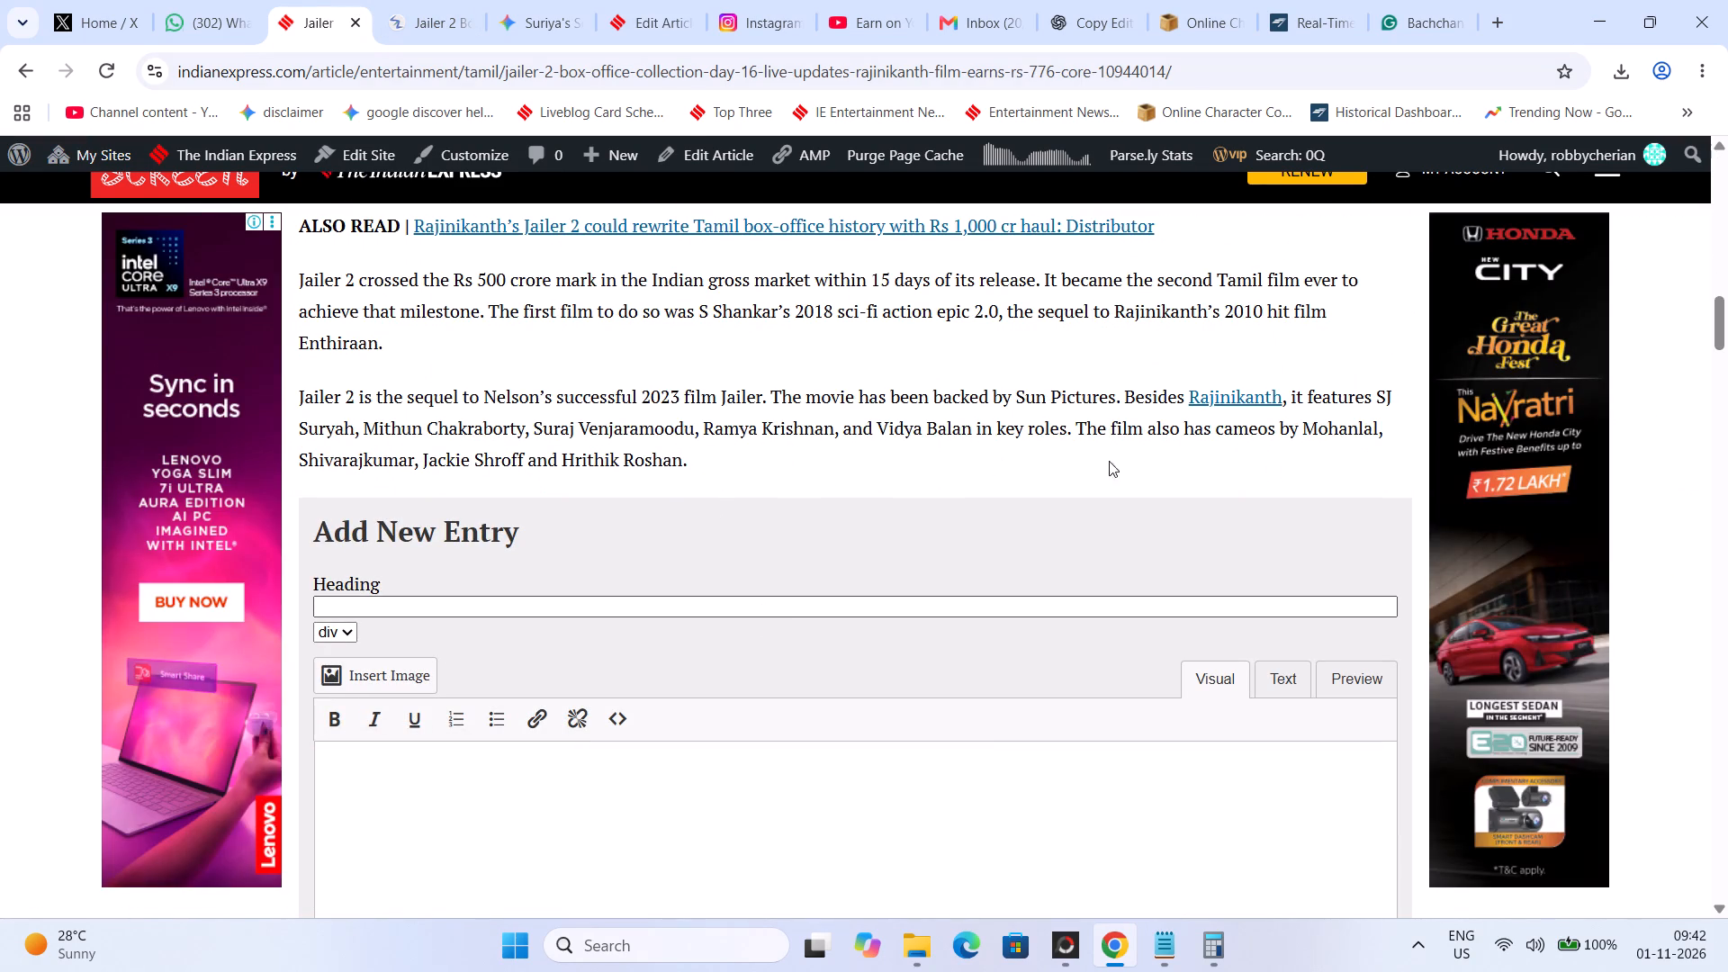
drag(1146, 446, 421, 400)
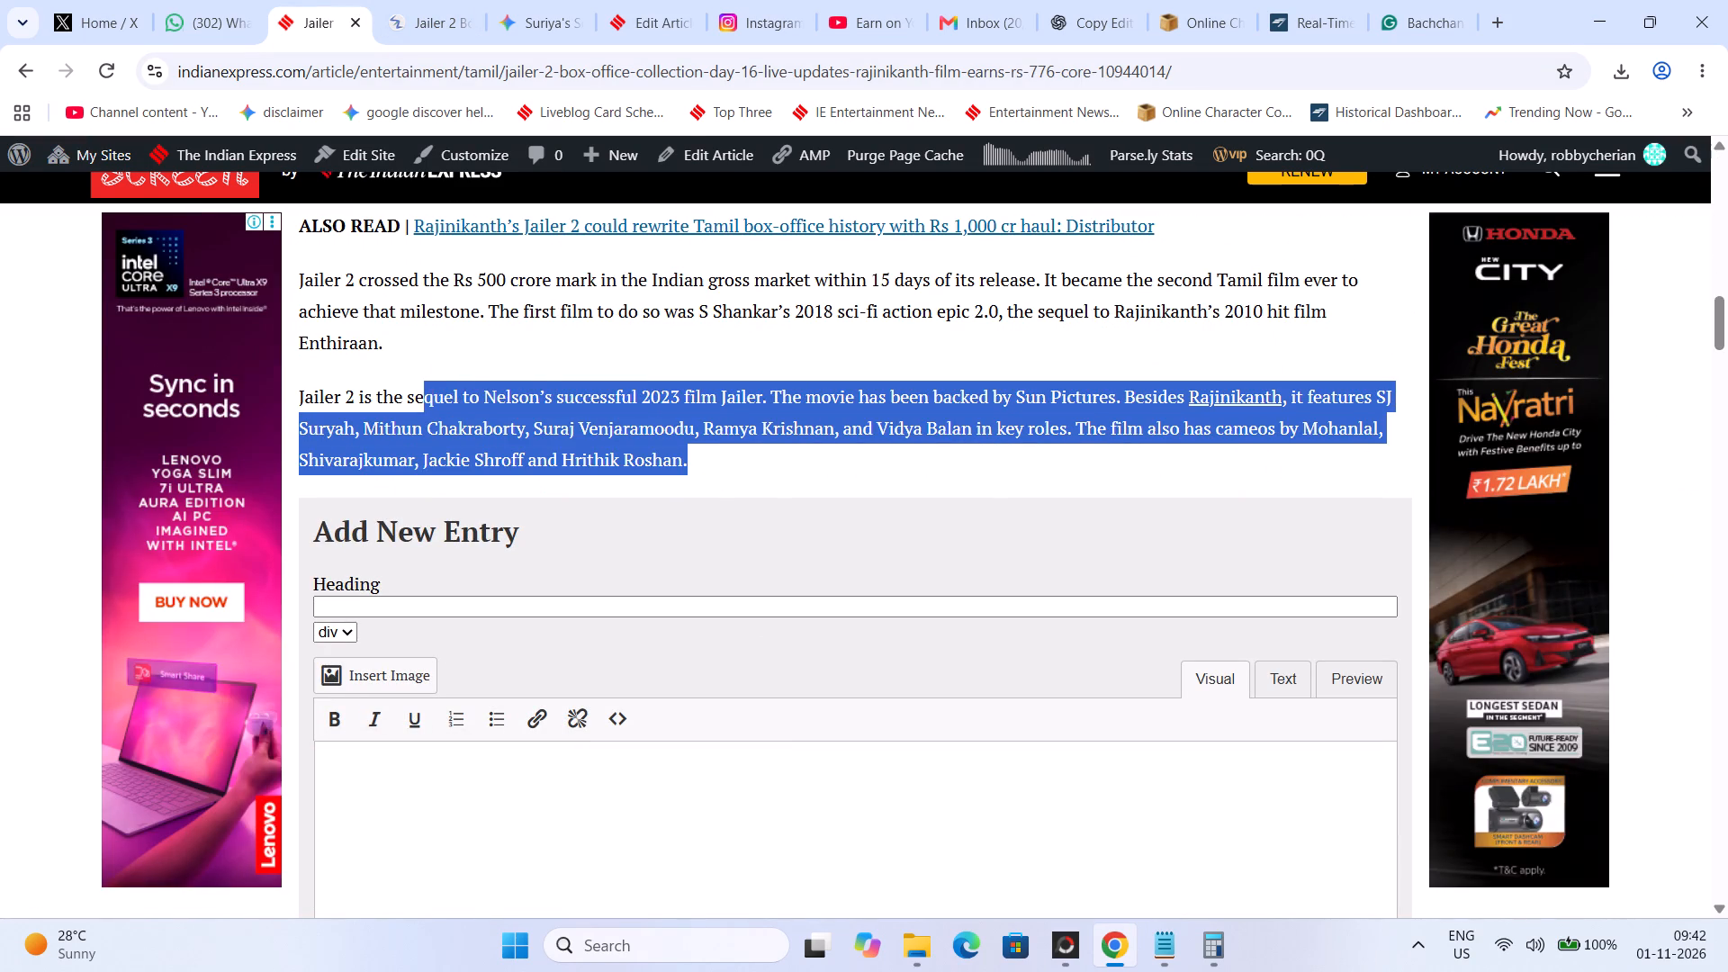
drag(421, 400, 287, 406)
key(ctrl+c)
click(659, 0)
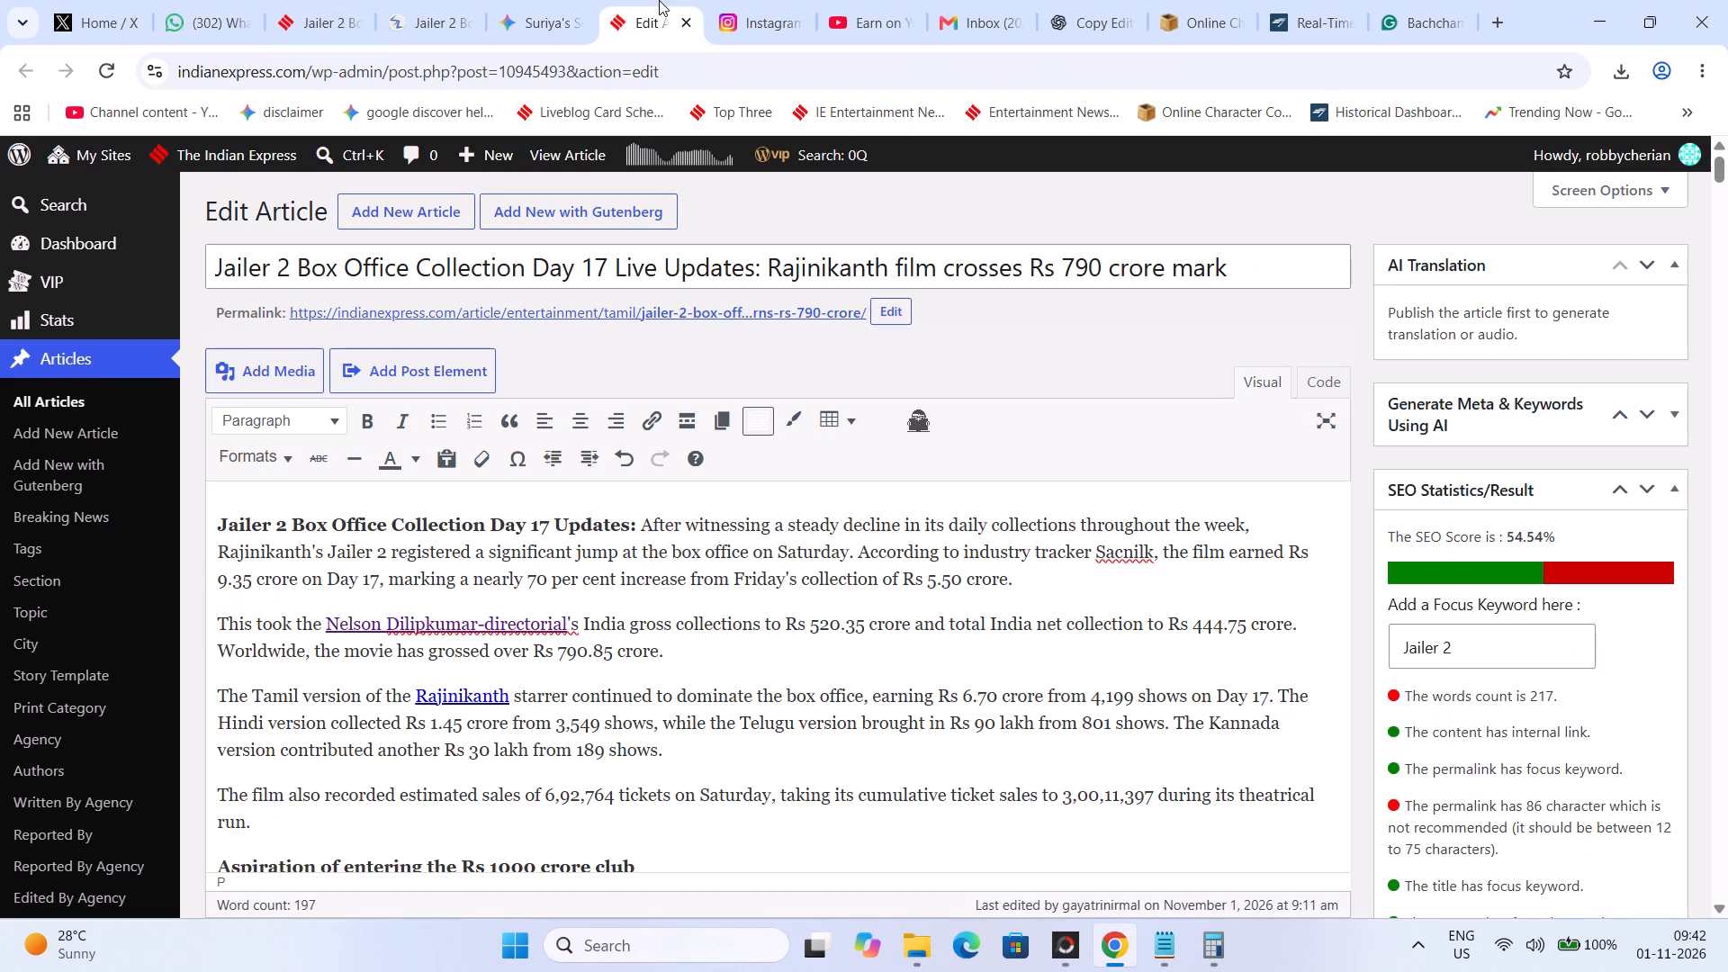
Paste the copied "Jailer 2 is the sequel" paragraph as plain text at the end of the article.
scroll(381, 715, down, 4)
right_click(287, 534)
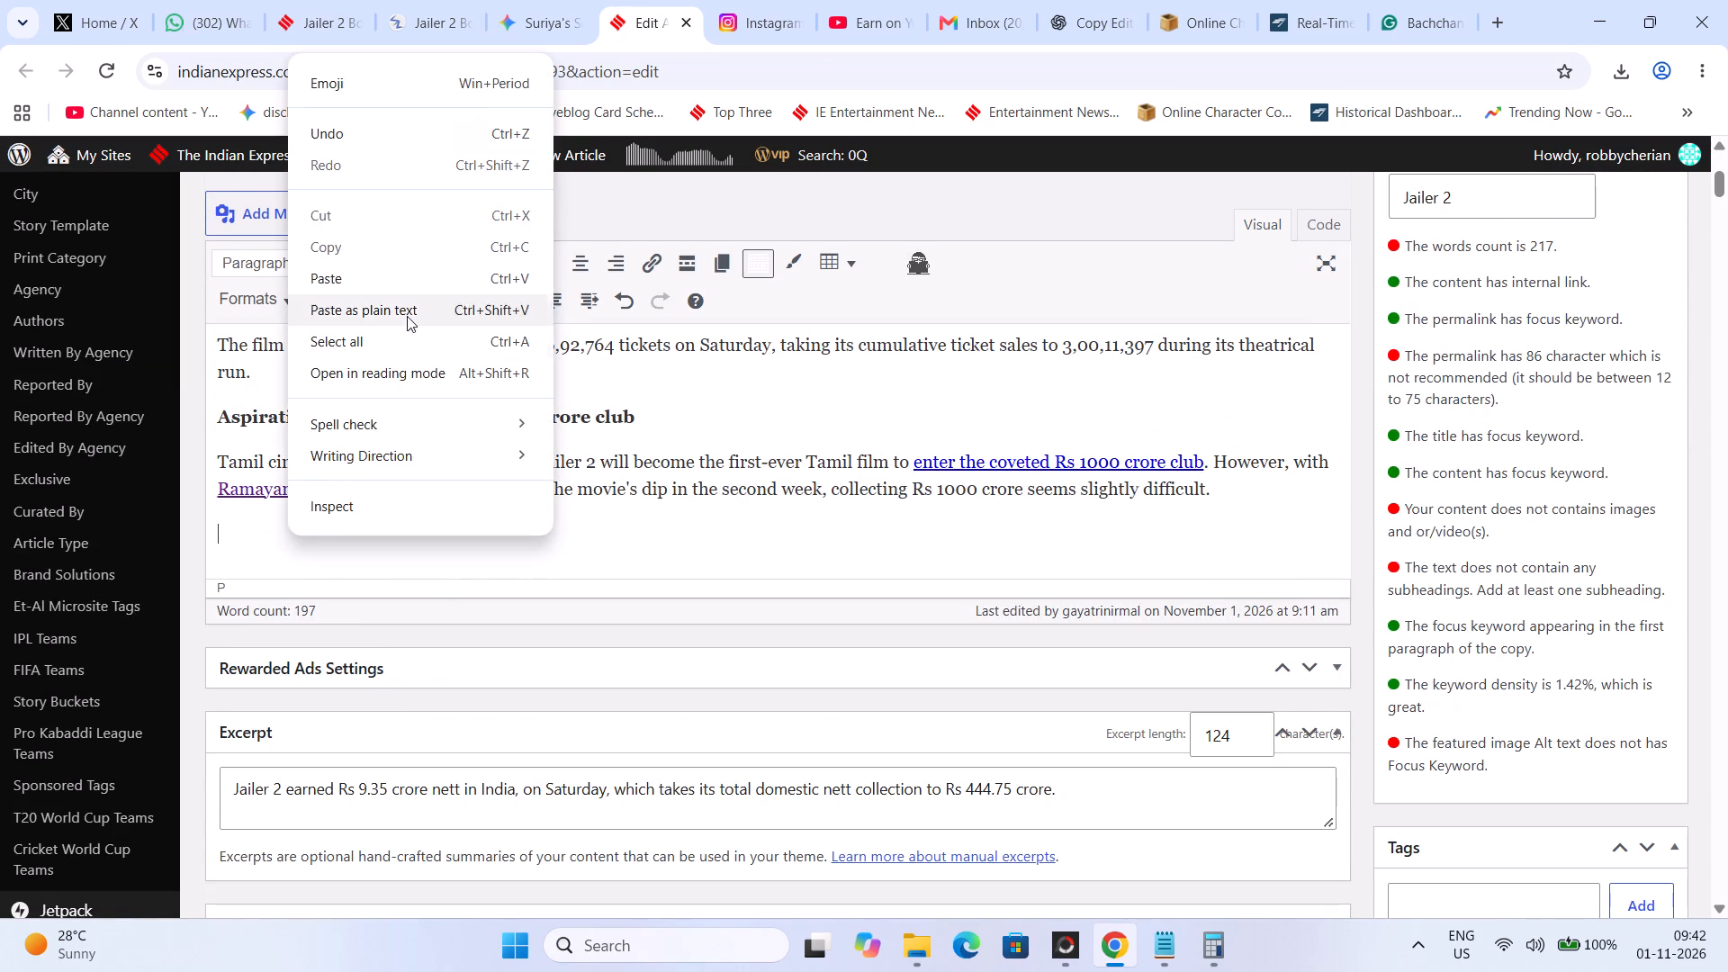
click(407, 316)
Delete "the sequel to Nelson's successful 2023 film Jailer. The movie has been" so the last paragraph starts "Jailer 2 is backed by Sun Pictures".
drag(296, 535, 689, 534)
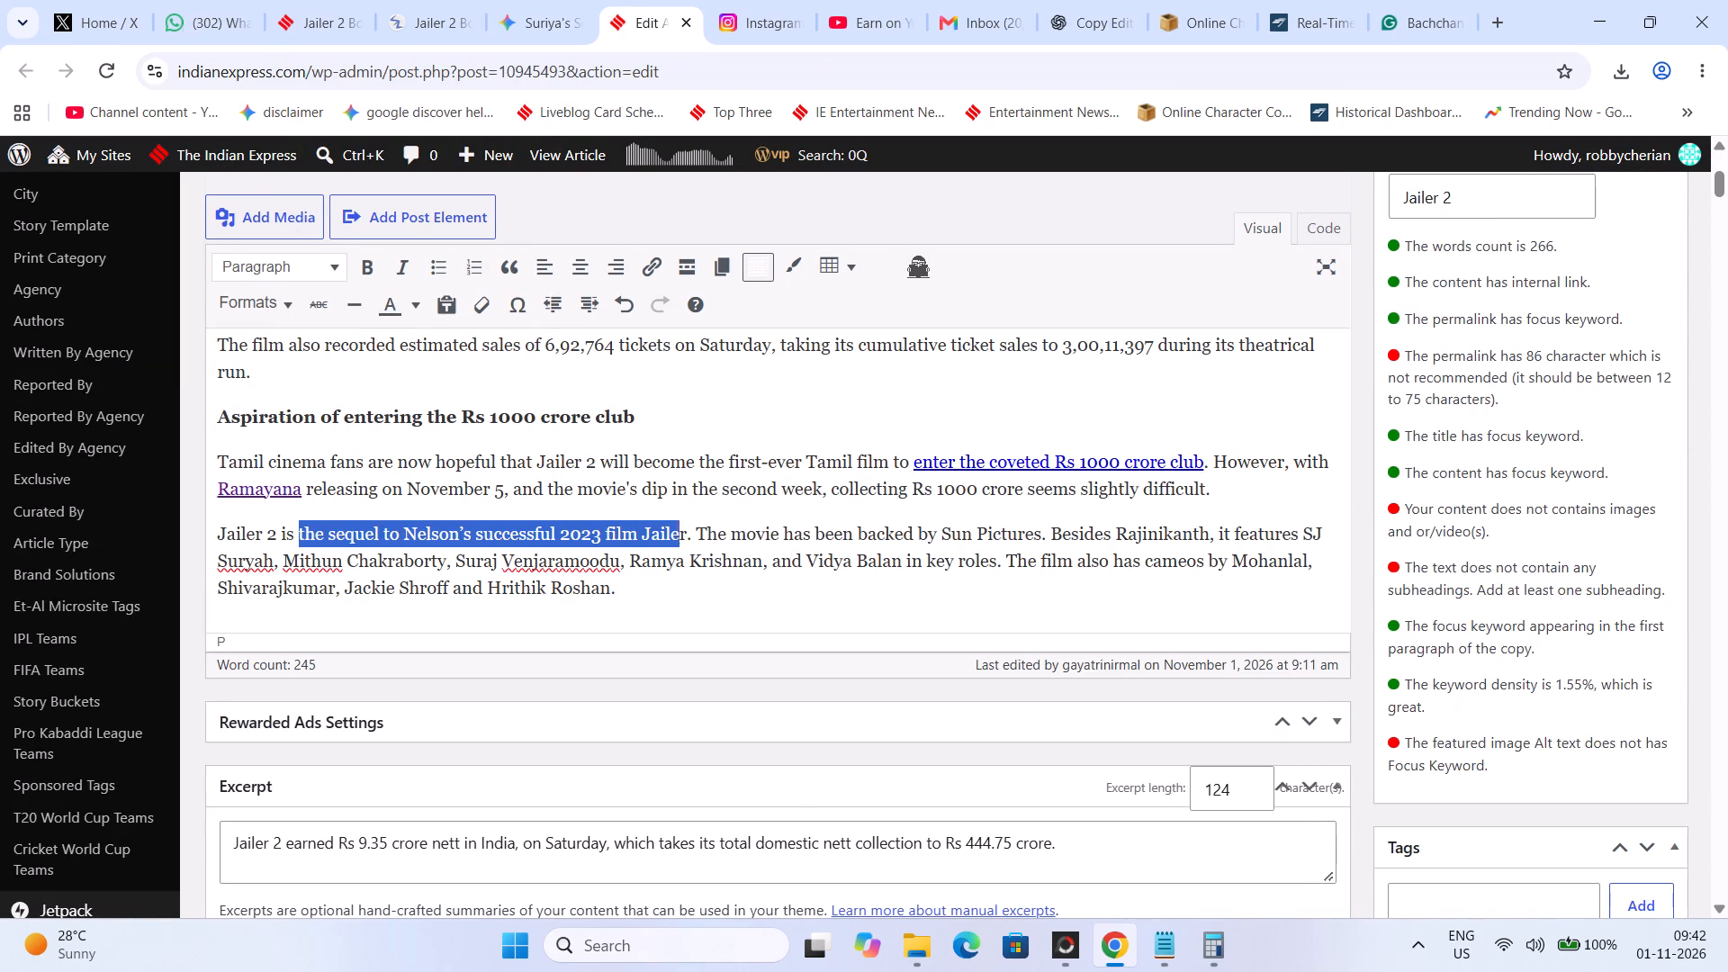
drag(689, 534, 859, 538)
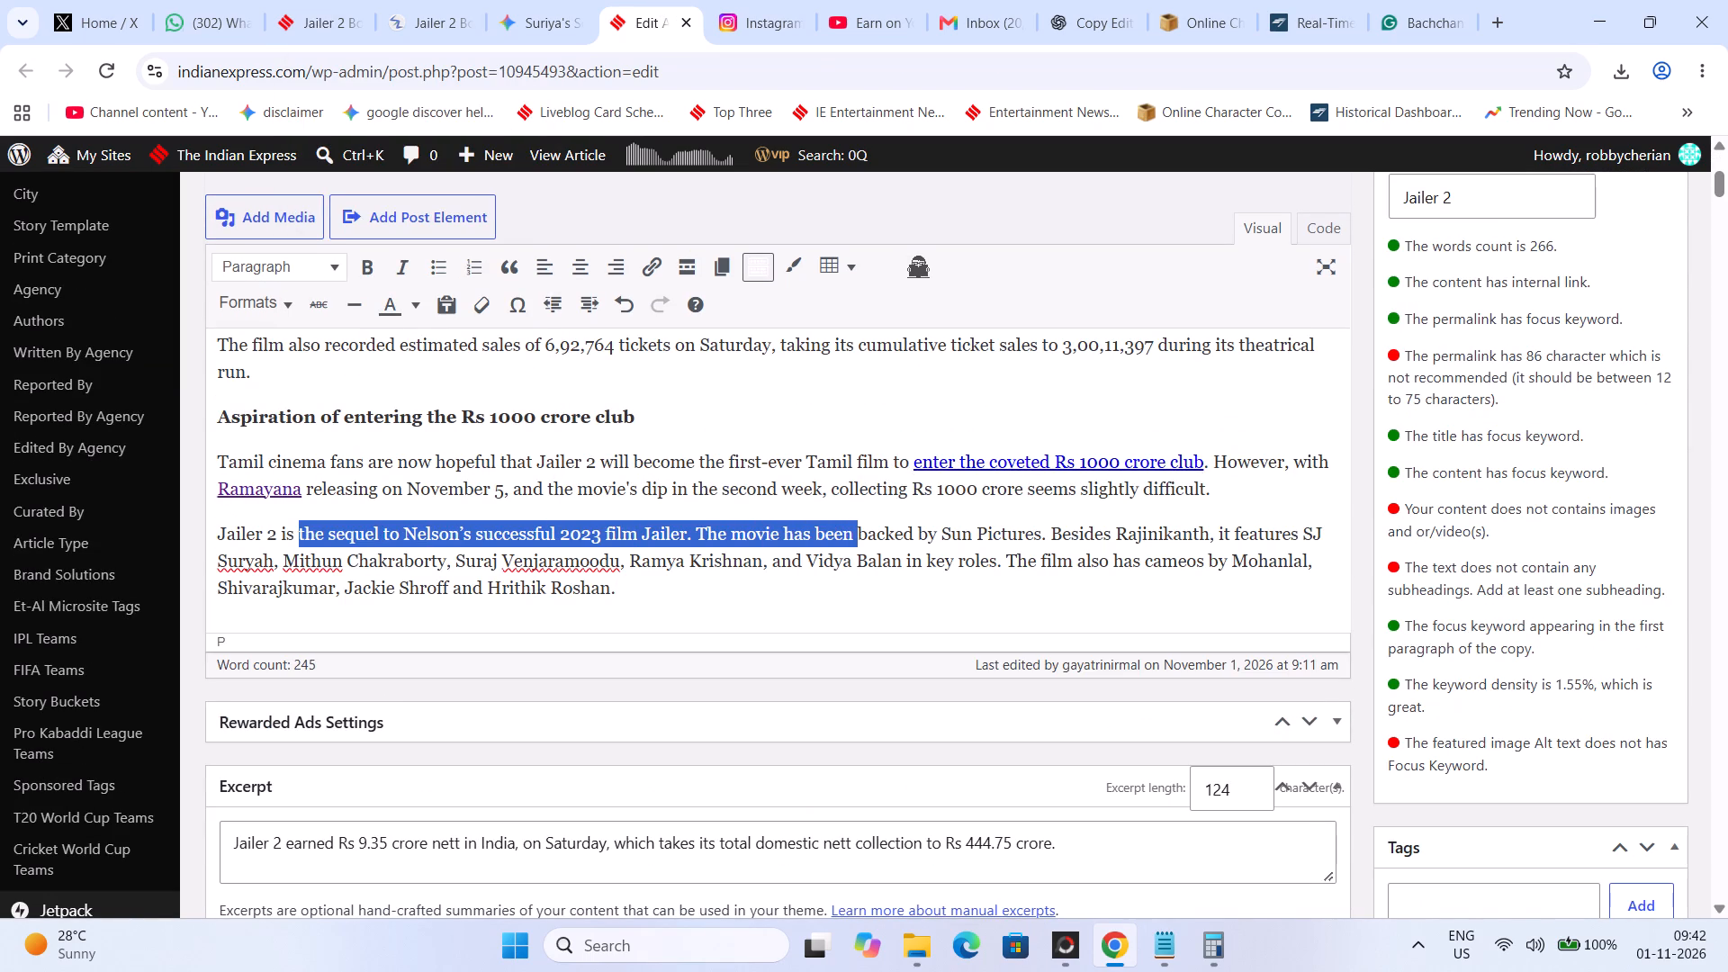
key(BackSpace)
key(Right)
key(Right)
key(Right)
key(Right)
key(Right)
key(Right)
key(Right)
key(Right)
key(Right)
key(Right)
key(Right)
key(Right)
key(Right)
key(Right)
key(Right)
key(Right)
key(Right)
key(Right)
key(Right)
key(Right)
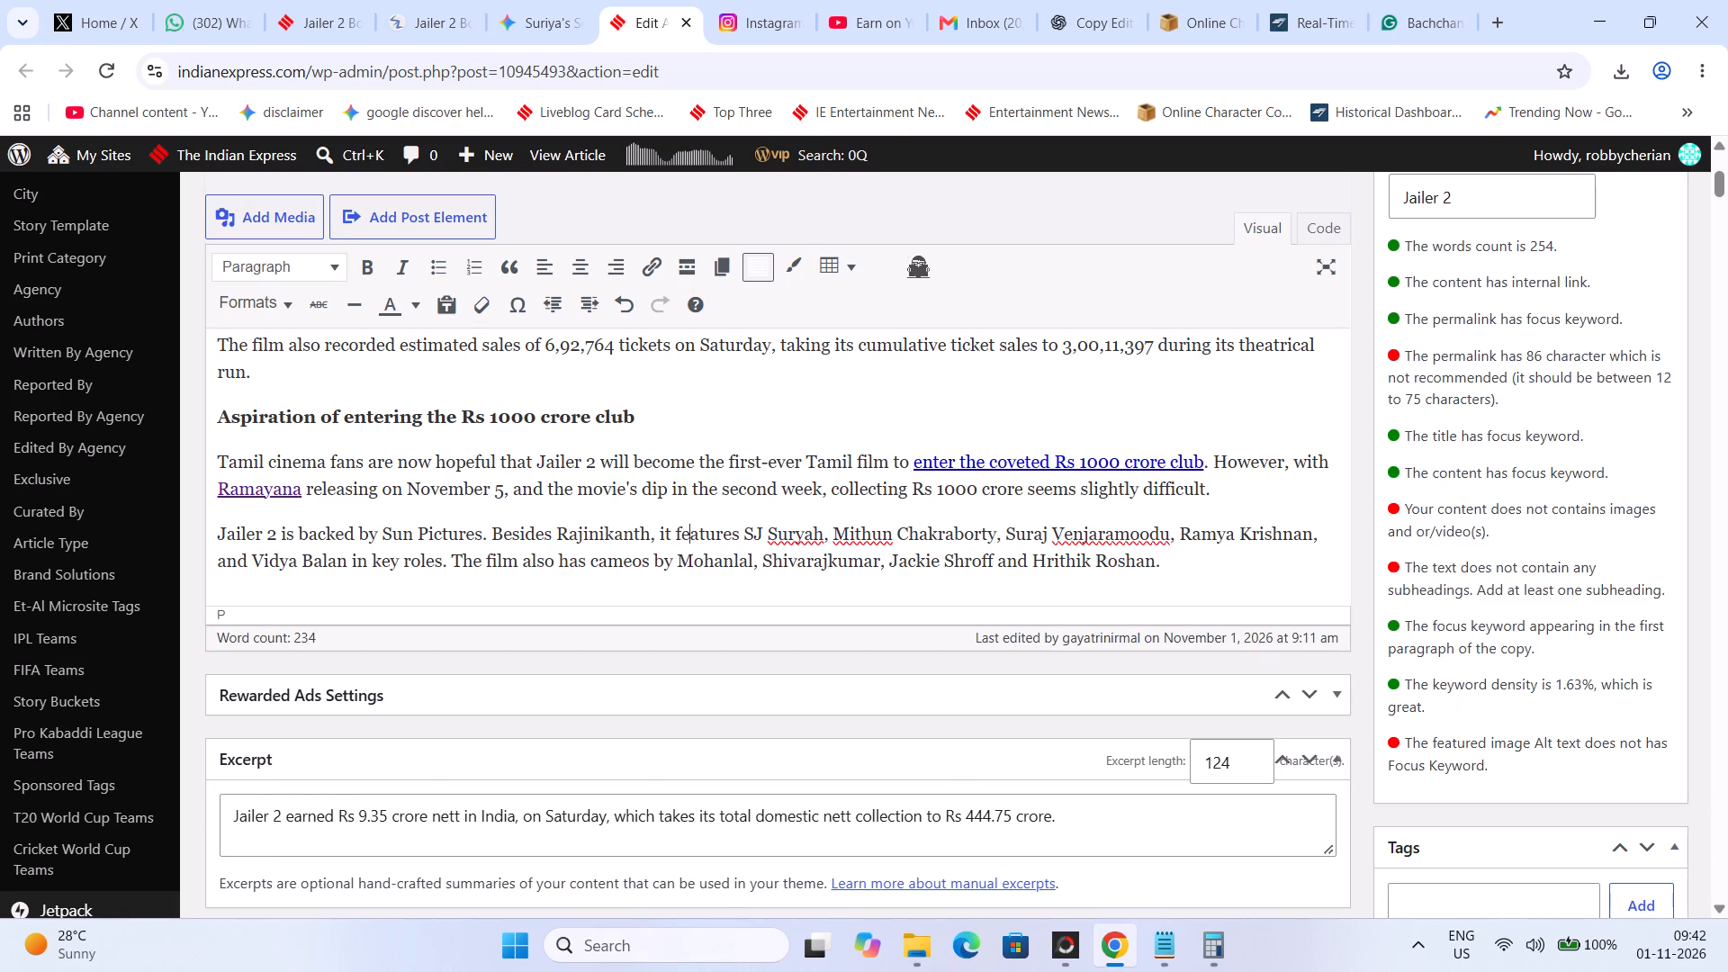
key(Down)
triple_click(773, 575)
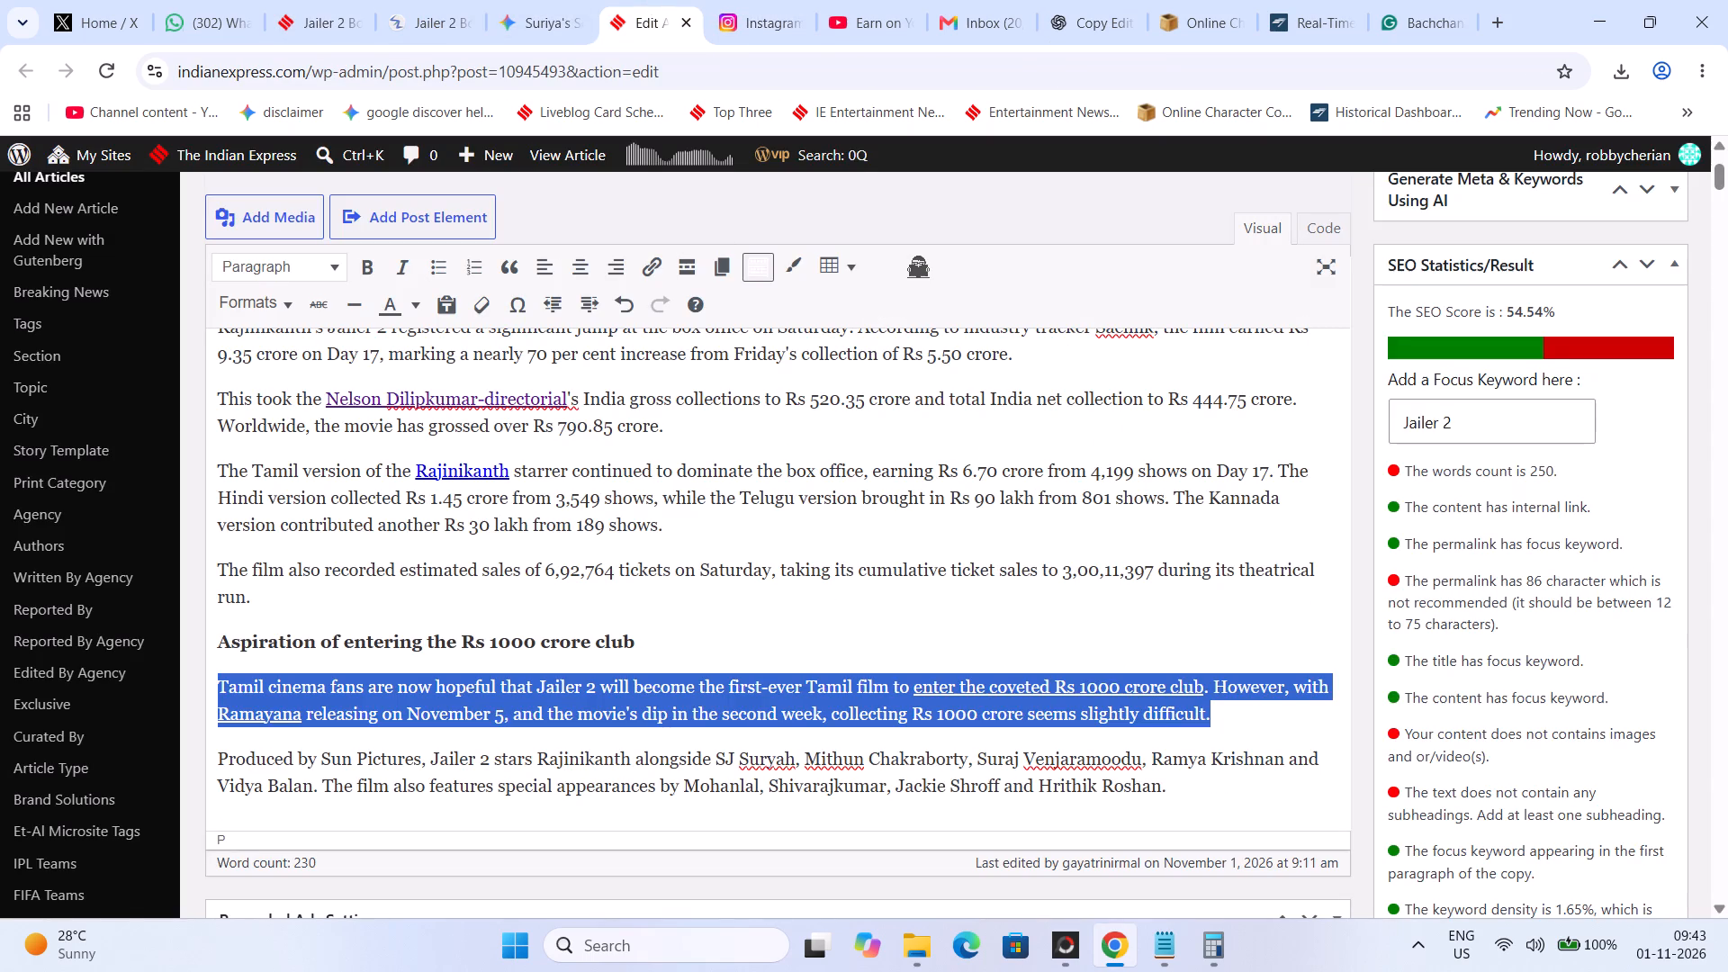
Paste the rewritten "Tamil cinema fans are now hoping" paragraph as plain text below the original "Tamil cinema fans are now hopeful" paragraph.
click(1237, 715)
key(Return)
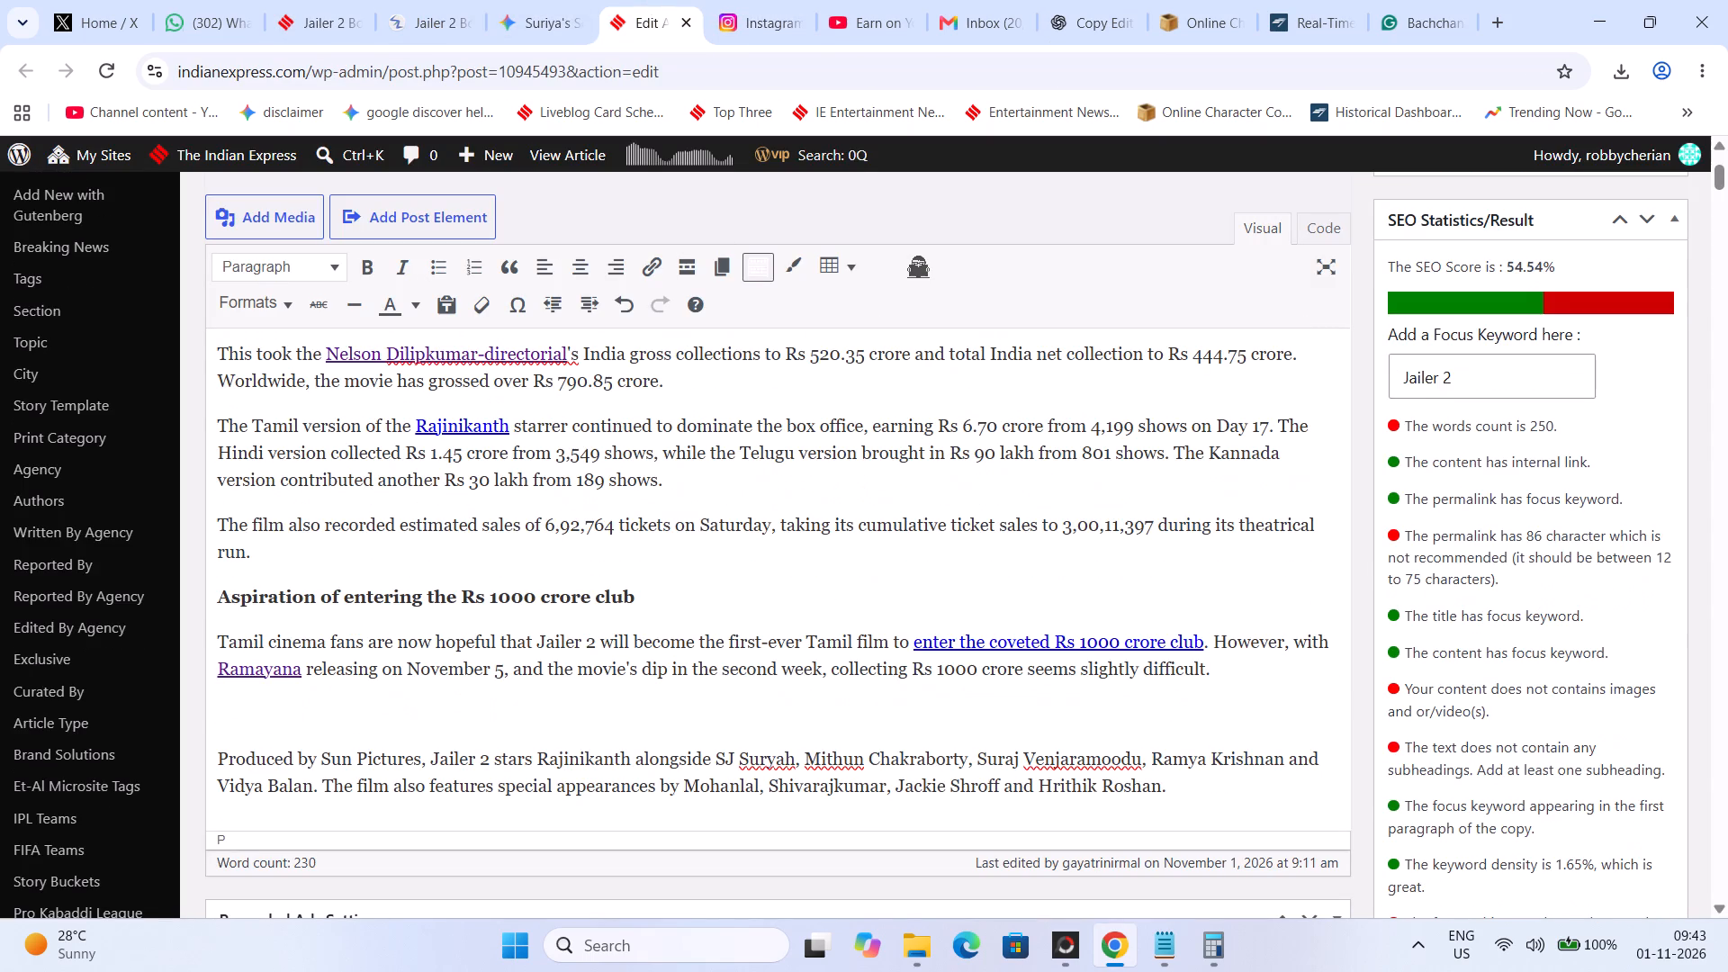
right_click(308, 704)
click(404, 481)
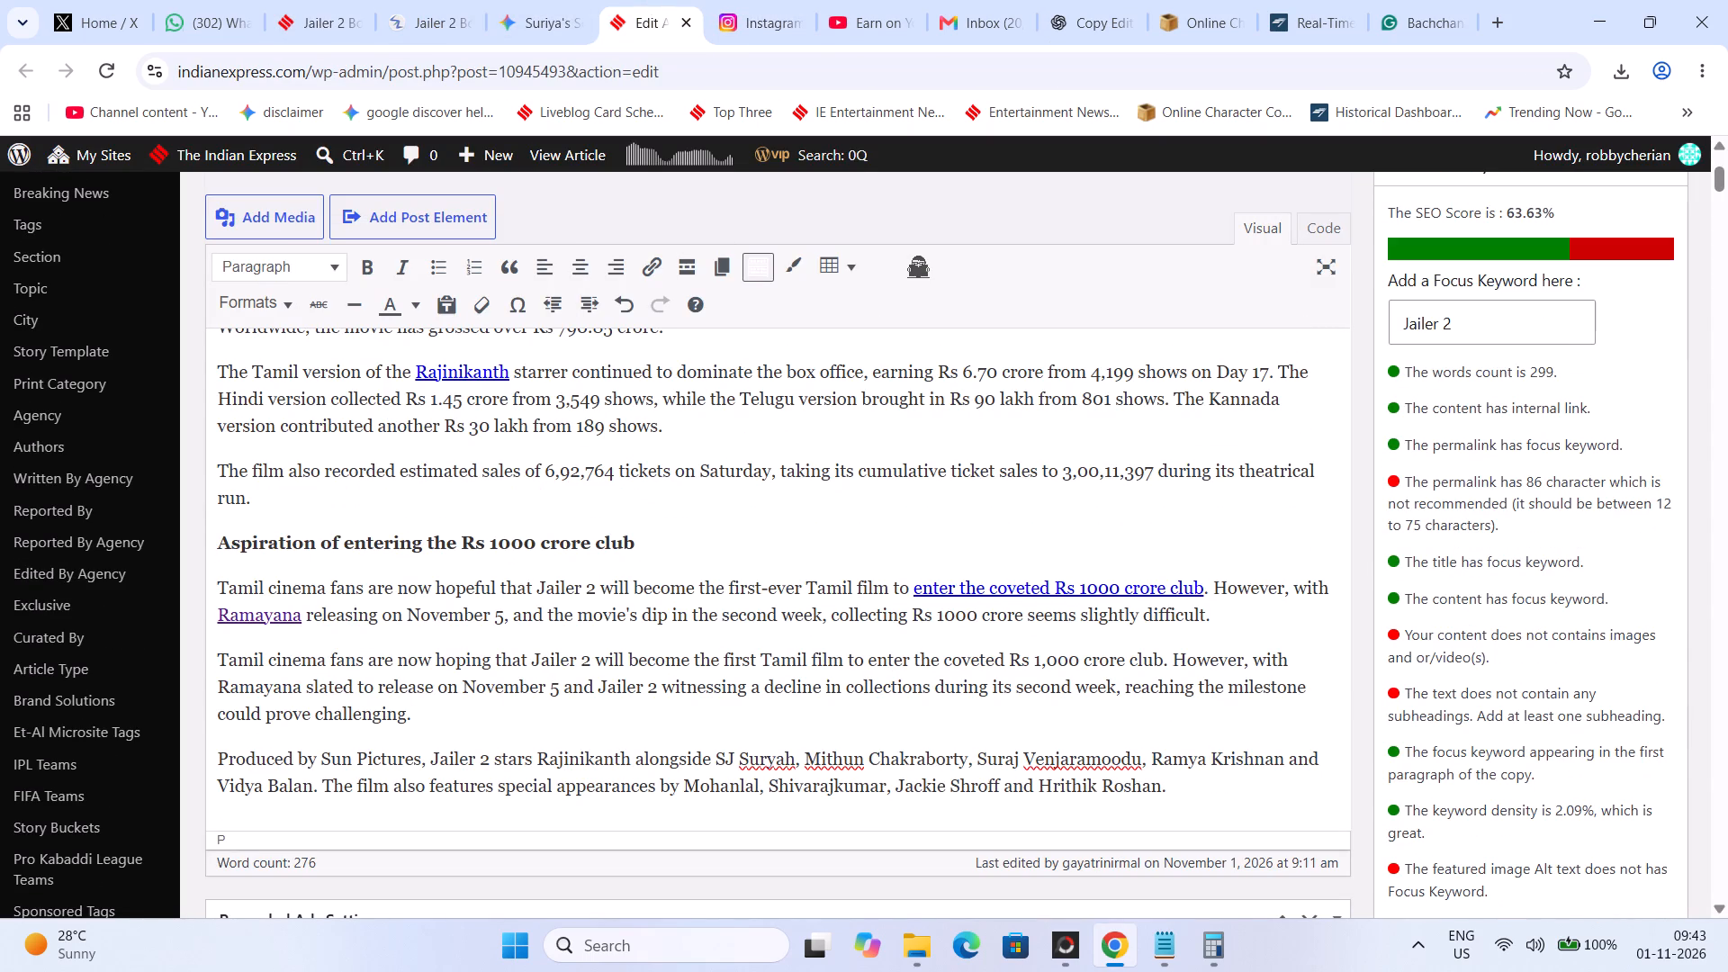
Open the article linked from "enter the coveted Rs 1000 crore club", copy its URL and return to the post editor.
click(1171, 591)
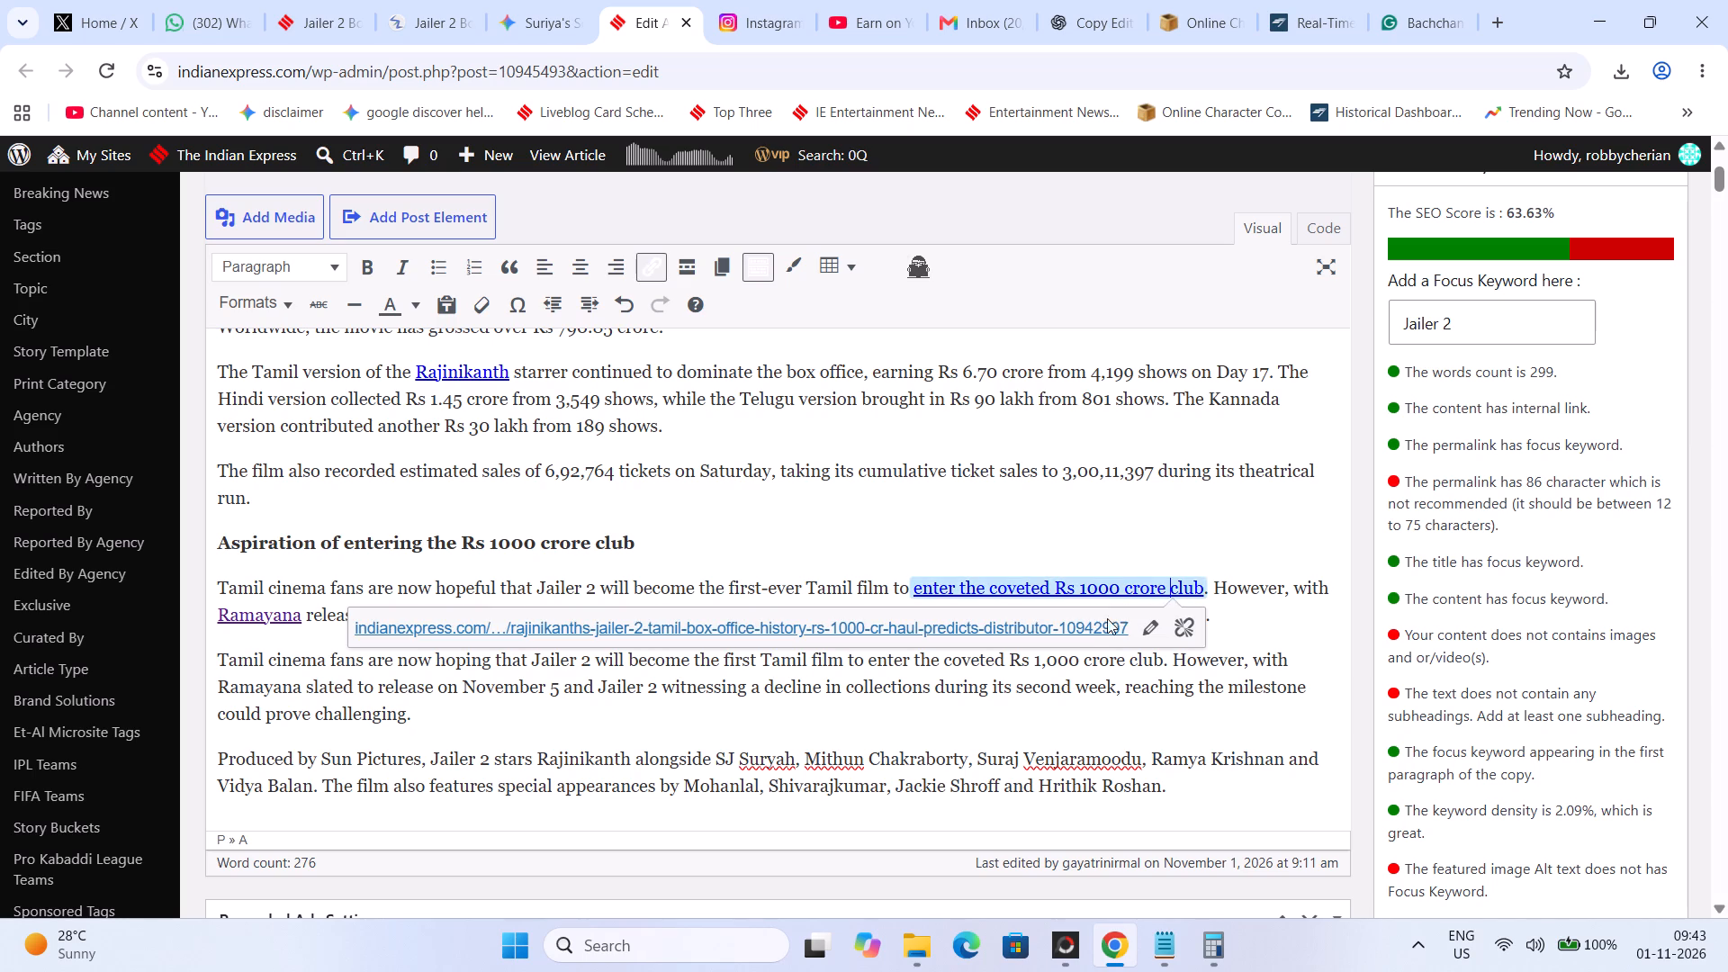
click(1084, 625)
click(664, 53)
key(ctrl+c)
click(619, 0)
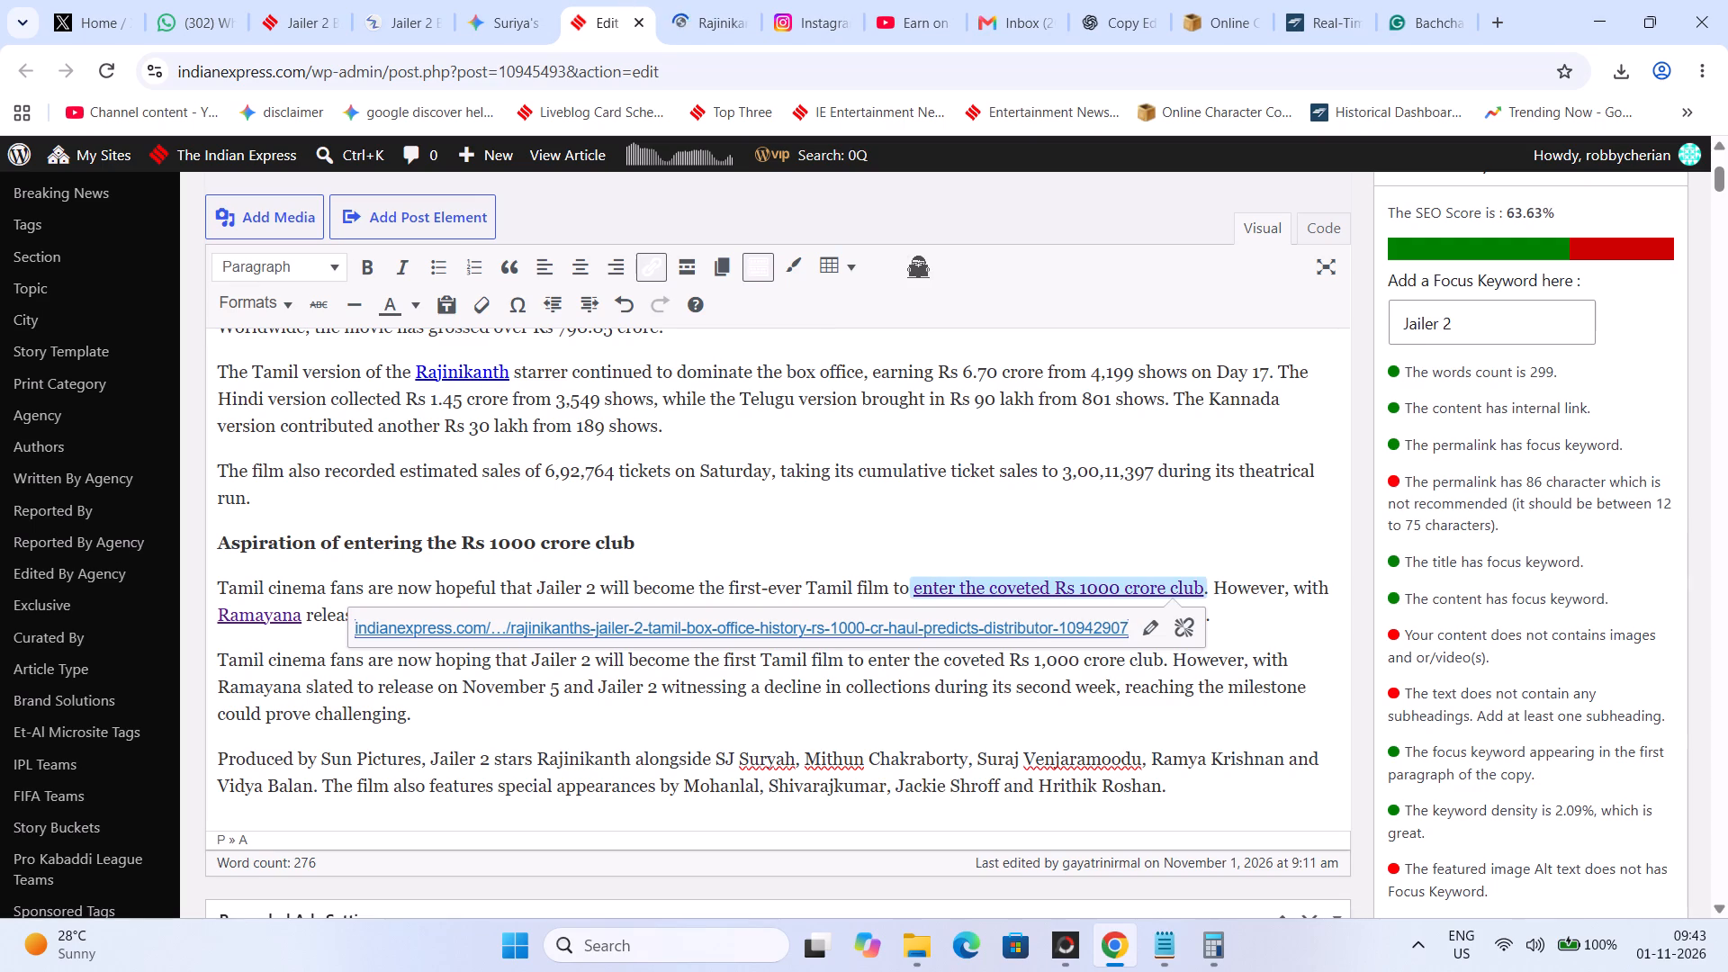
Link "first Tamil film to enter the coveted Rs 1,000 crore club" in the rewritten paragraph to the copied URL, opening in a new tab.
click(973, 676)
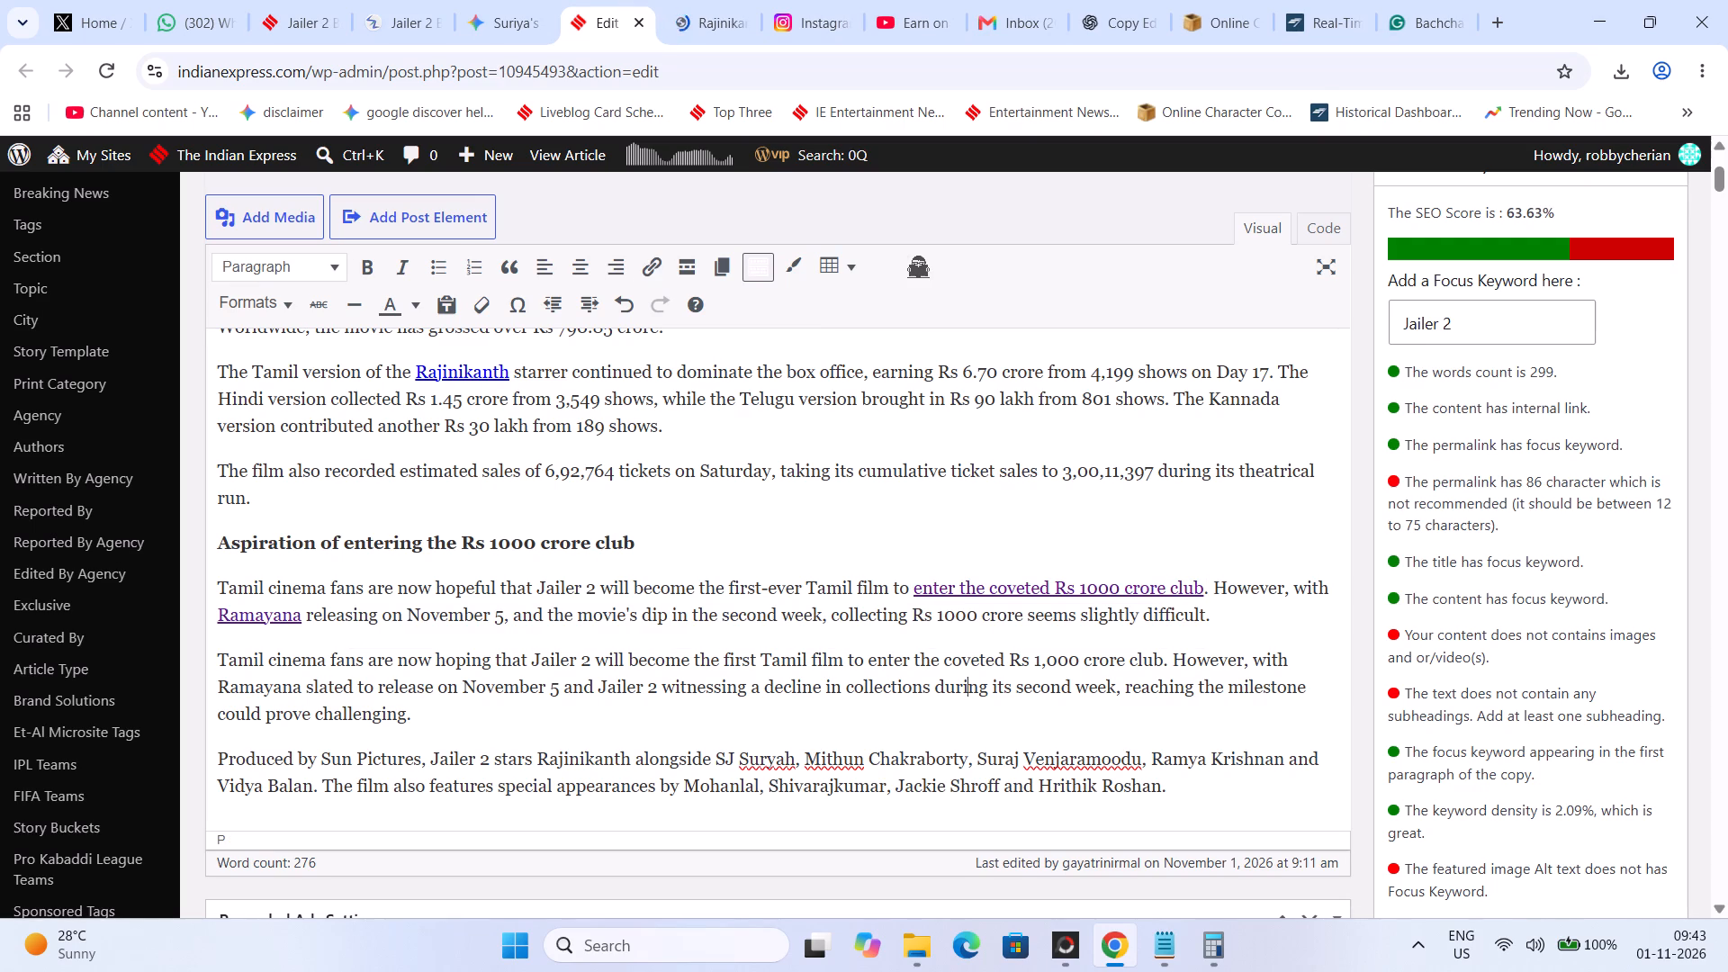
drag(723, 658, 1156, 653)
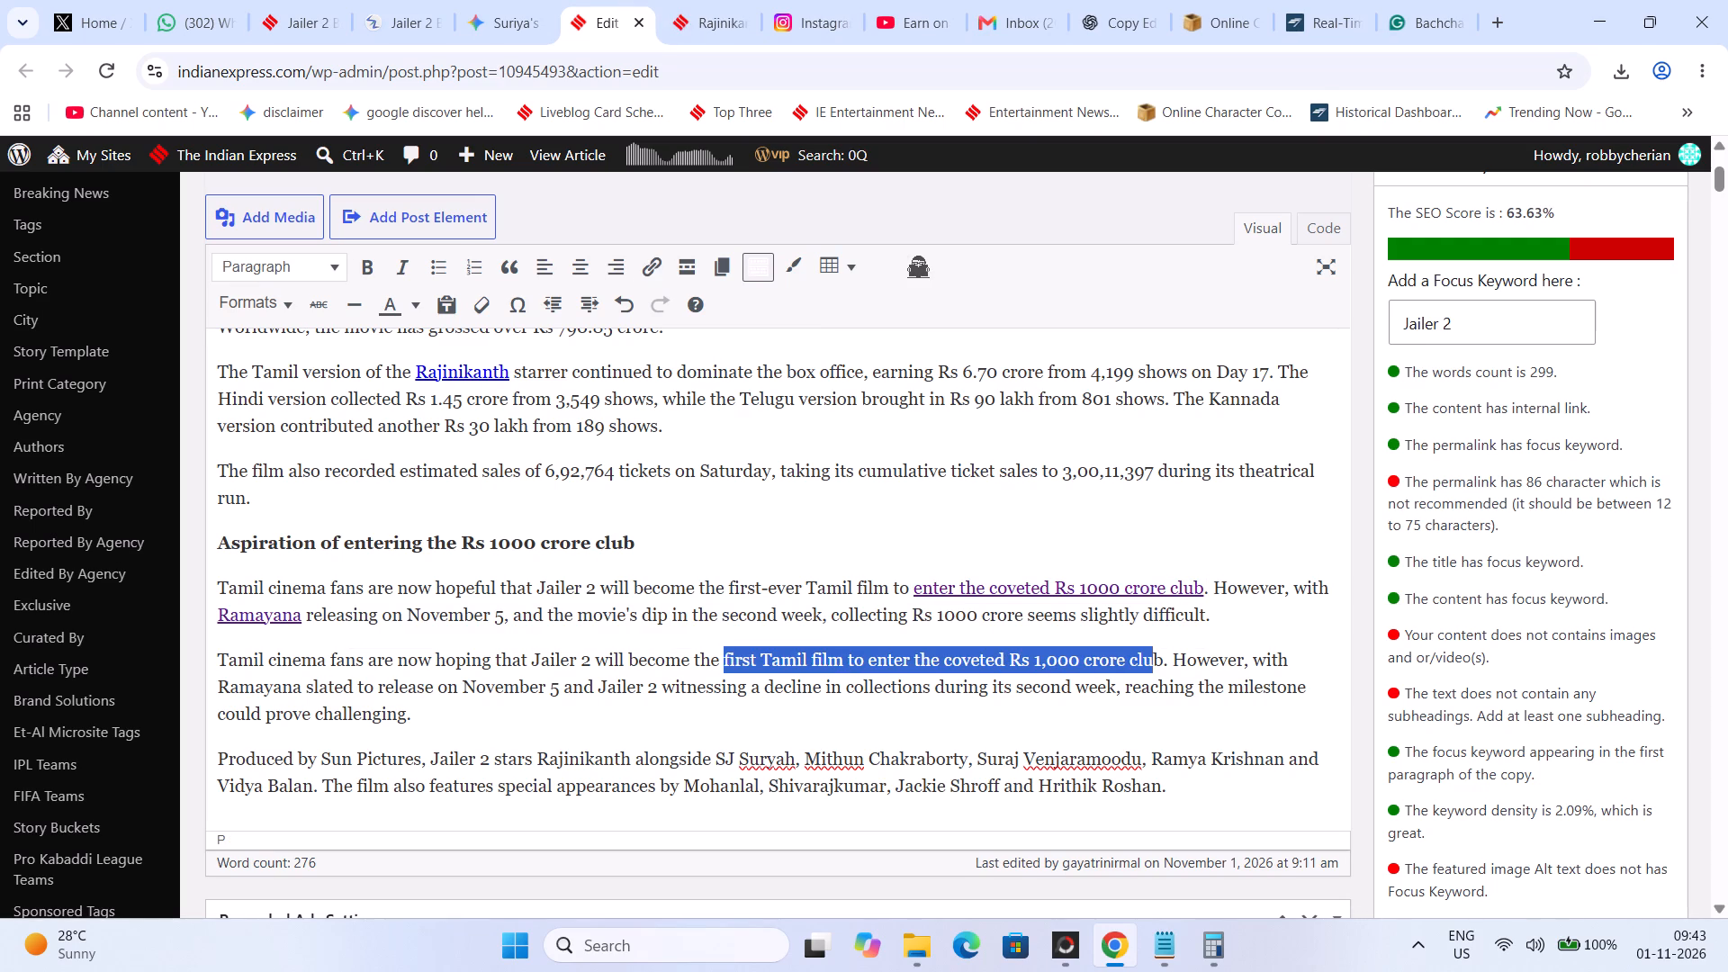
drag(1156, 653, 1158, 653)
click(647, 257)
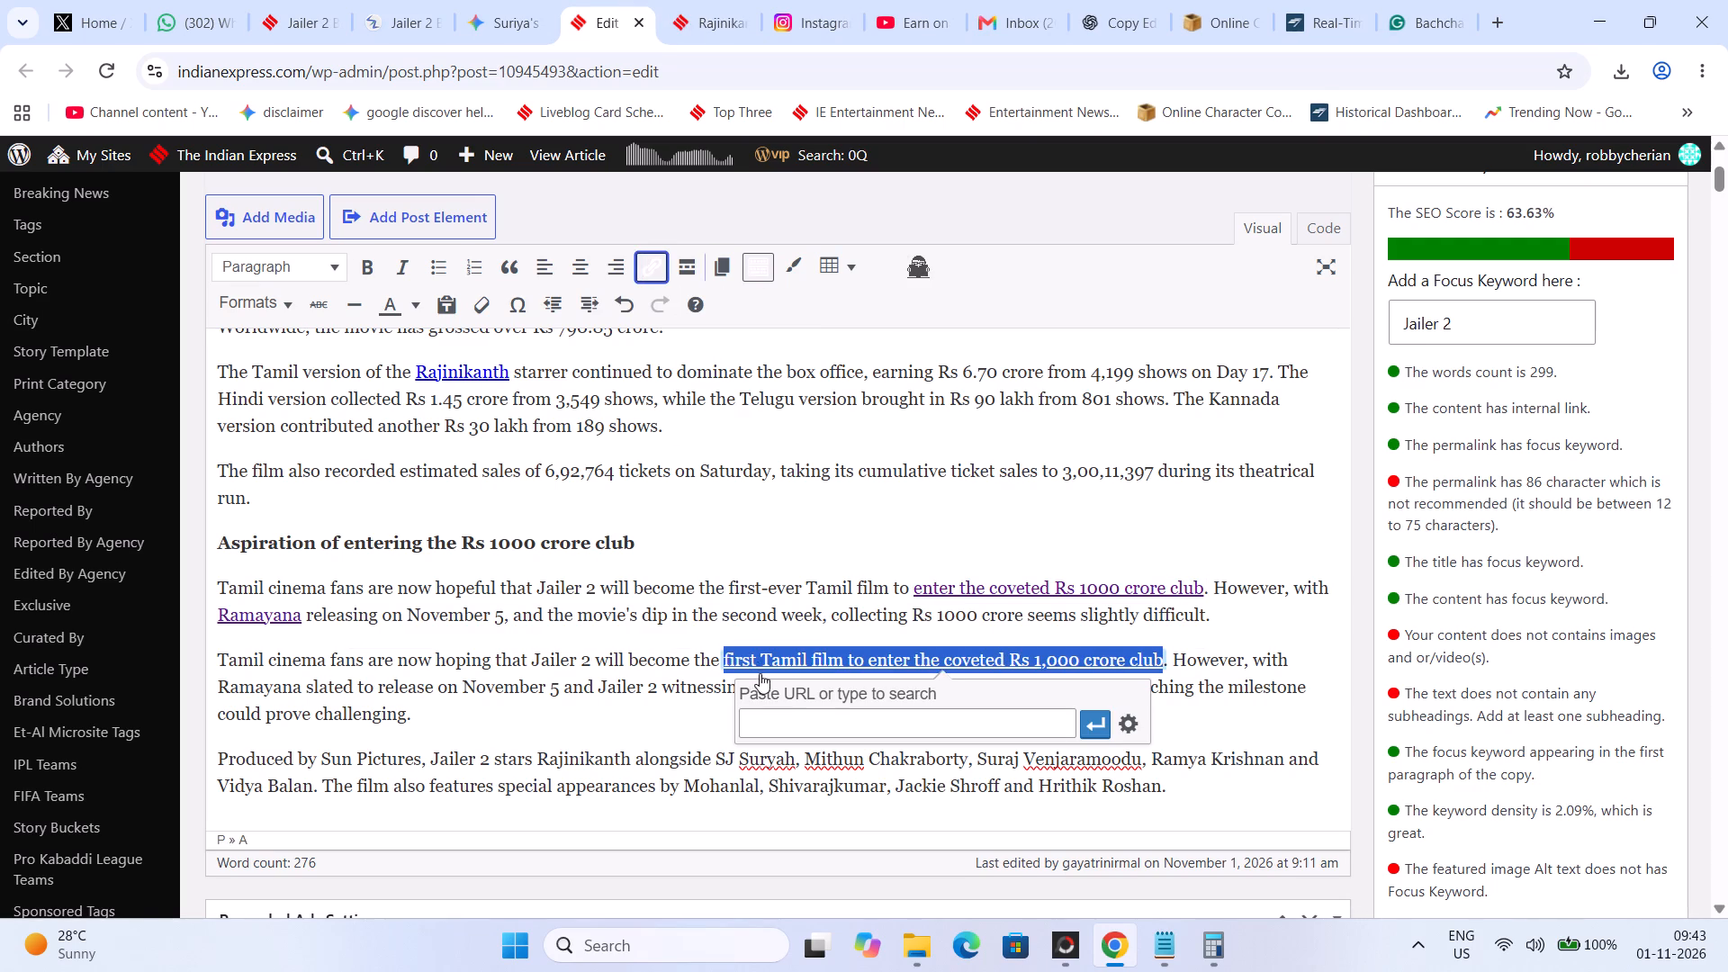
click(752, 728)
key(ctrl+v)
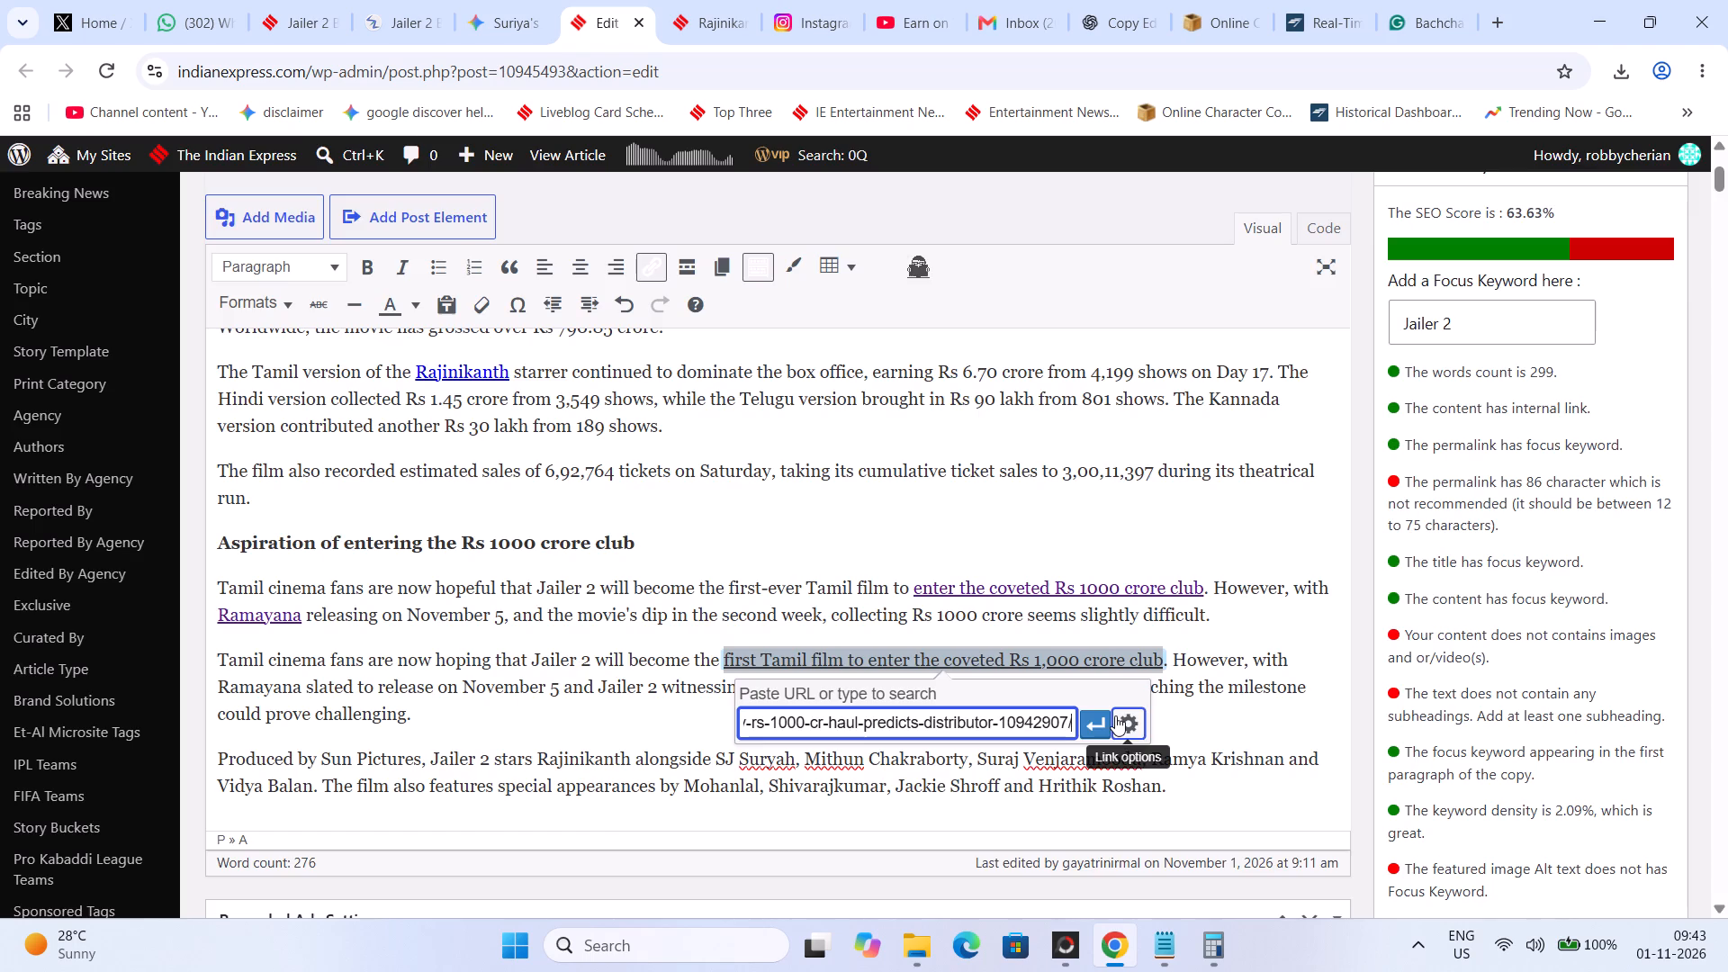
click(1115, 715)
click(747, 399)
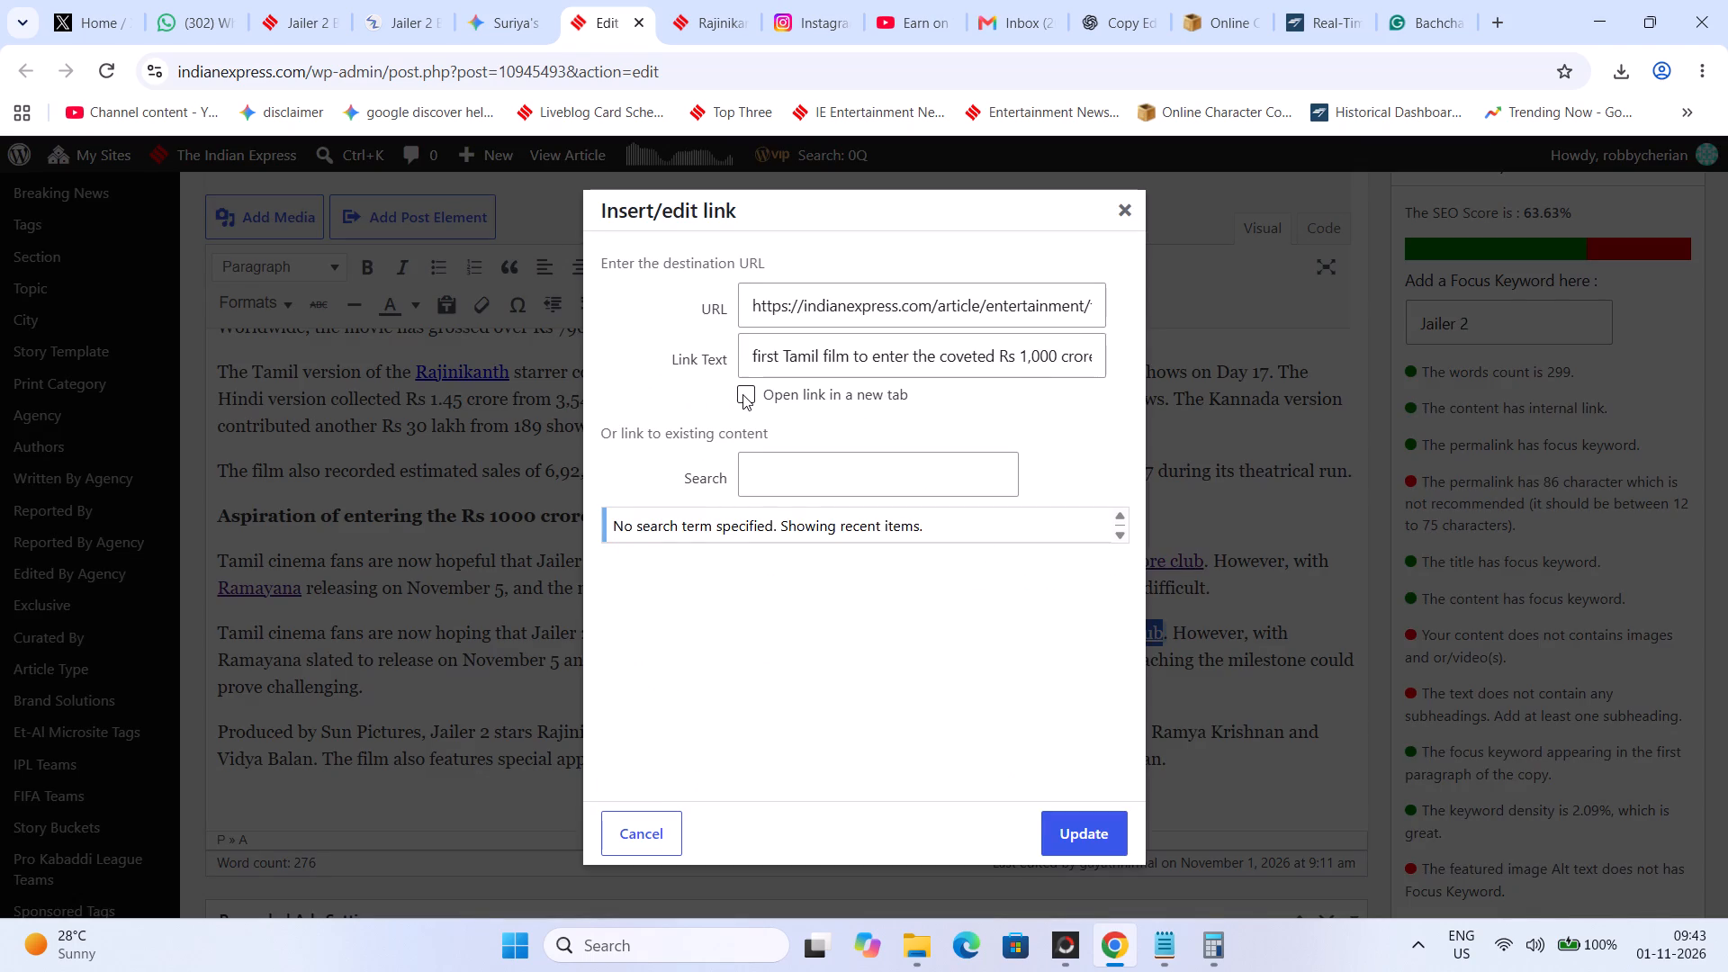
click(1090, 841)
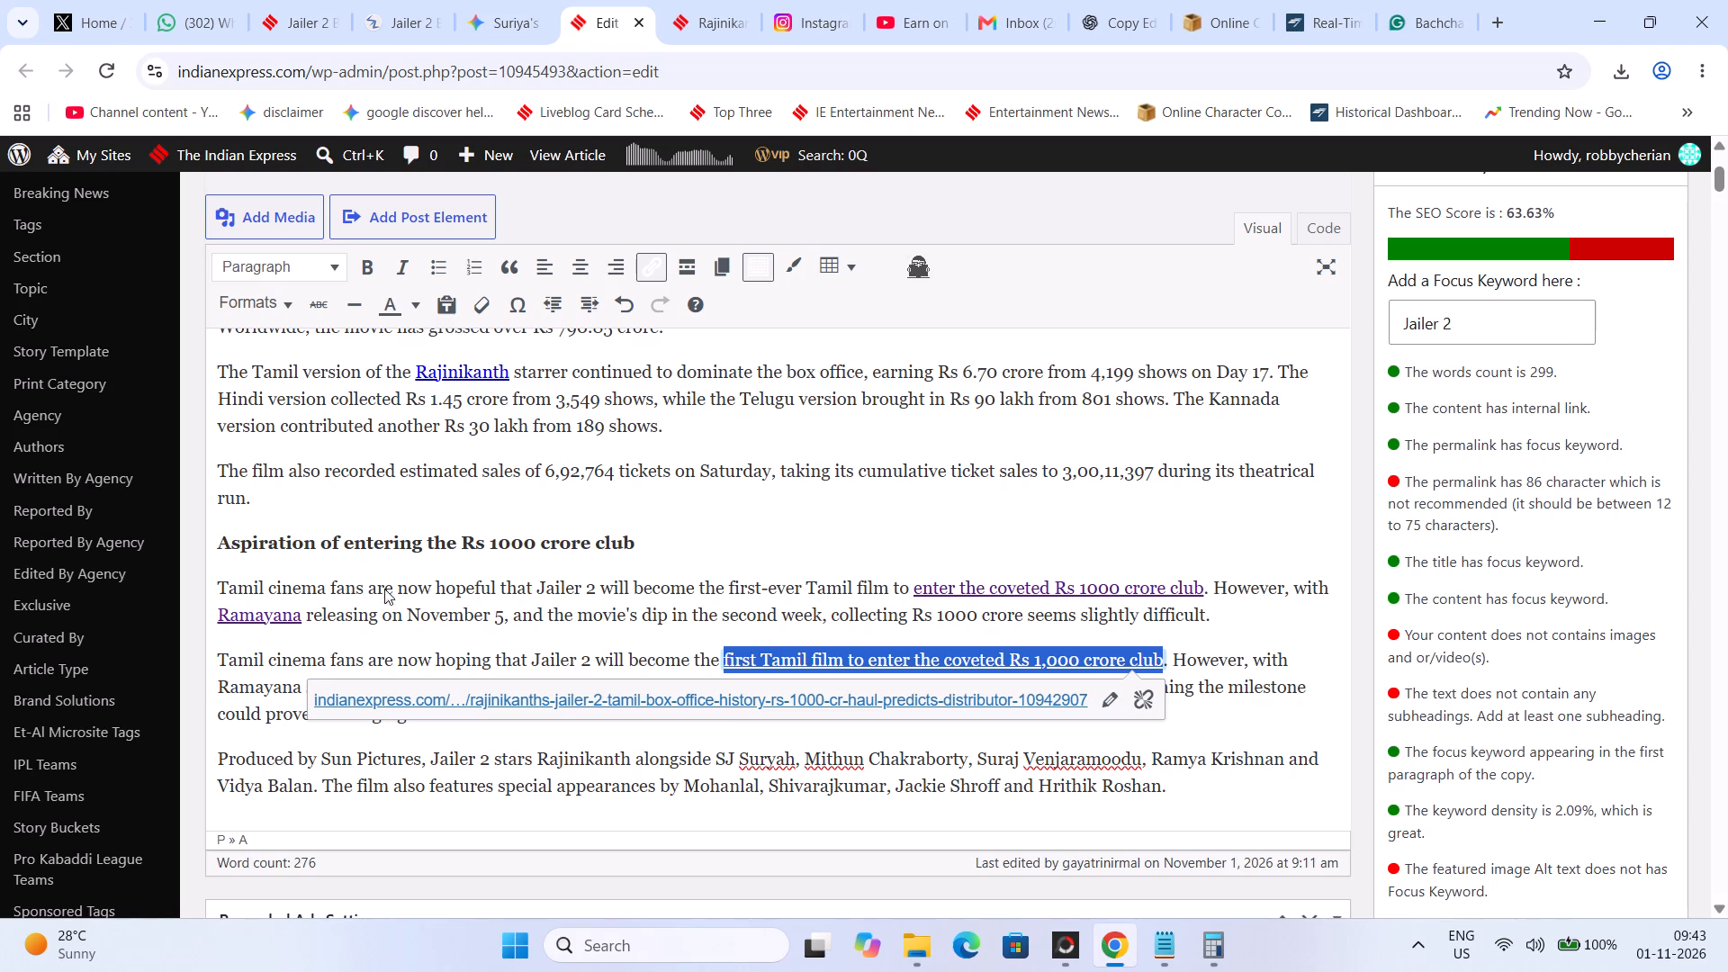
Move the linked word "Ramayana" from the old Rs 1000 crore club paragraph over the unlinked "Ramayana" in the reworded paragraph below.
drag(310, 617, 206, 621)
click(283, 621)
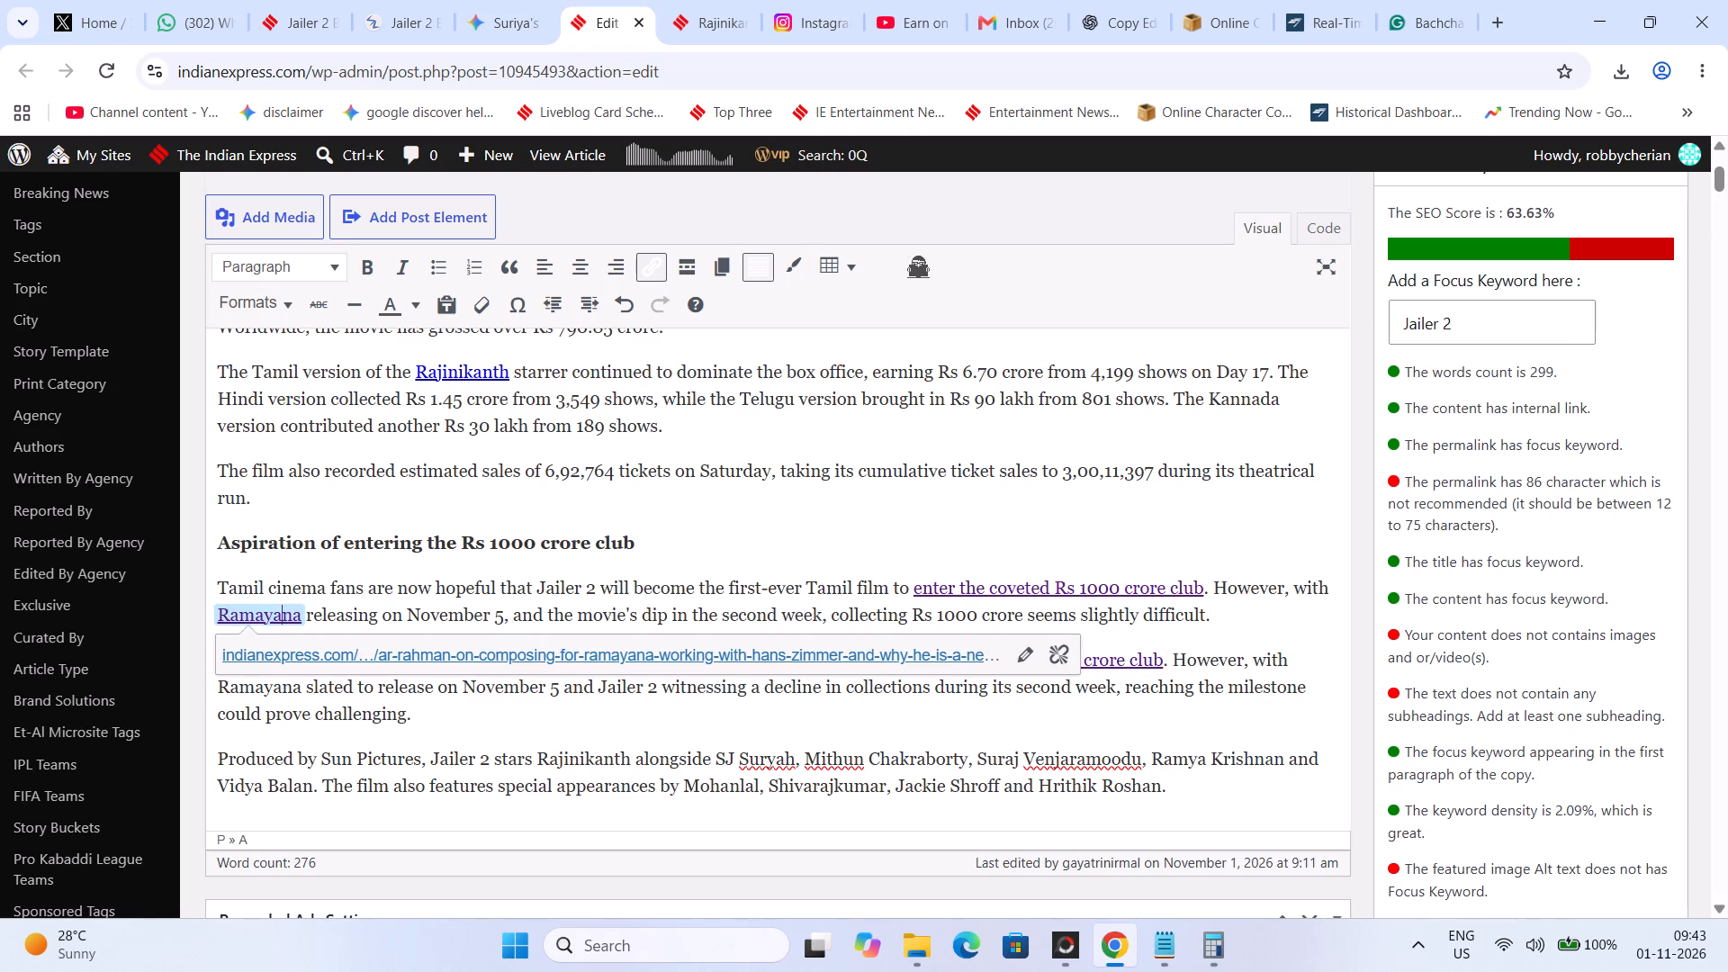
drag(303, 618, 202, 609)
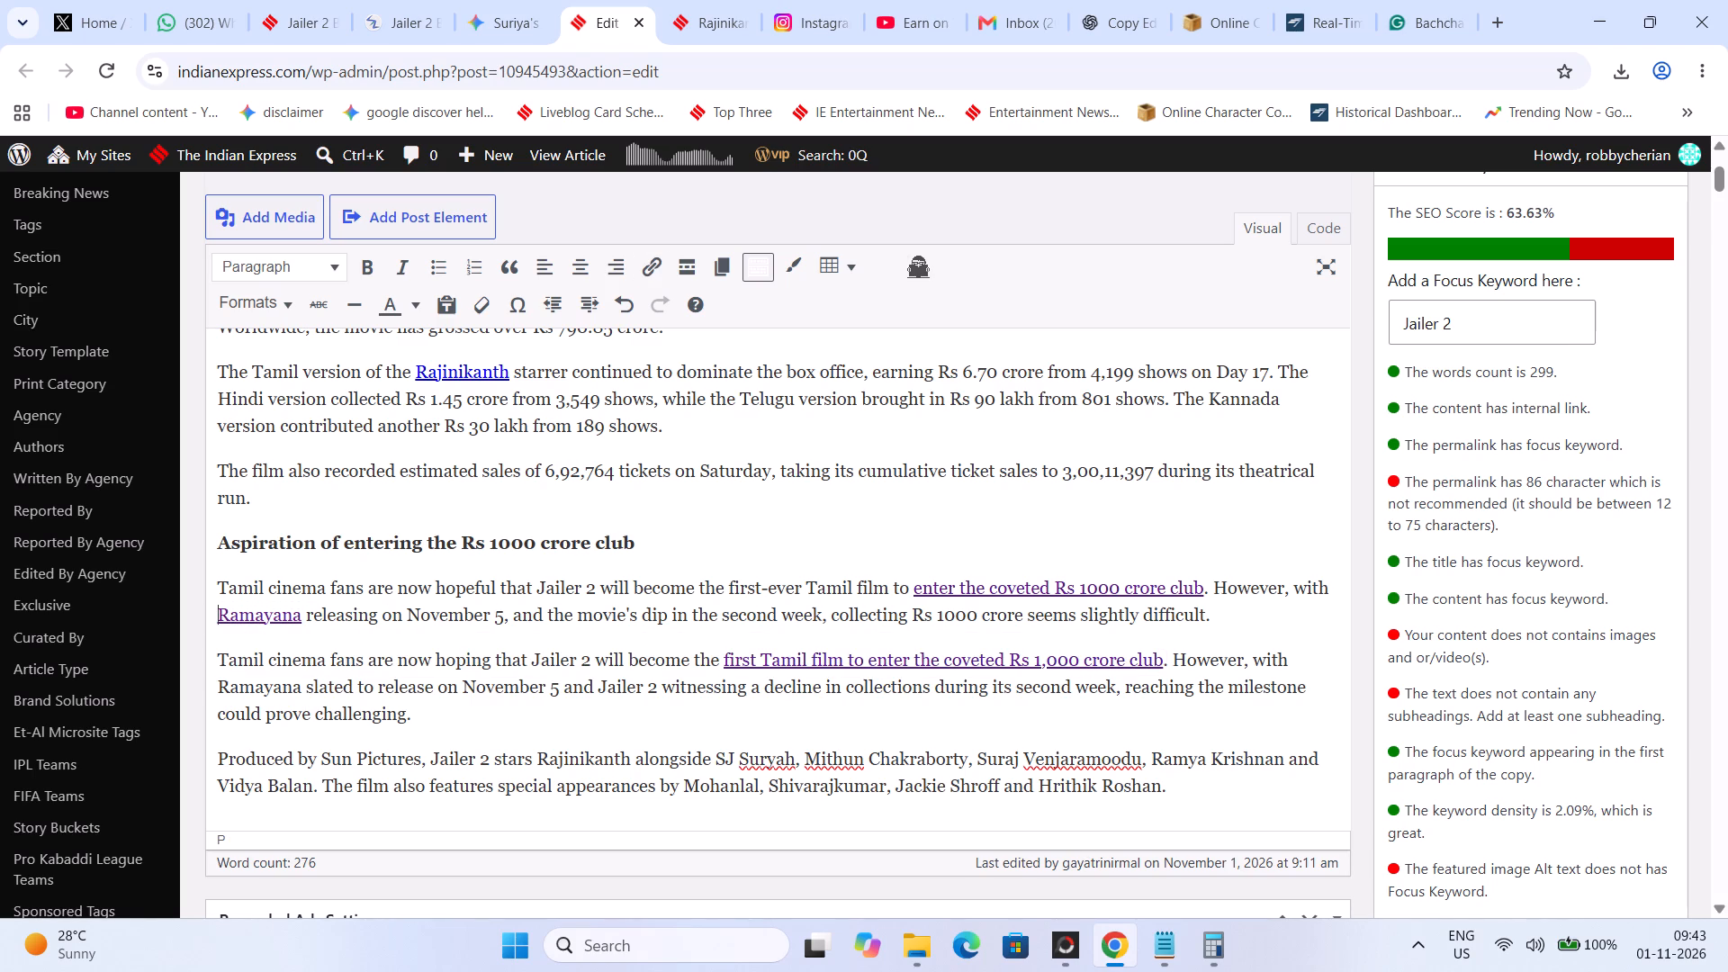
drag(309, 608, 191, 616)
key(ctrl+x)
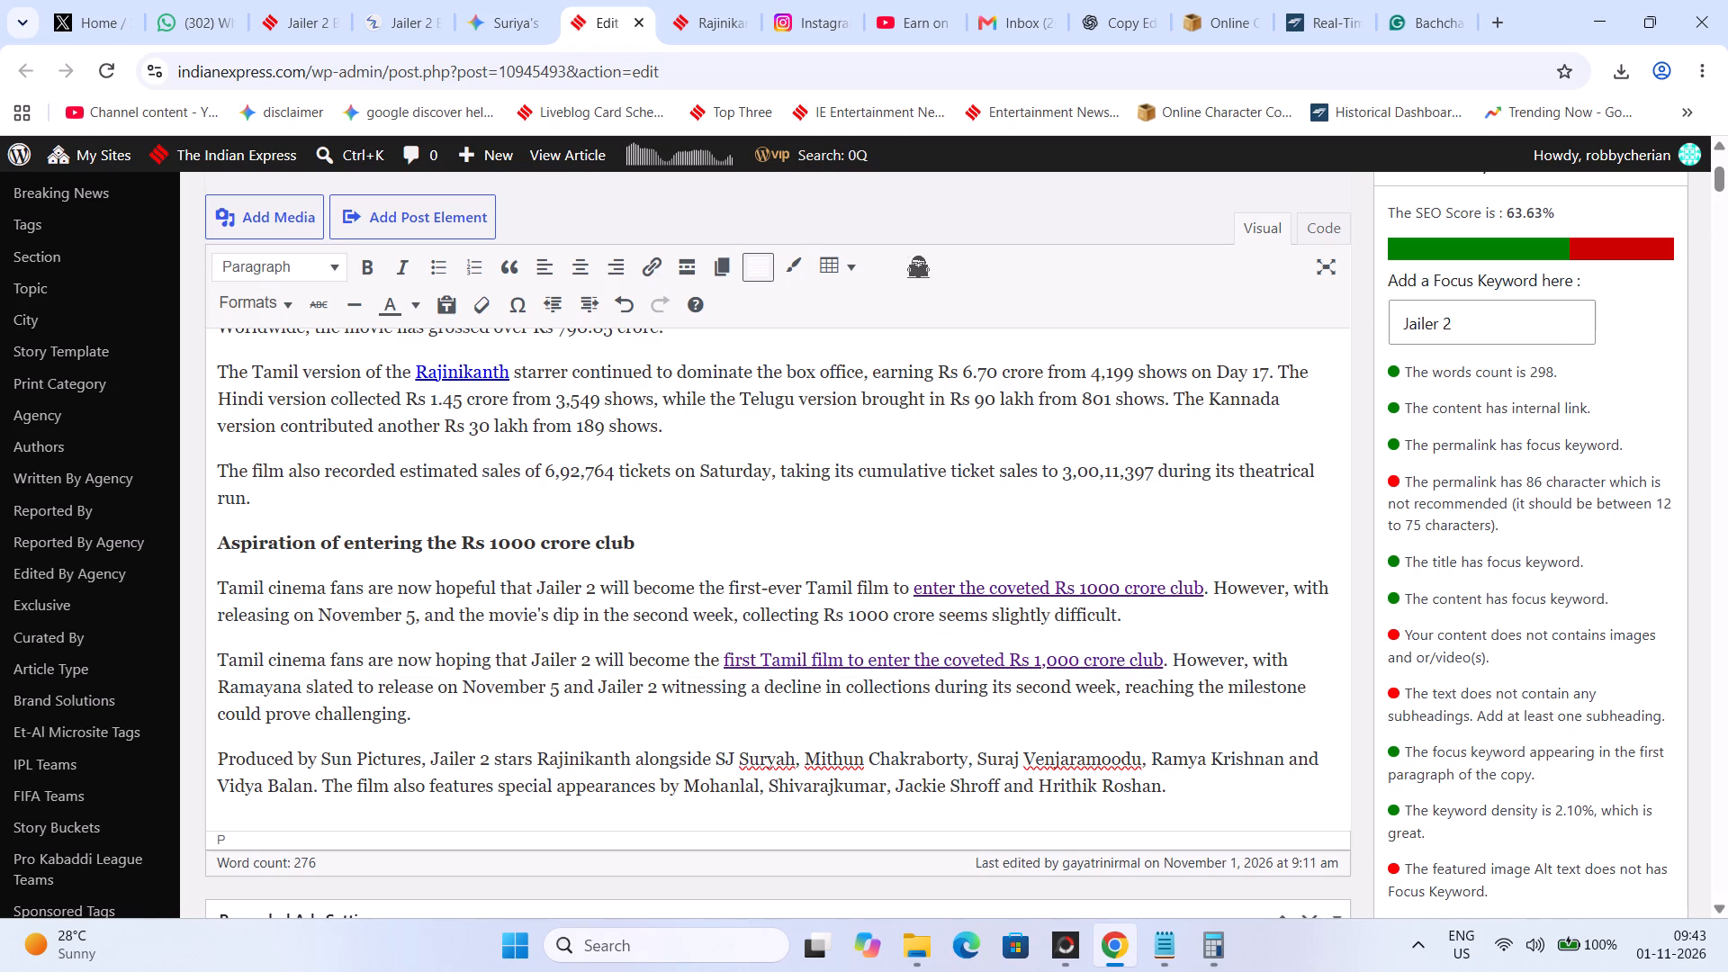
drag(302, 686, 198, 688)
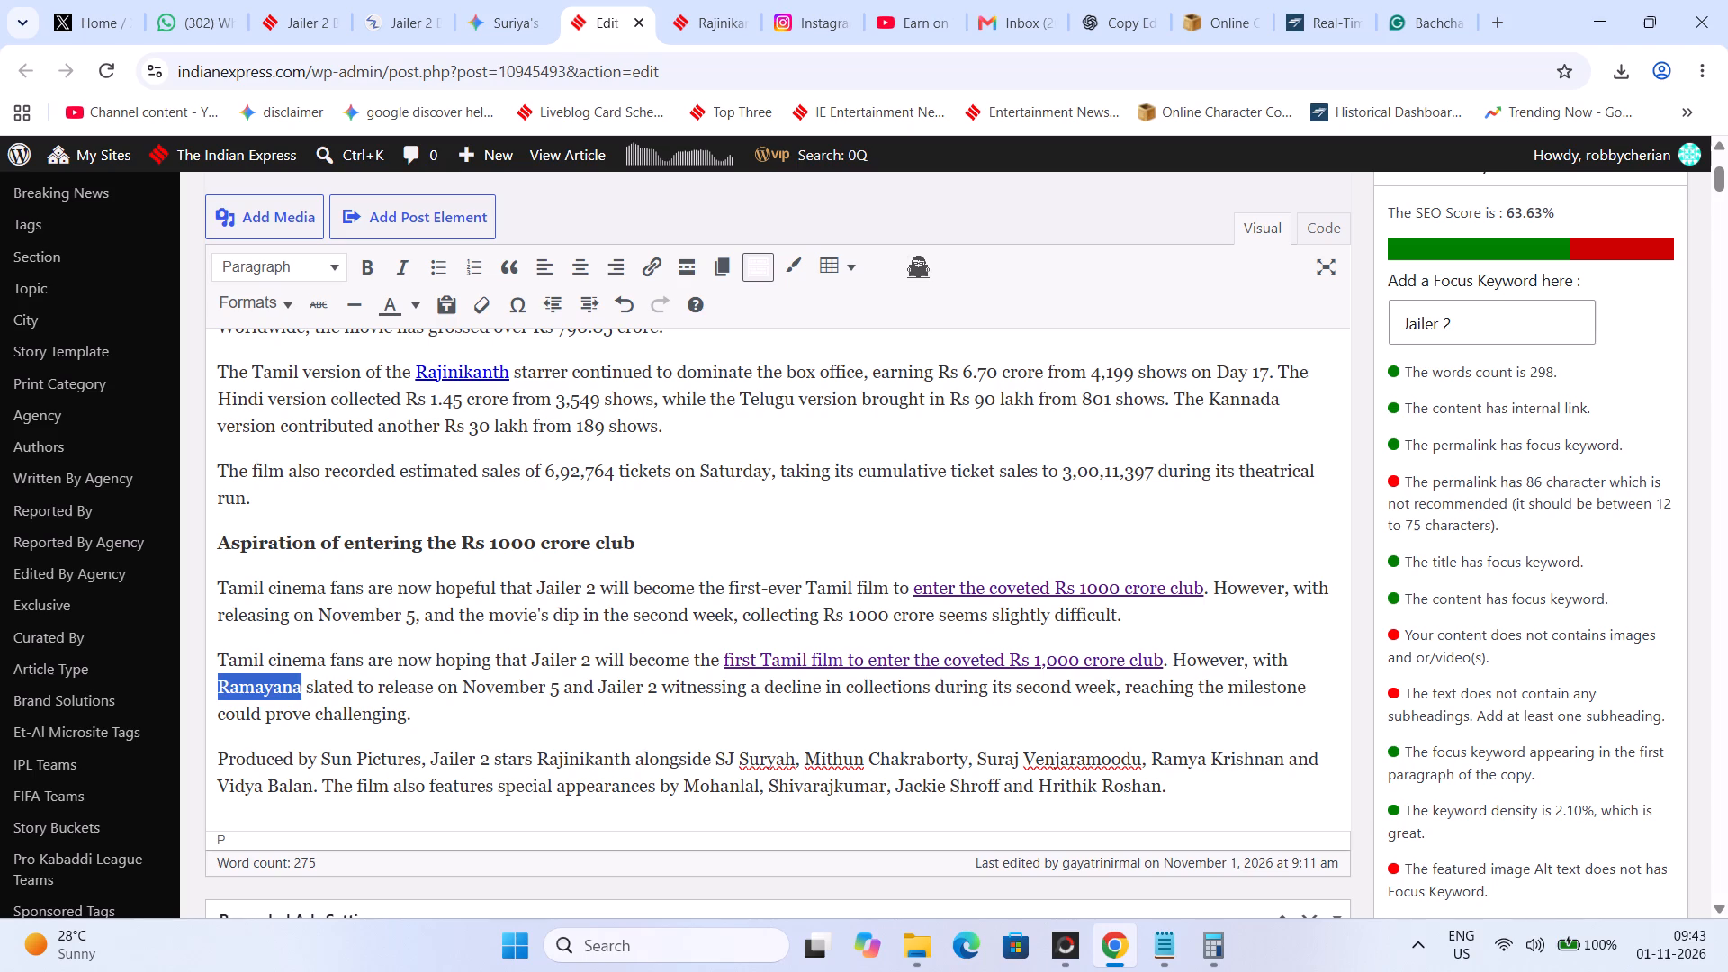
key(ctrl+v)
Delete the old "Tamil cinema fans are now hopeful" paragraph, keeping the reworded one directly under the subheading.
triple_click(797, 598)
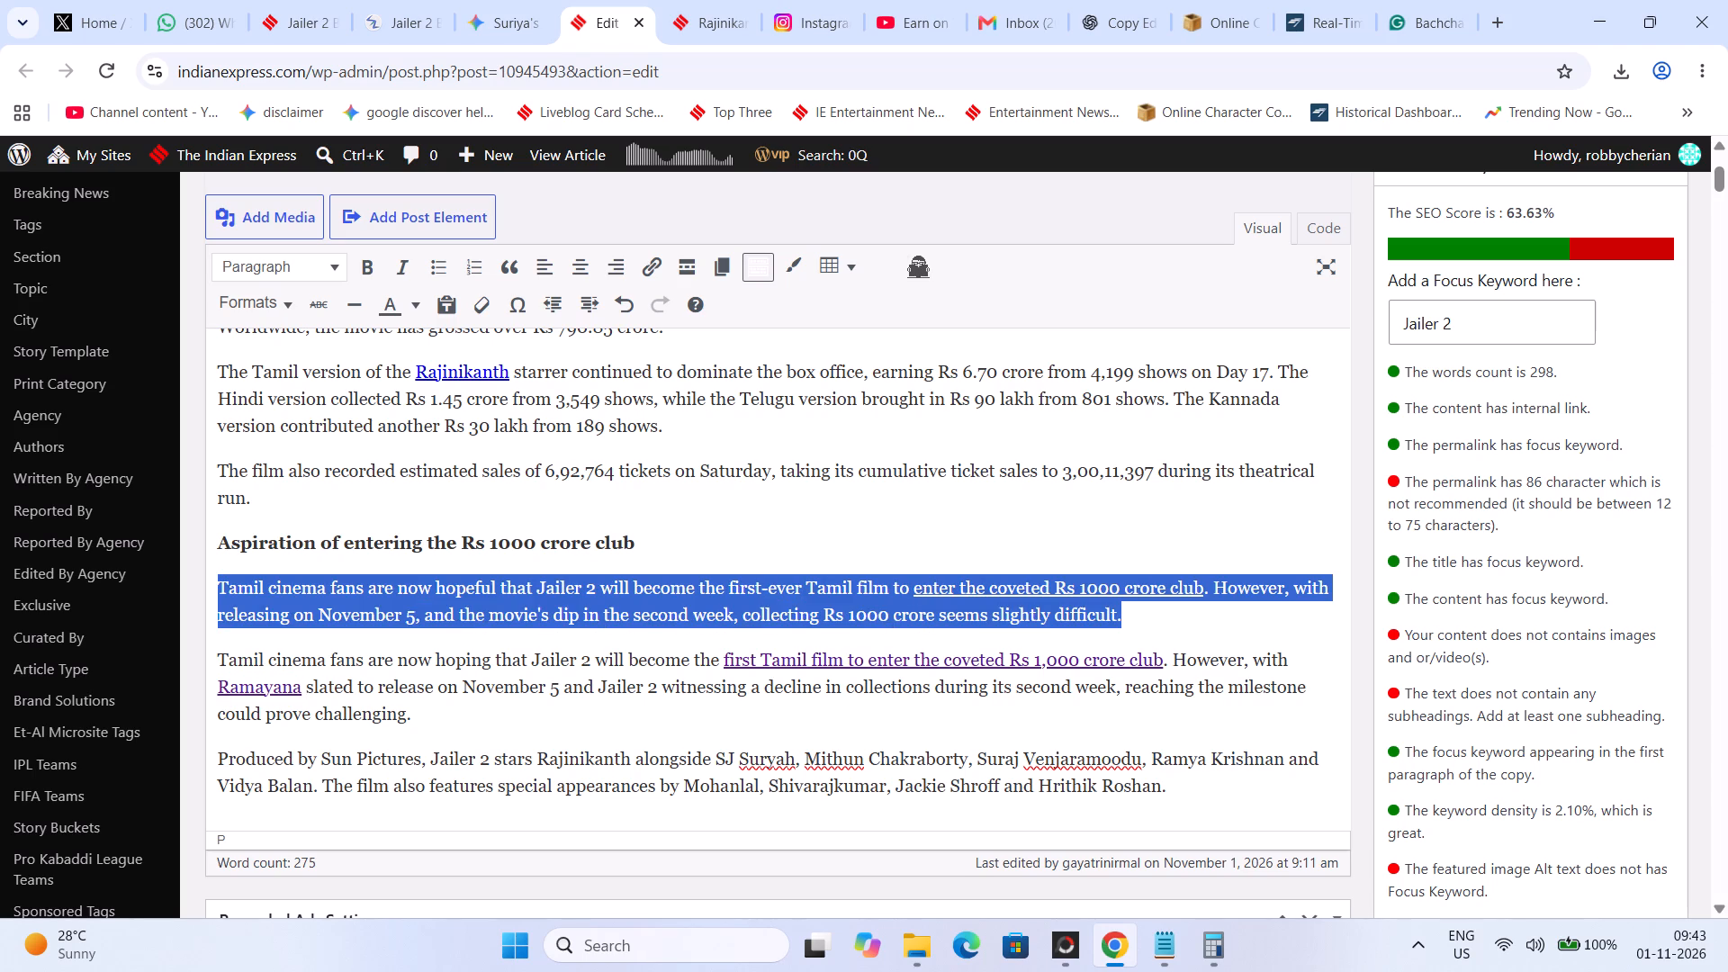
key(Delete)
key(Delete)
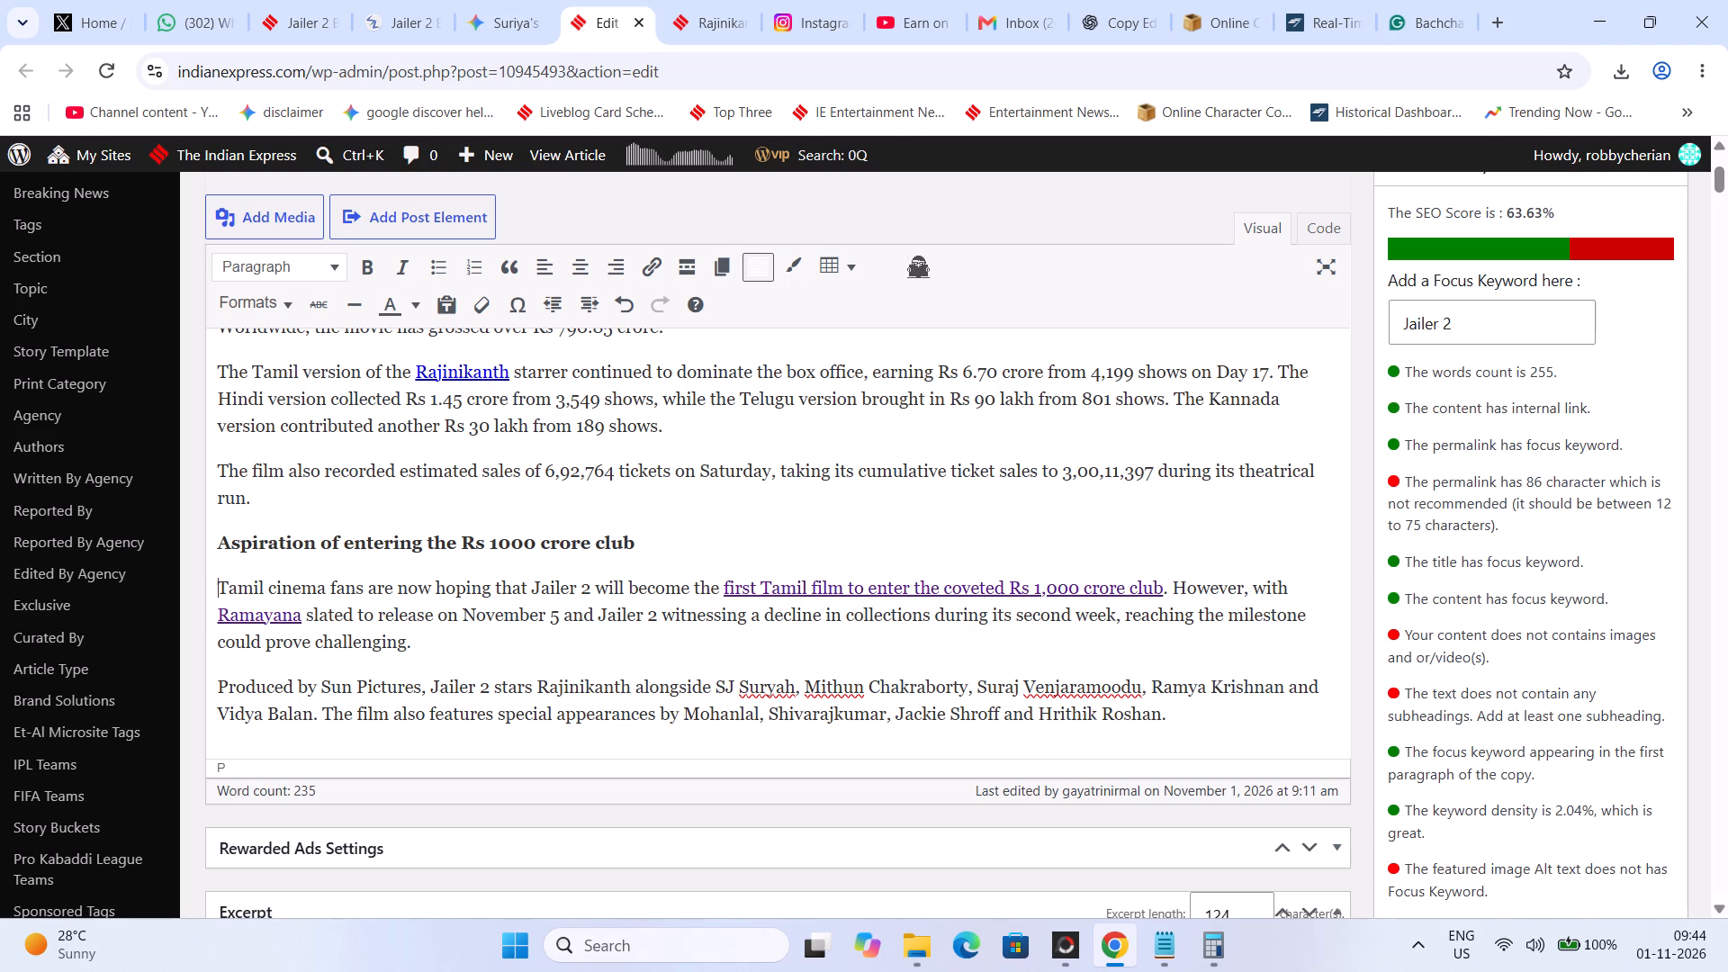
click(539, 650)
Set the "Nelson Dilipkumar-directorial" link in the second paragraph to open in a new tab.
scroll(551, 652, up, 2)
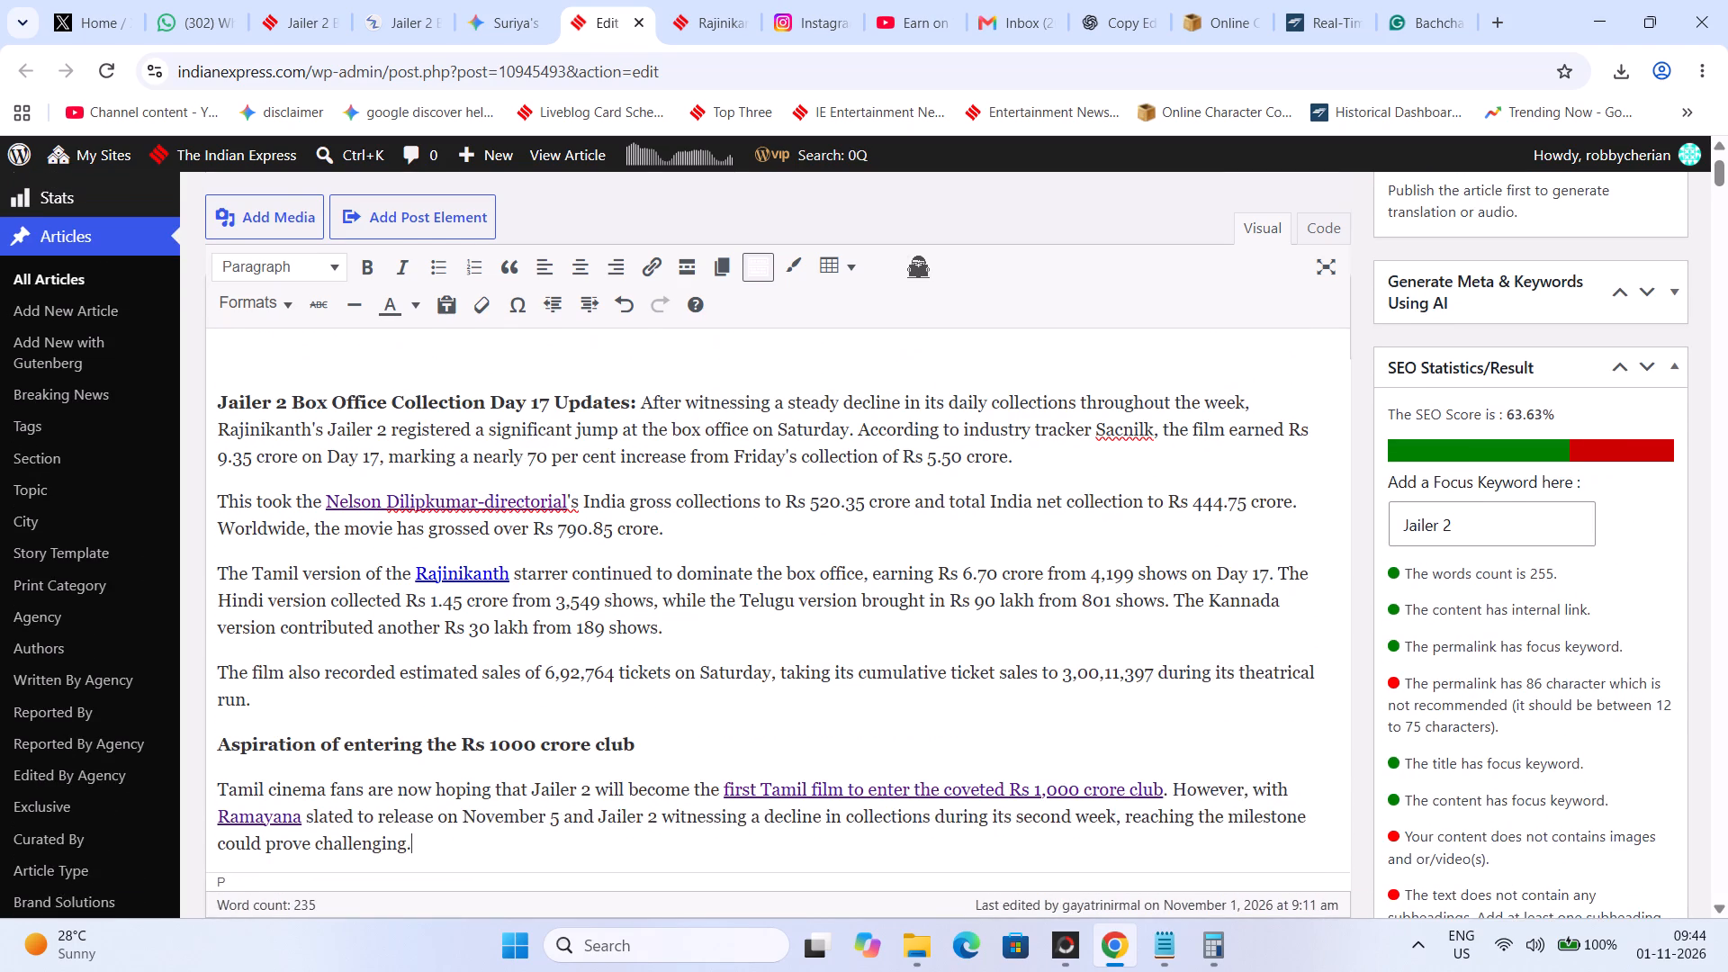
click(471, 578)
click(492, 526)
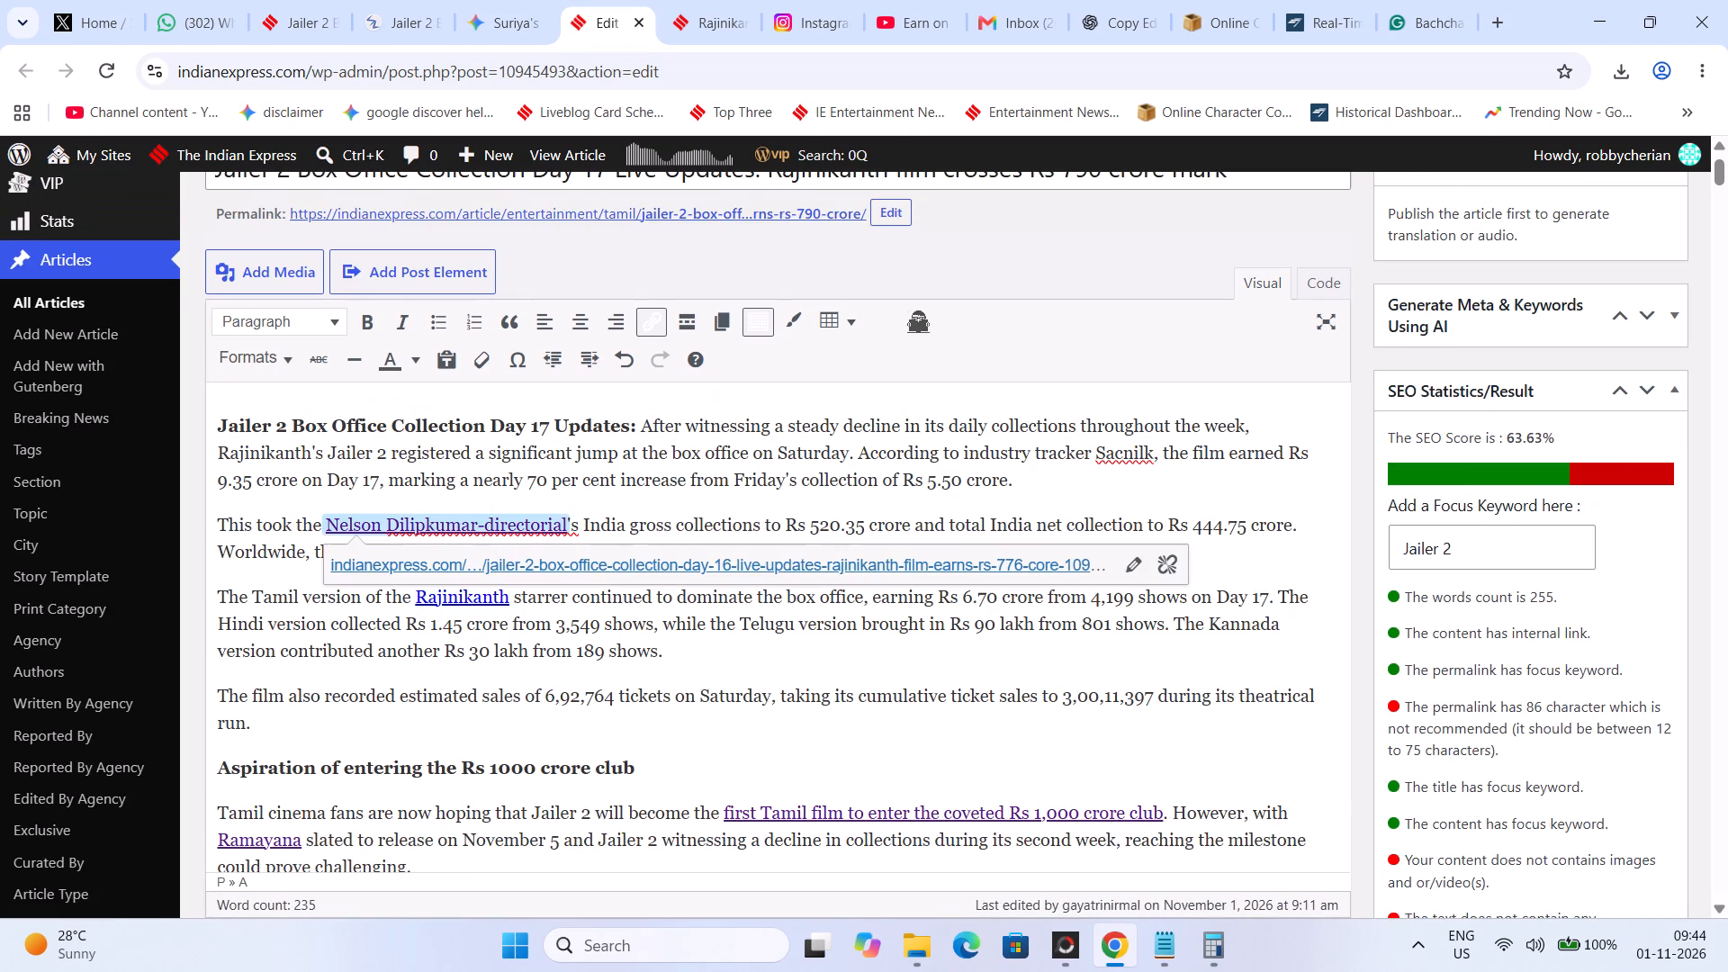
click(1146, 572)
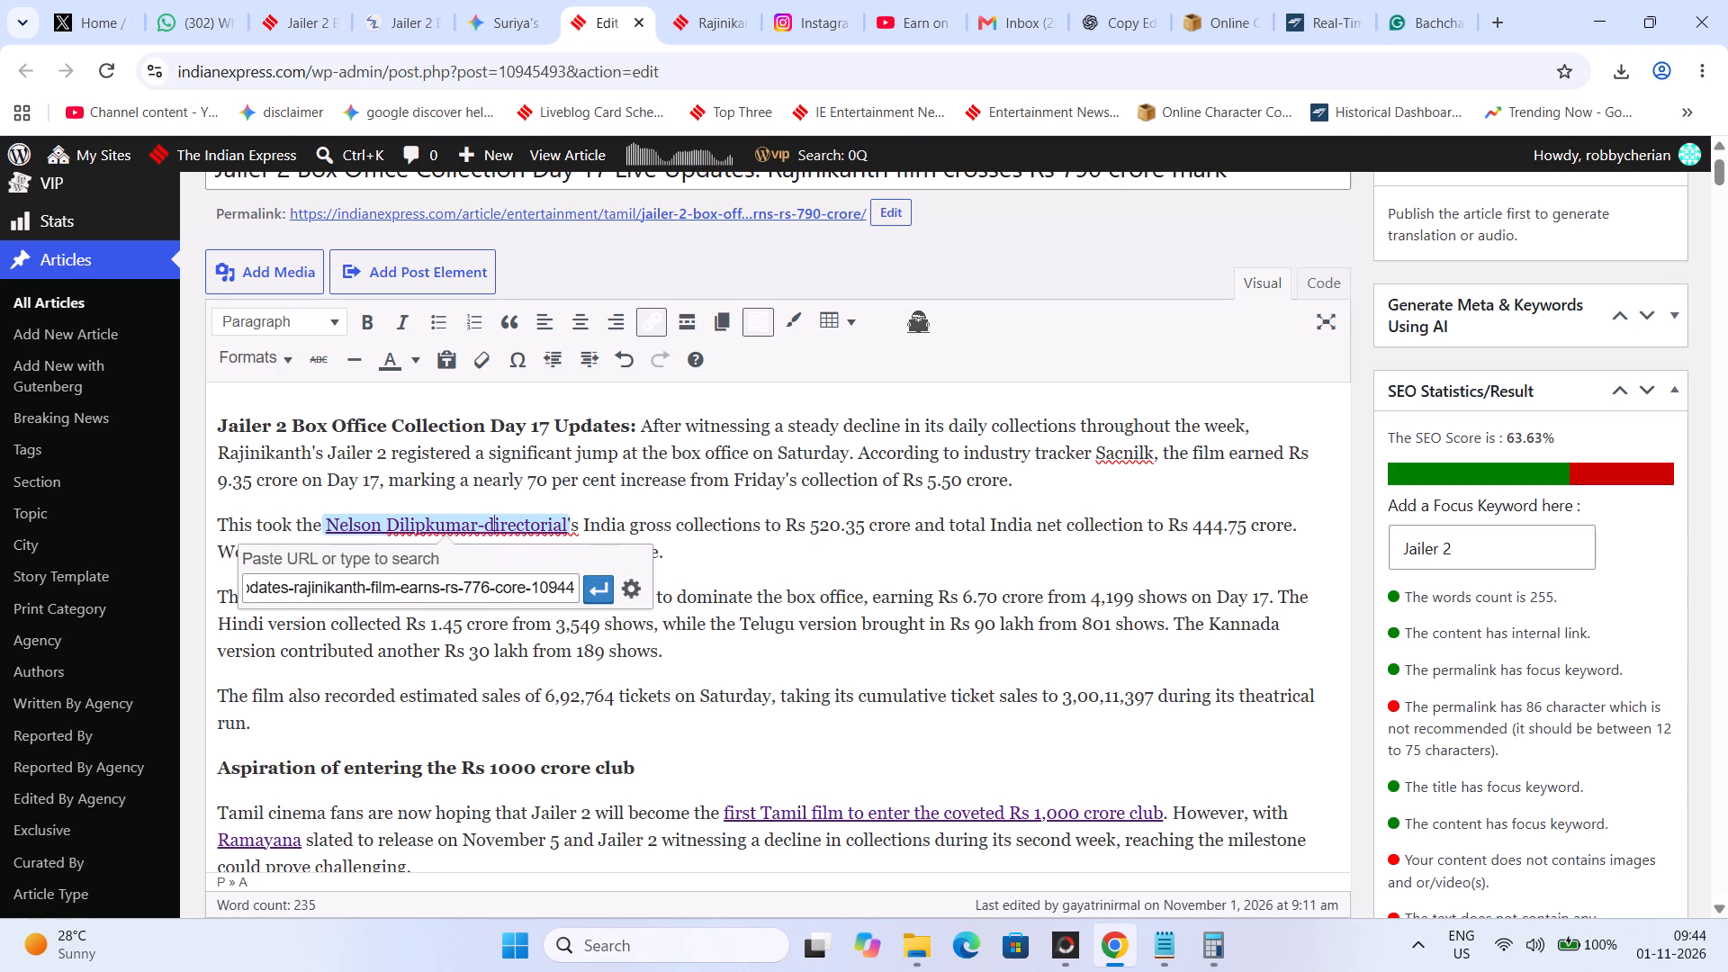
click(640, 590)
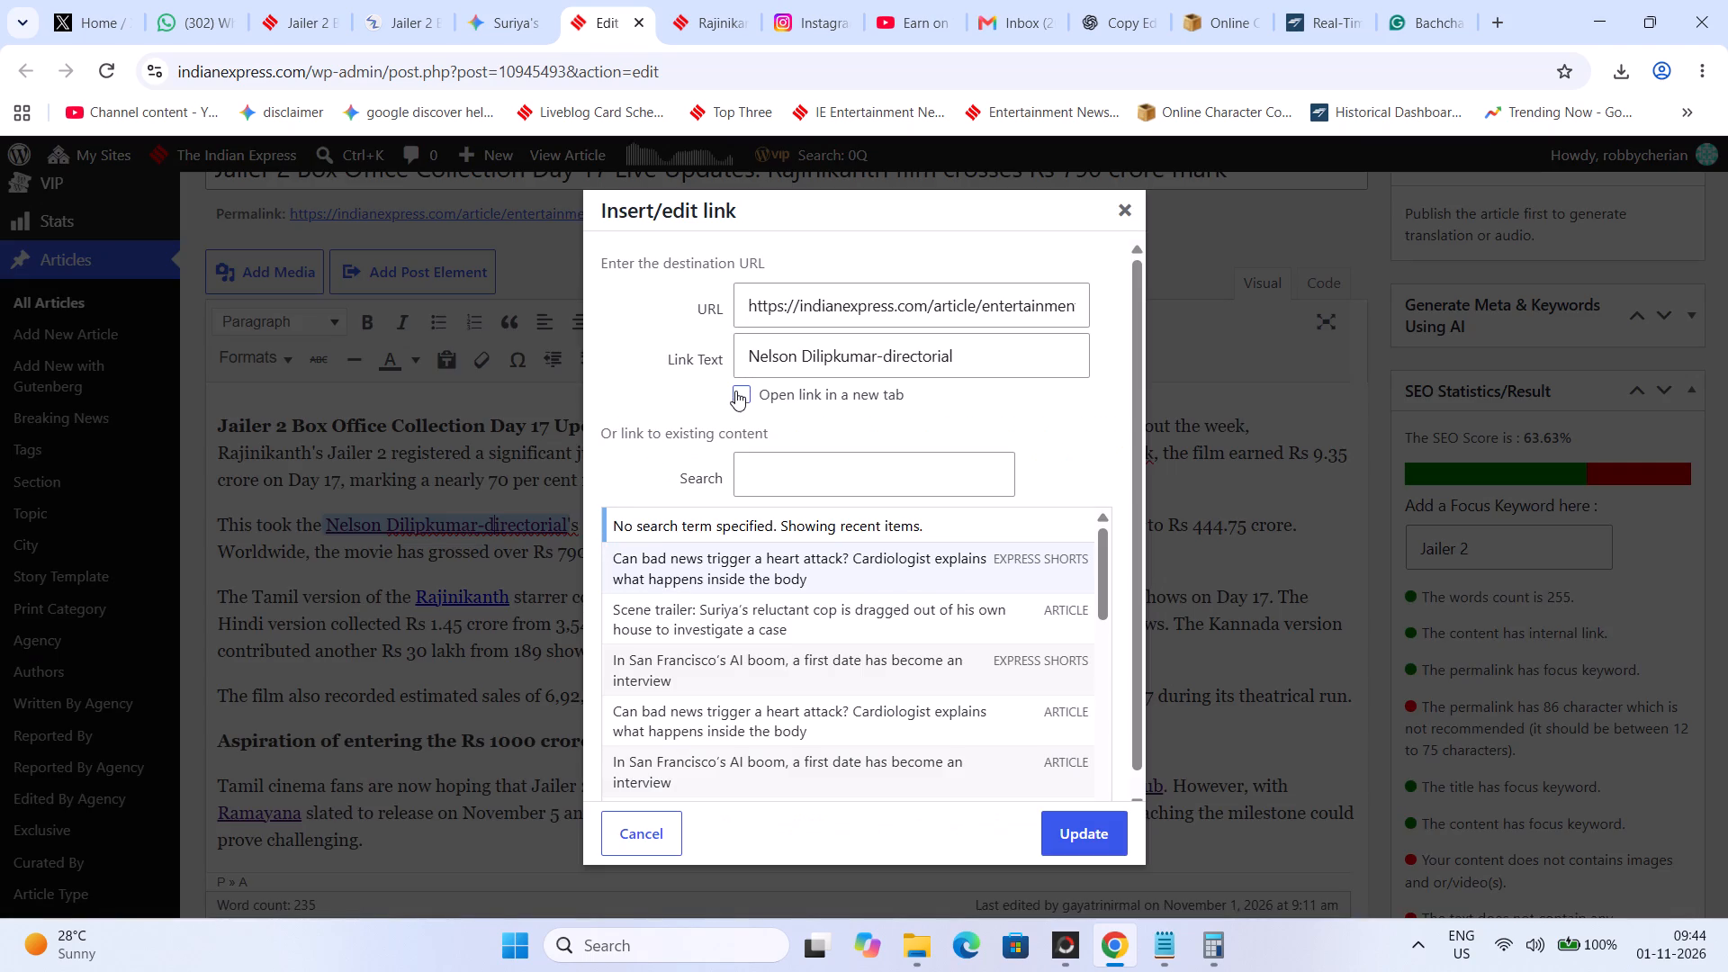
click(735, 393)
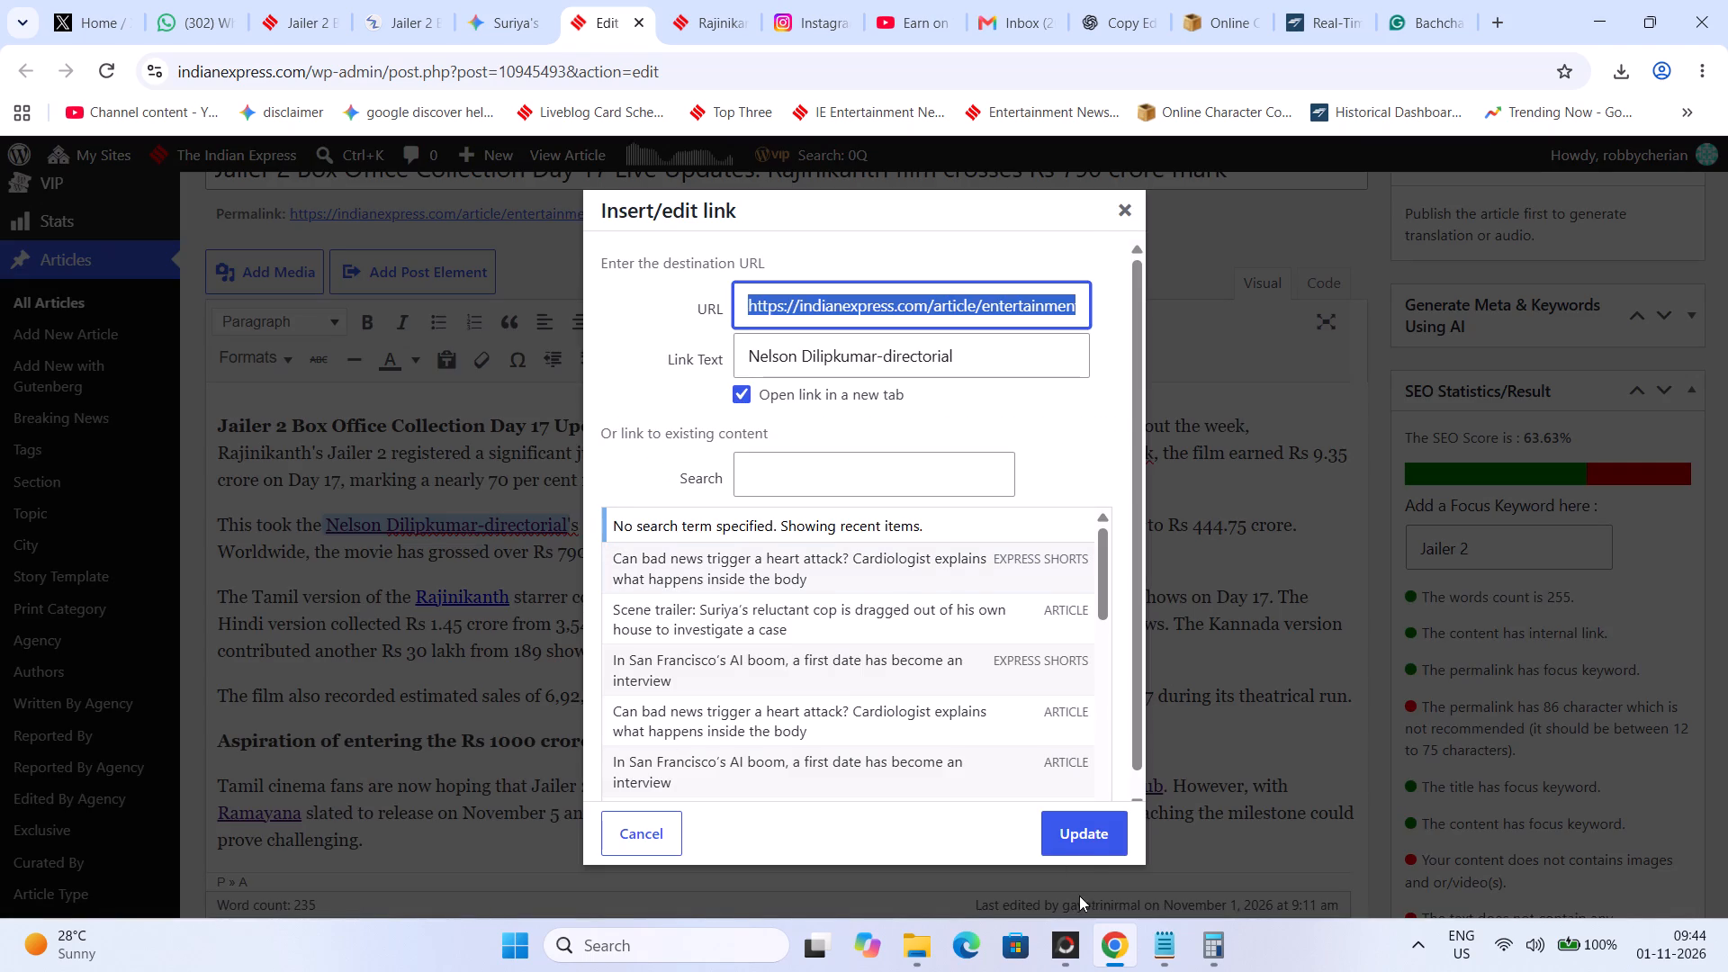
click(1084, 846)
Open the Tamil section from the day 16 article, copy the "Scene trailer: Suriya's reluctant cop" headline and return to the article editor.
click(318, 0)
scroll(735, 371, up, 12)
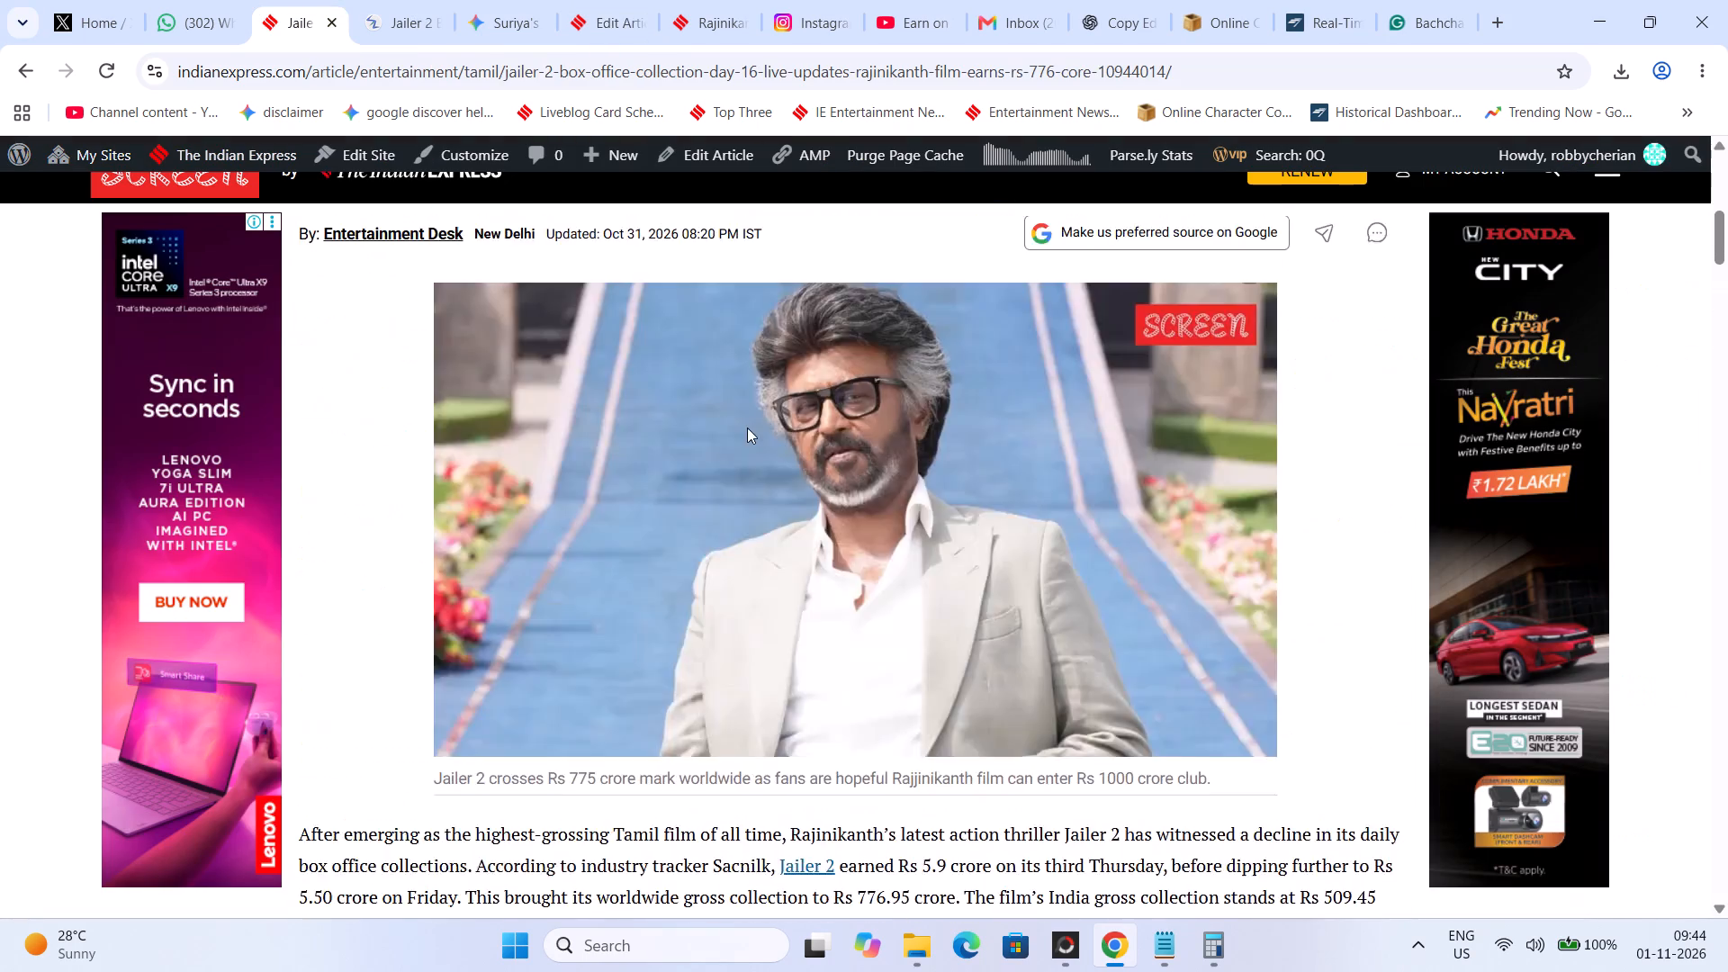
scroll(747, 427, up, 10)
click(511, 651)
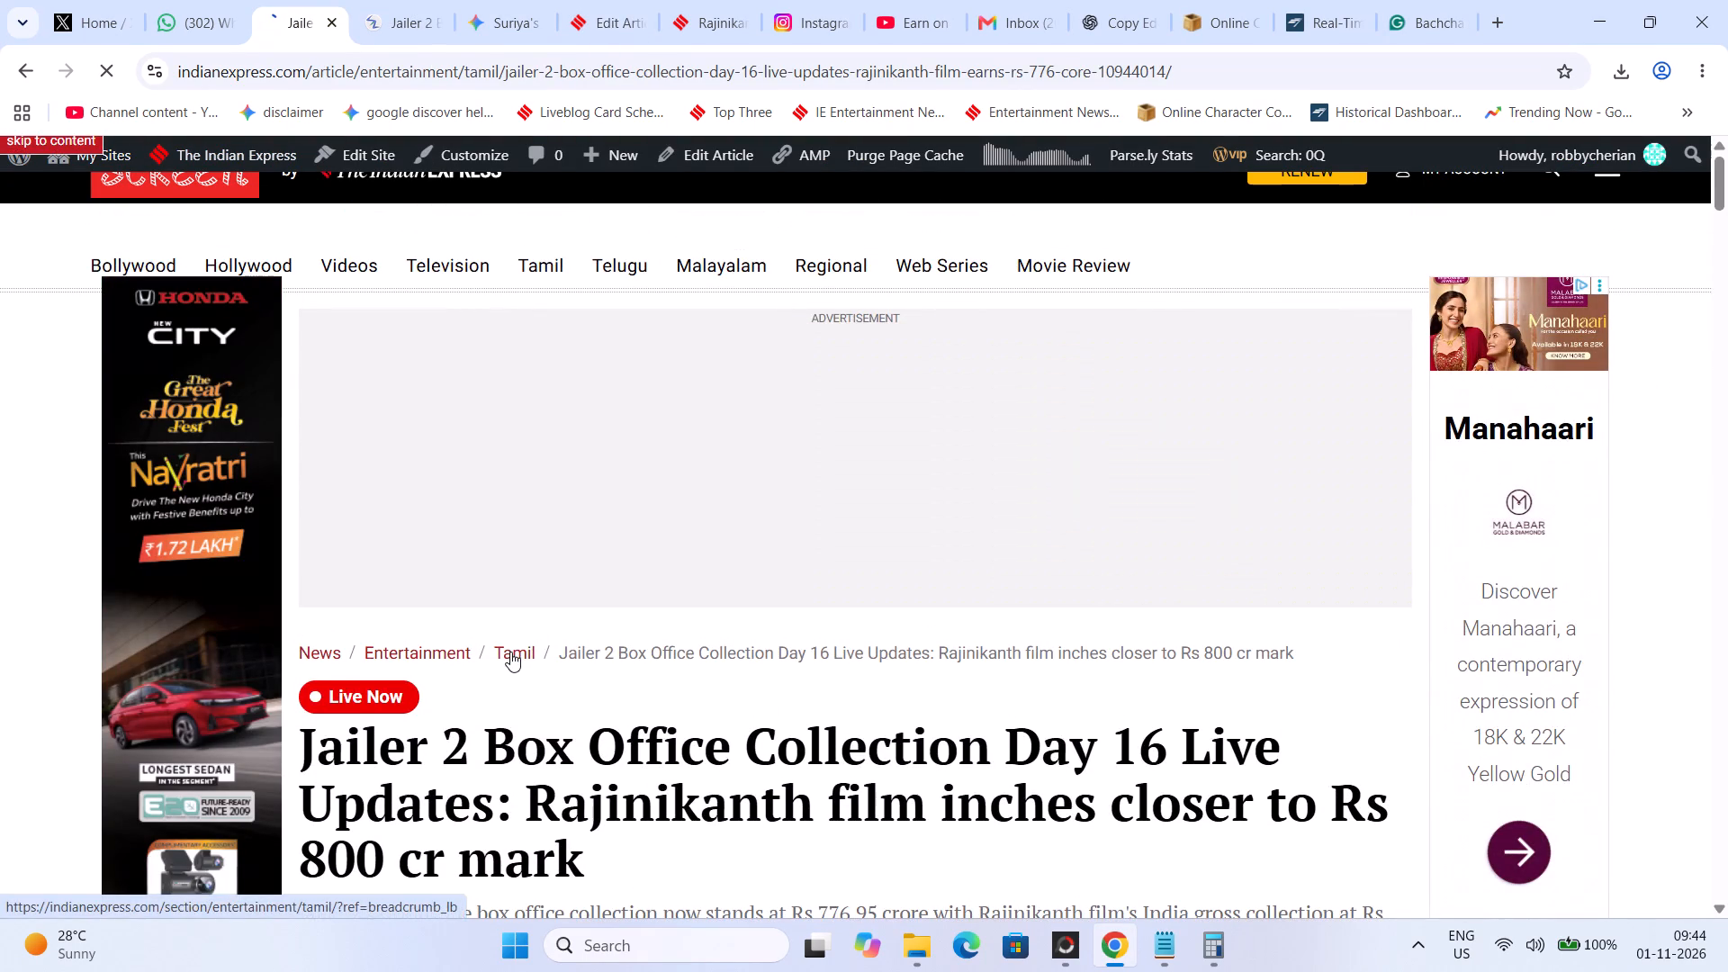
scroll(561, 635, down, 8)
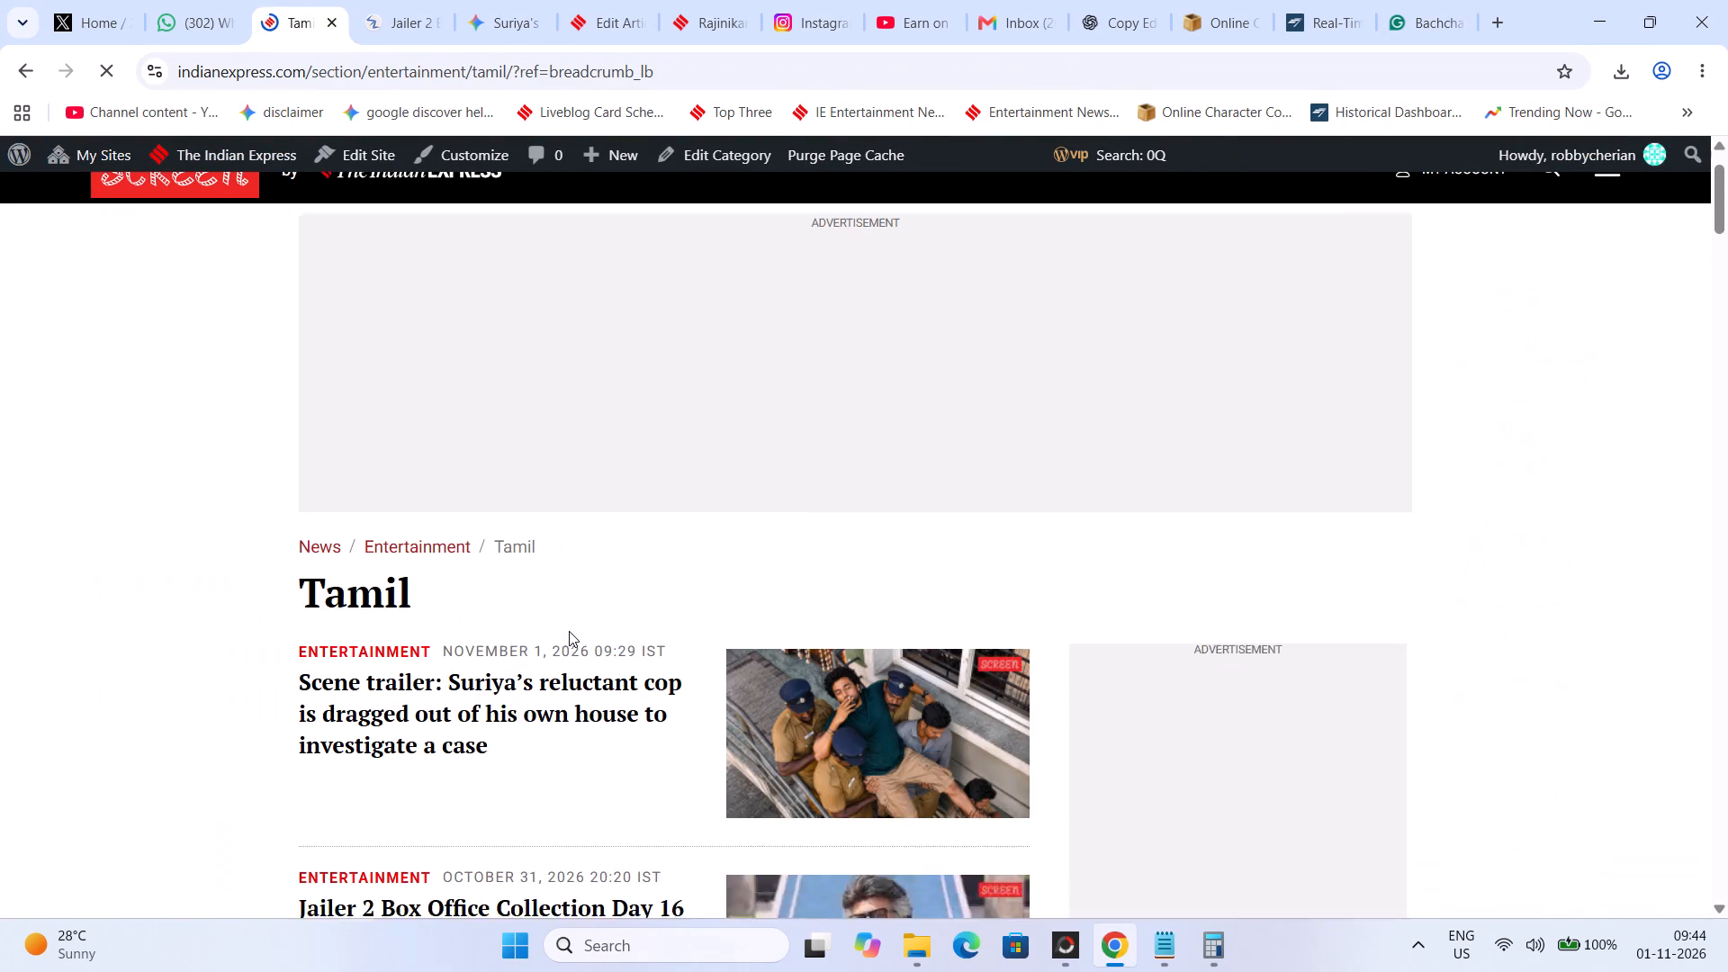
drag(521, 511, 276, 445)
key(ctrl+c)
click(632, 0)
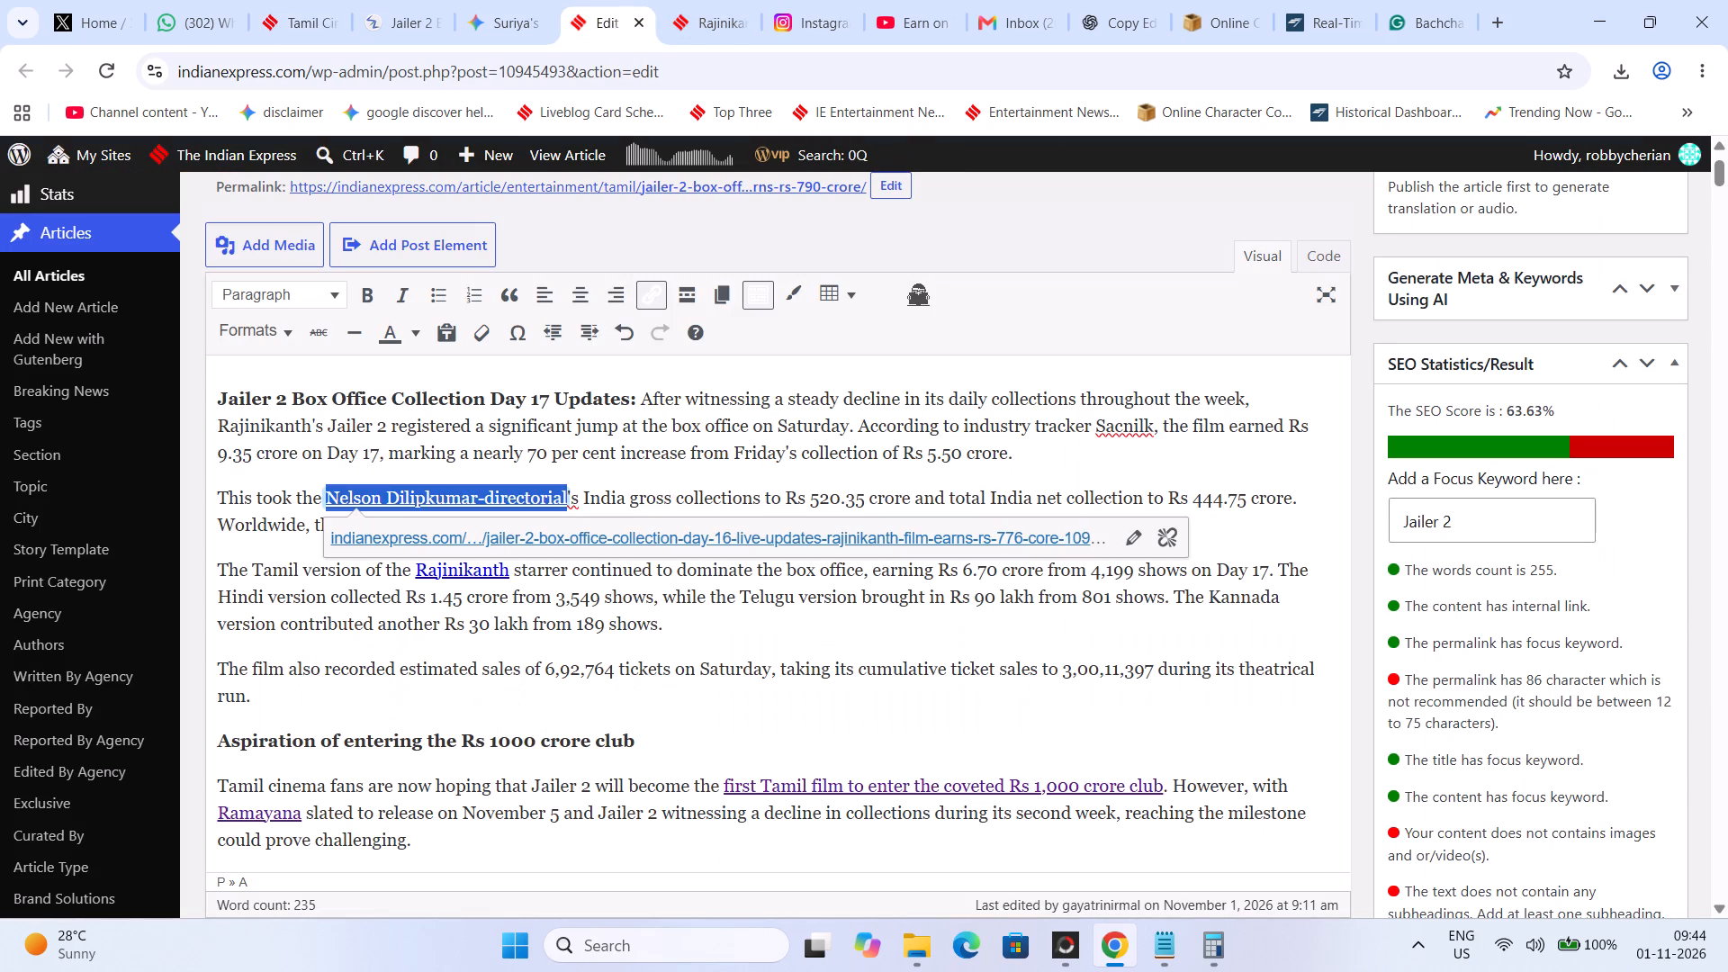
Add a "WATCH -" line below the ticket sales paragraph and paste the copied Scene trailer headline as plain text.
click(598, 692)
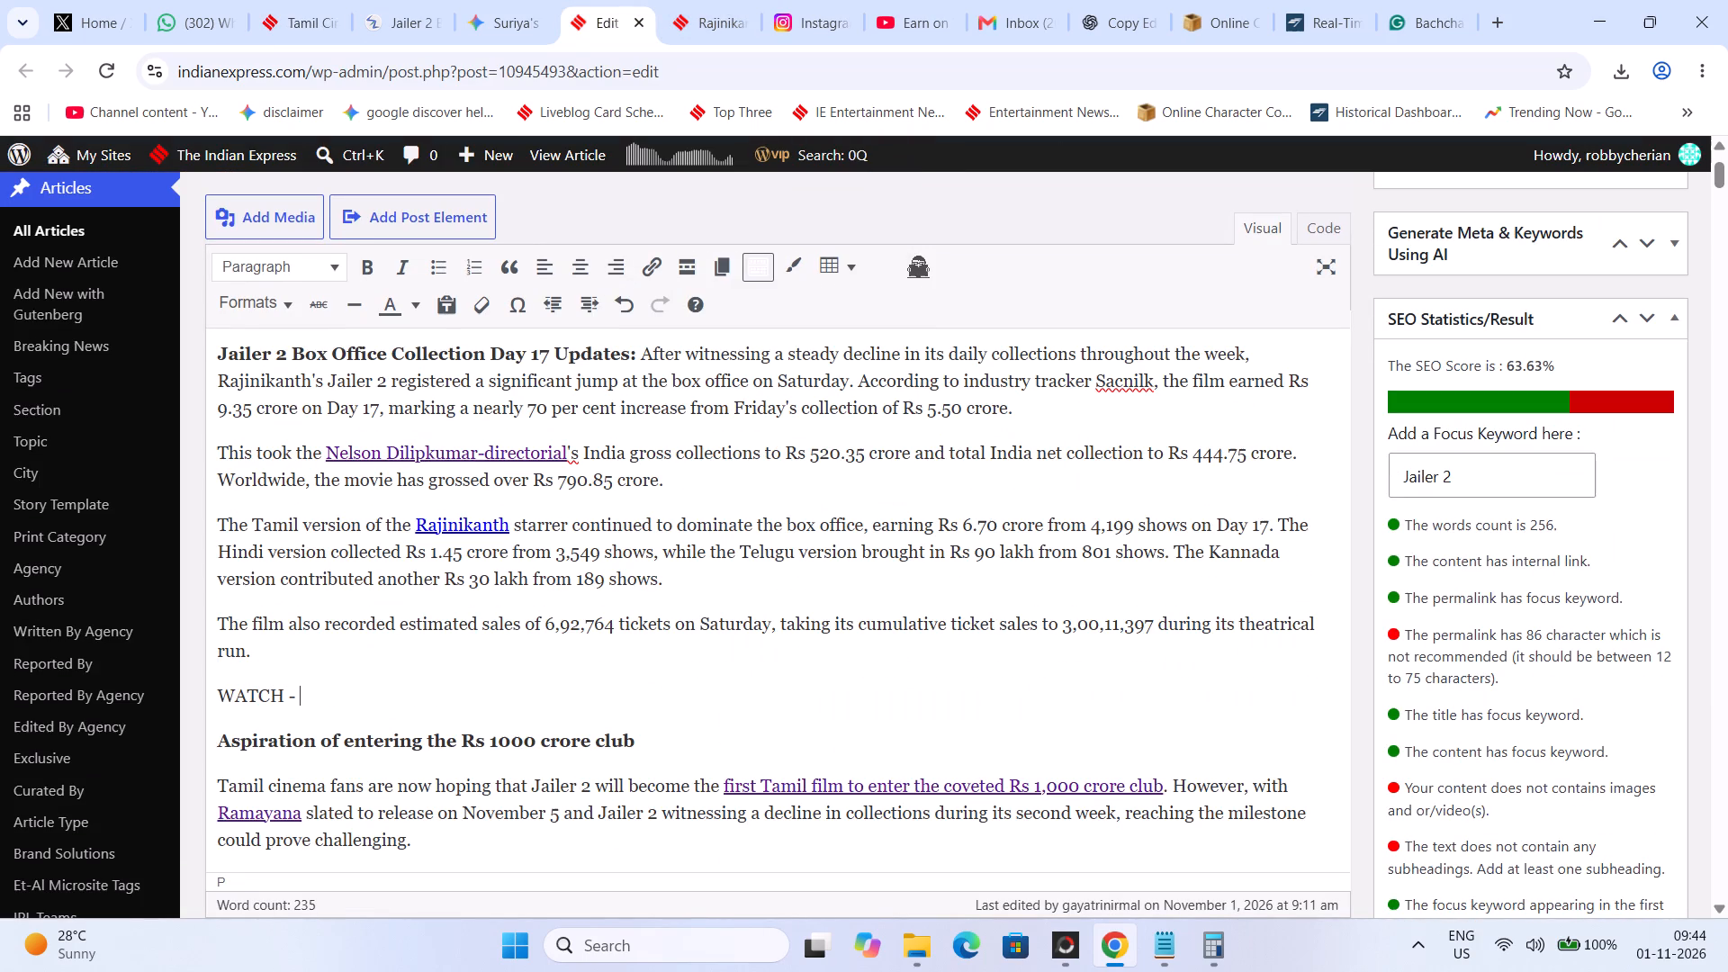
right_click(456, 685)
click(508, 464)
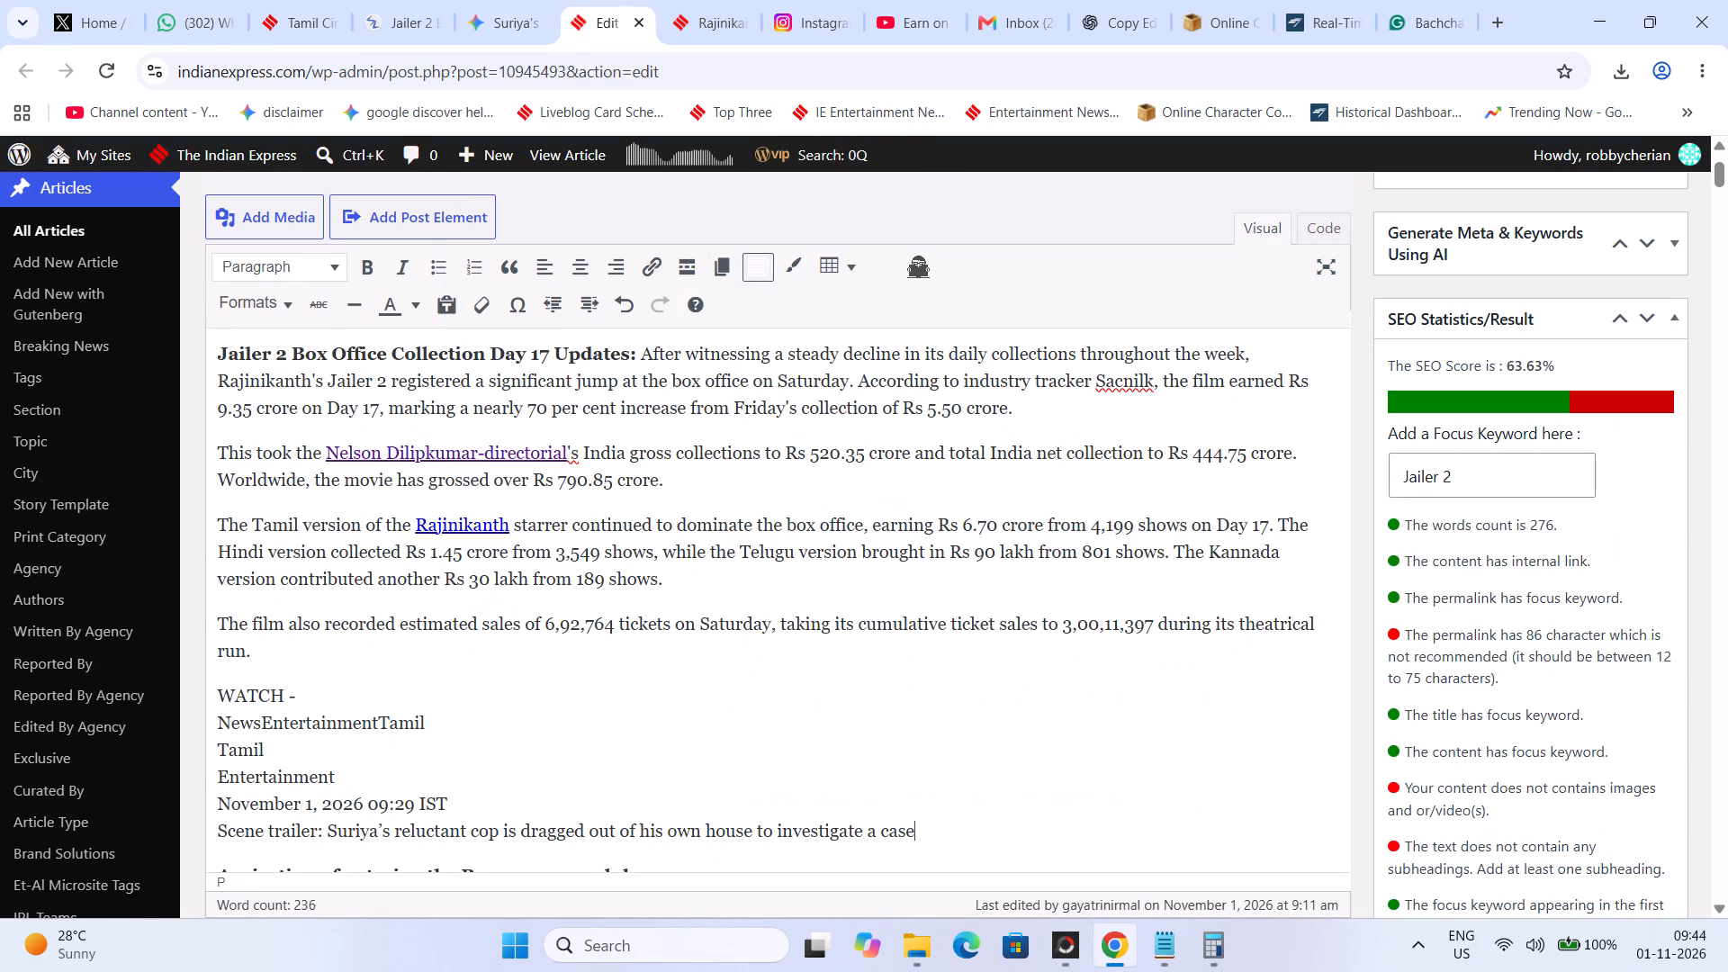
Delete the stray breadcrumb, section and date lines between "WATCH -" and the Scene trailer headline.
drag(517, 797, 354, 685)
key(Delete)
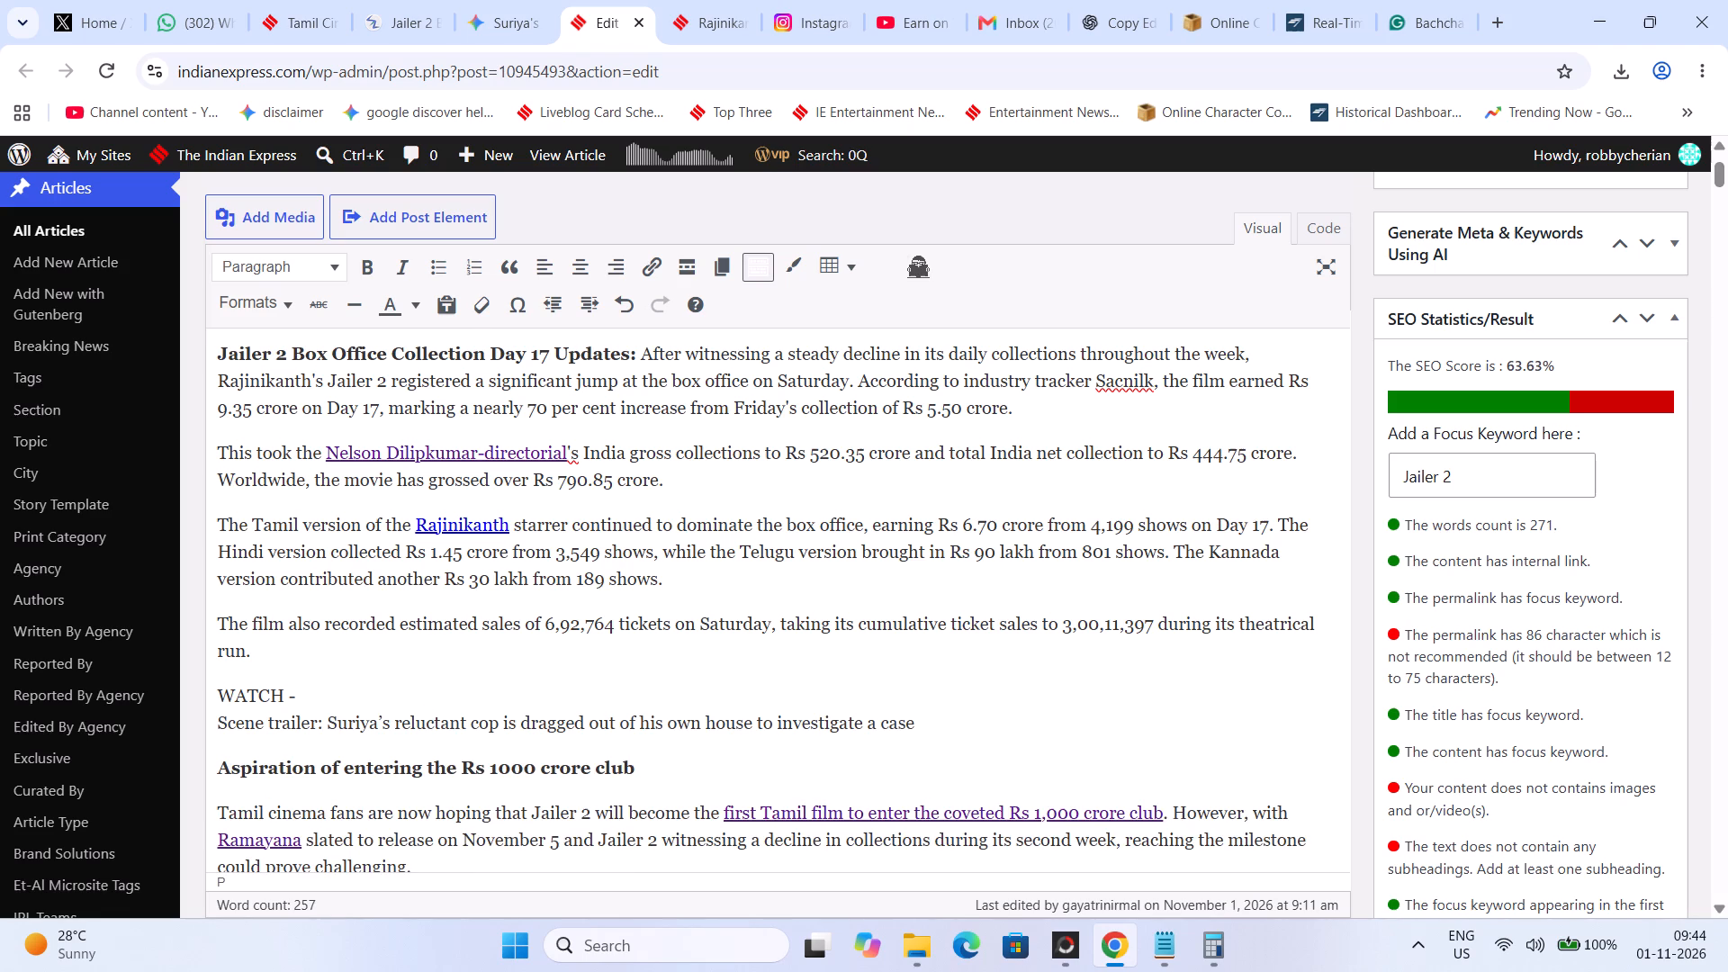
Join the Scene trailer headline onto the "WATCH -" line, separated by a space.
key(Delete)
key(space)
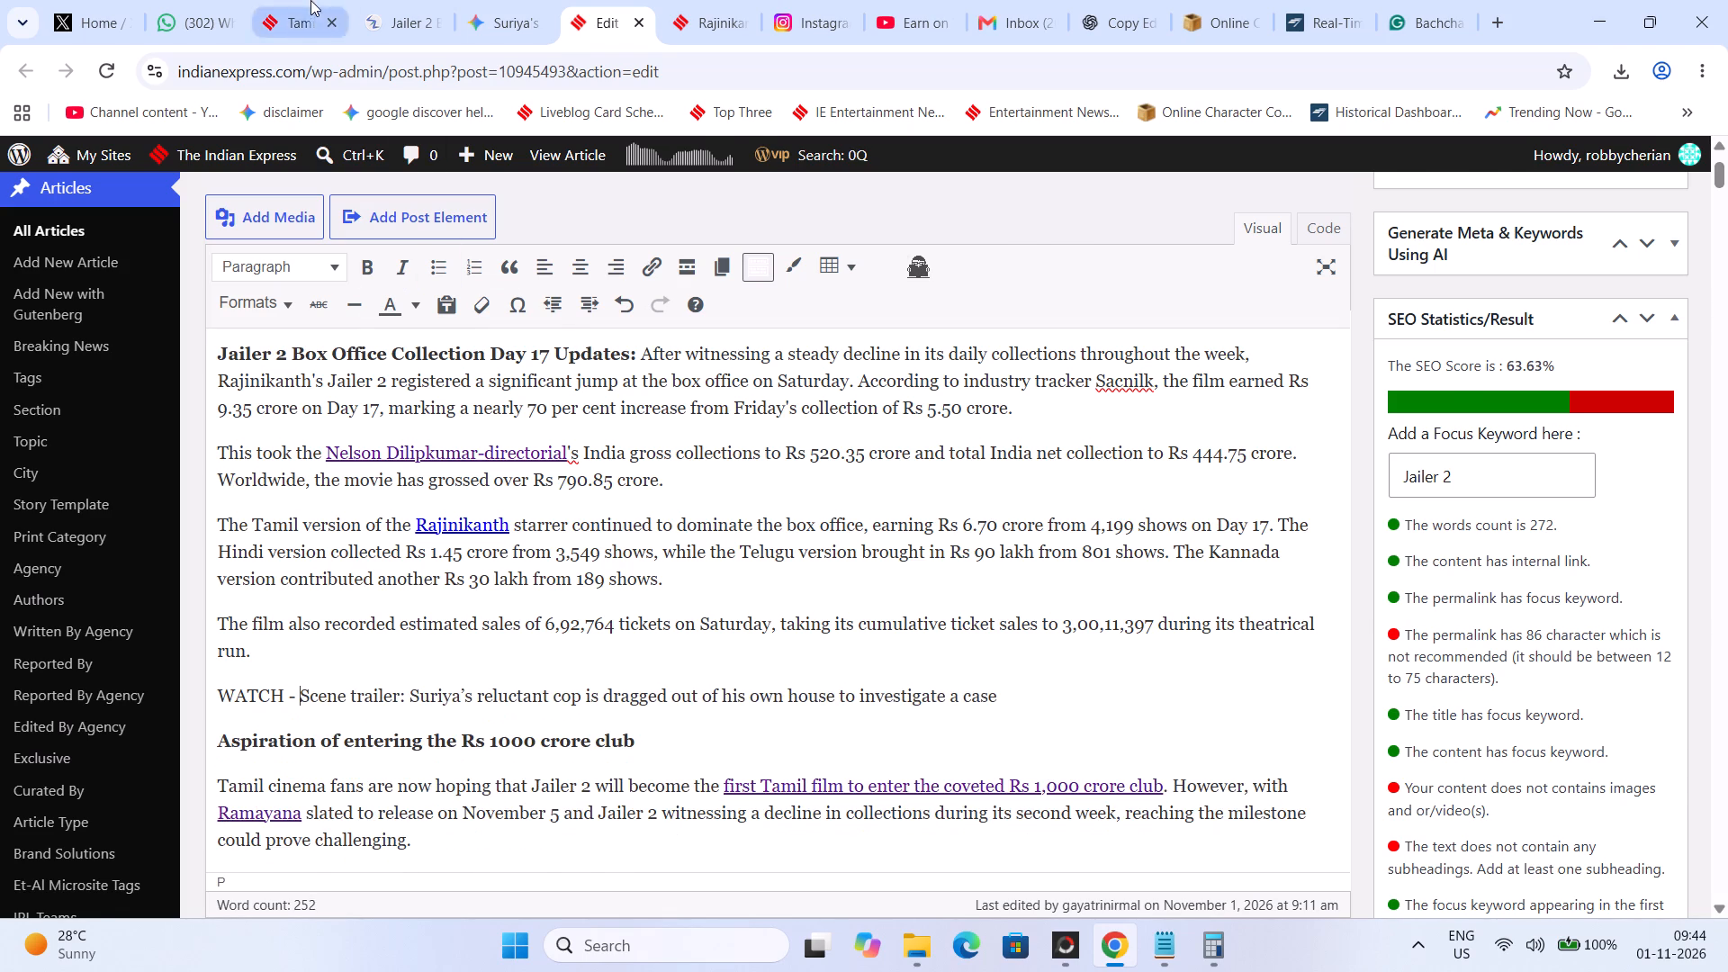
Copy the link address of the Scene trailer article from the Tamil section listing and return to the article editor.
click(310, 0)
right_click(471, 440)
click(588, 650)
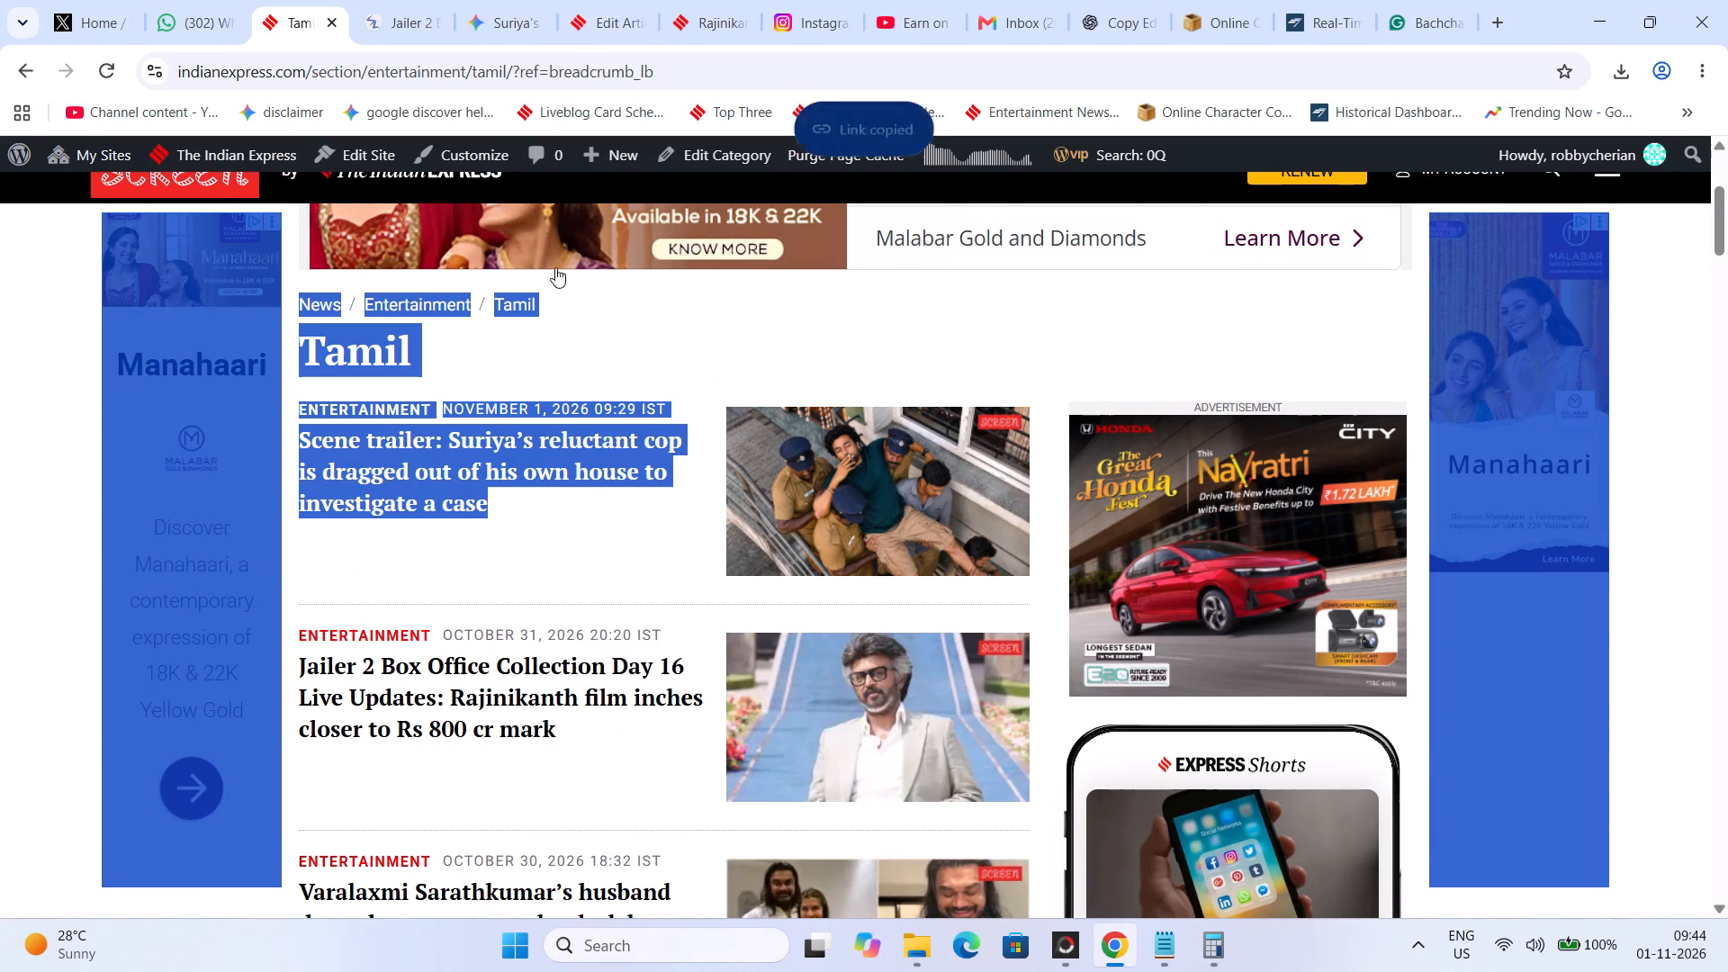
click(623, 0)
Link the Scene trailer headline in the WATCH line to the copied article address, set to open in a new tab.
drag(298, 695, 301, 693)
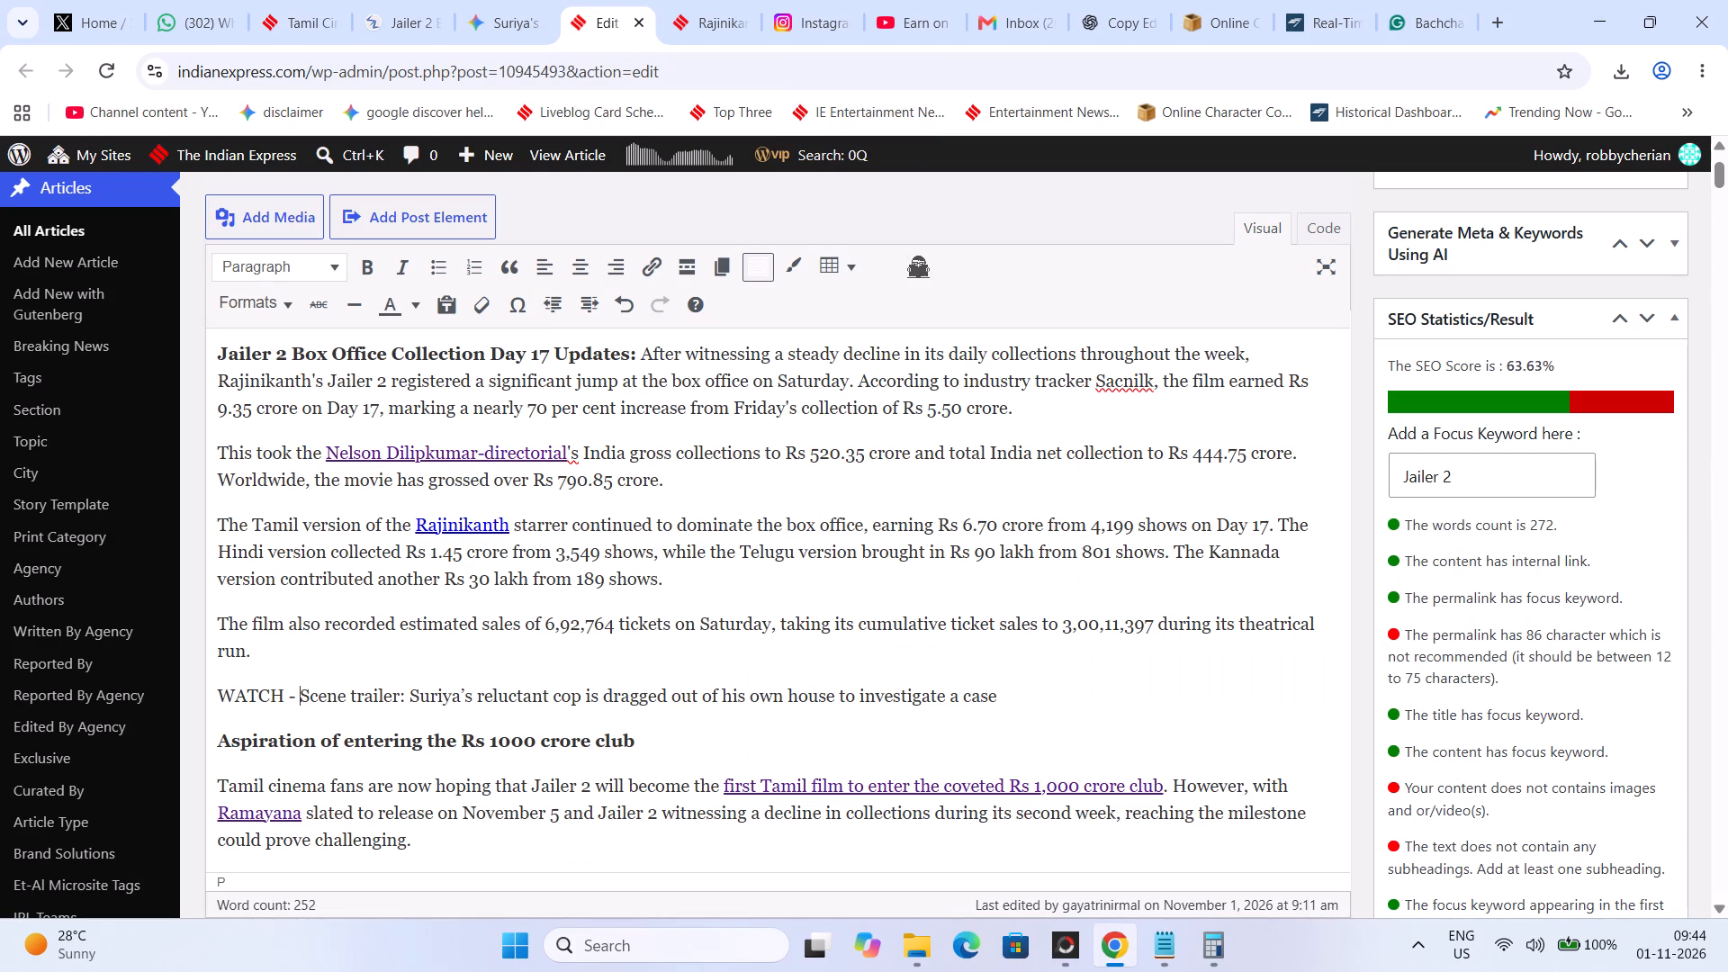
drag(301, 693, 1005, 674)
click(657, 272)
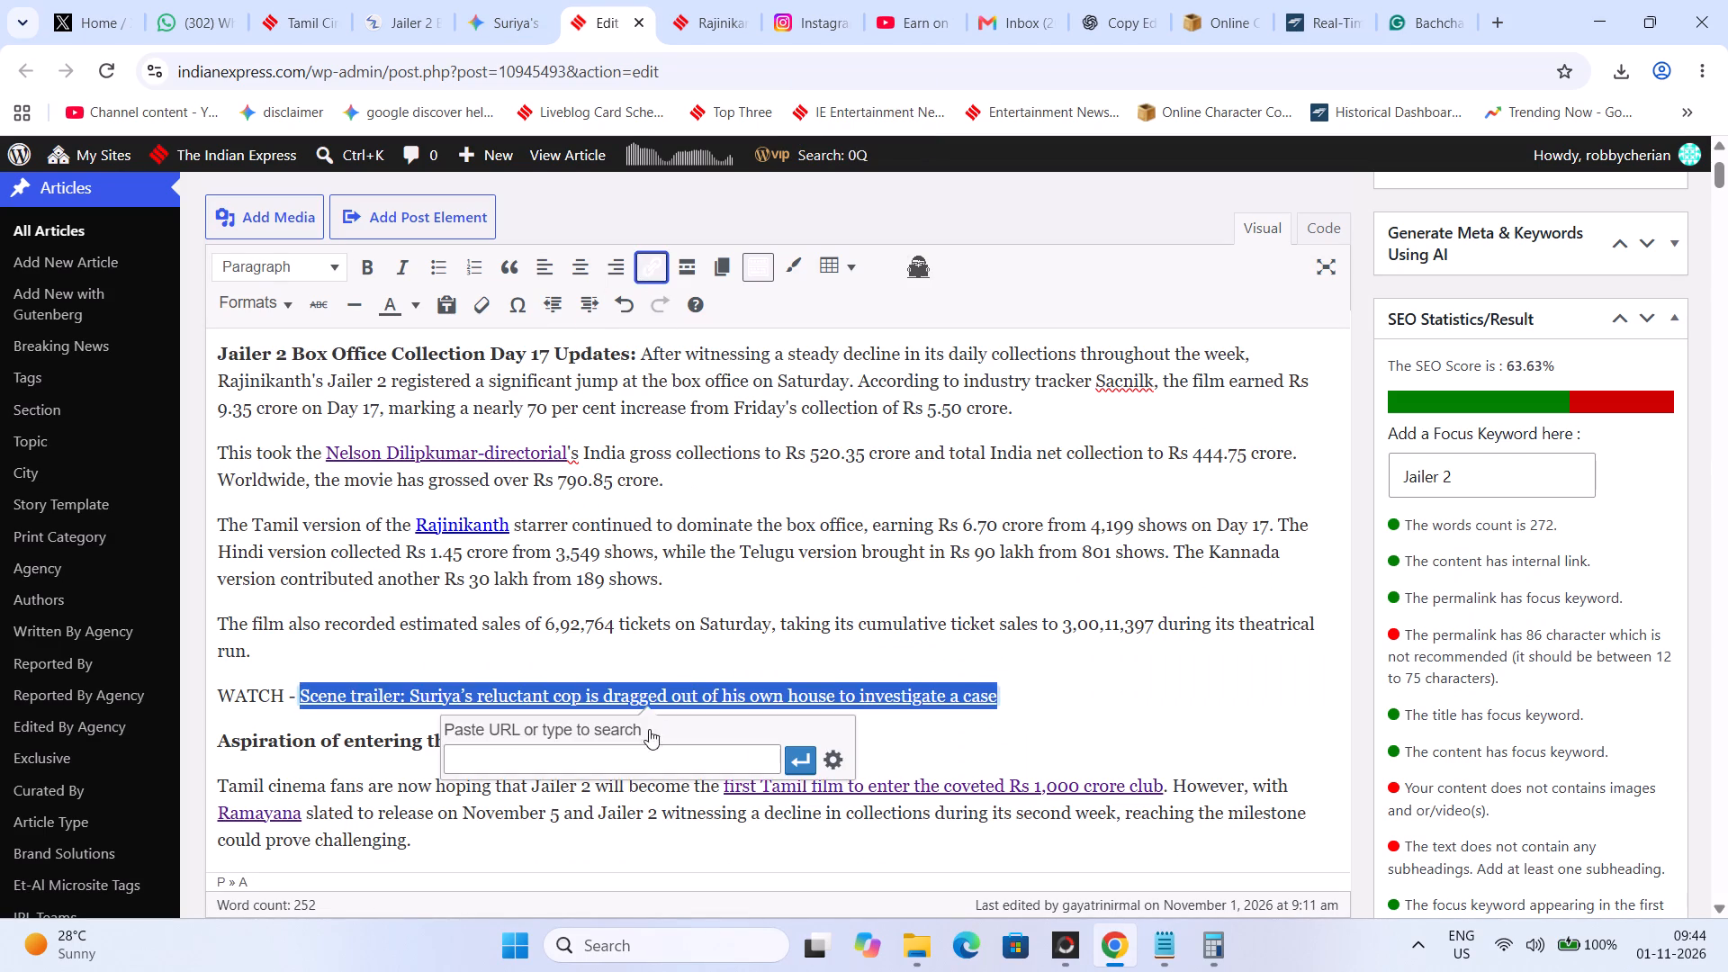
click(618, 770)
key(ctrl+v)
click(846, 763)
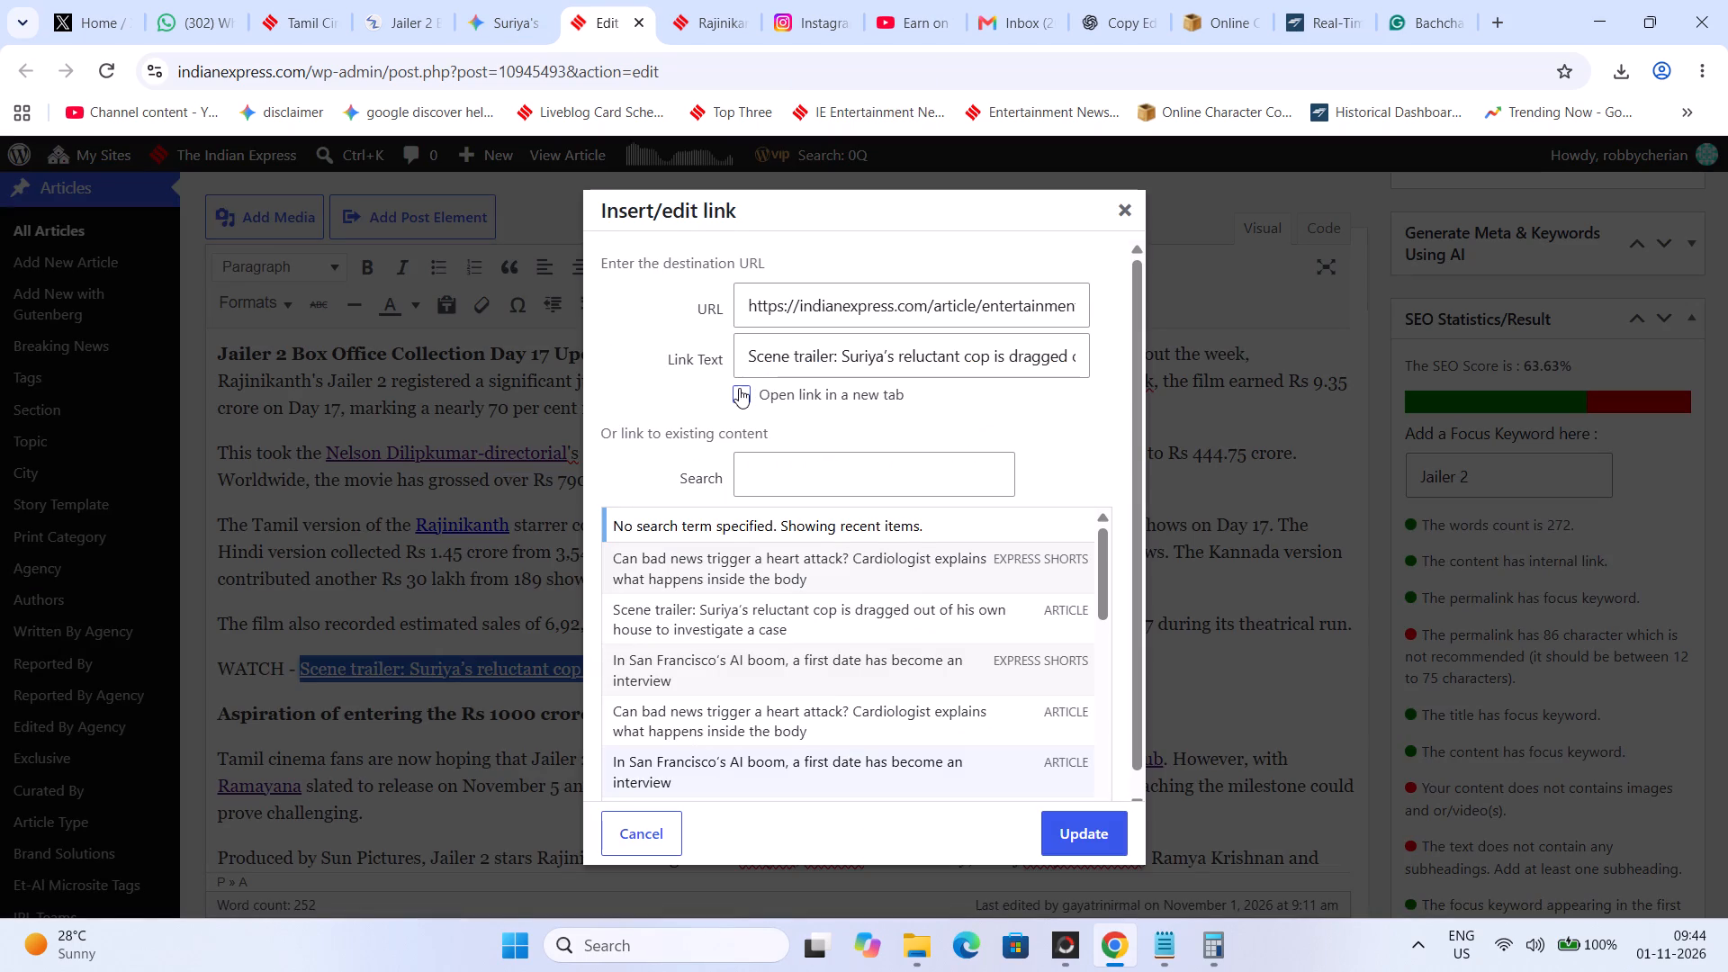
click(739, 388)
click(739, 394)
click(739, 396)
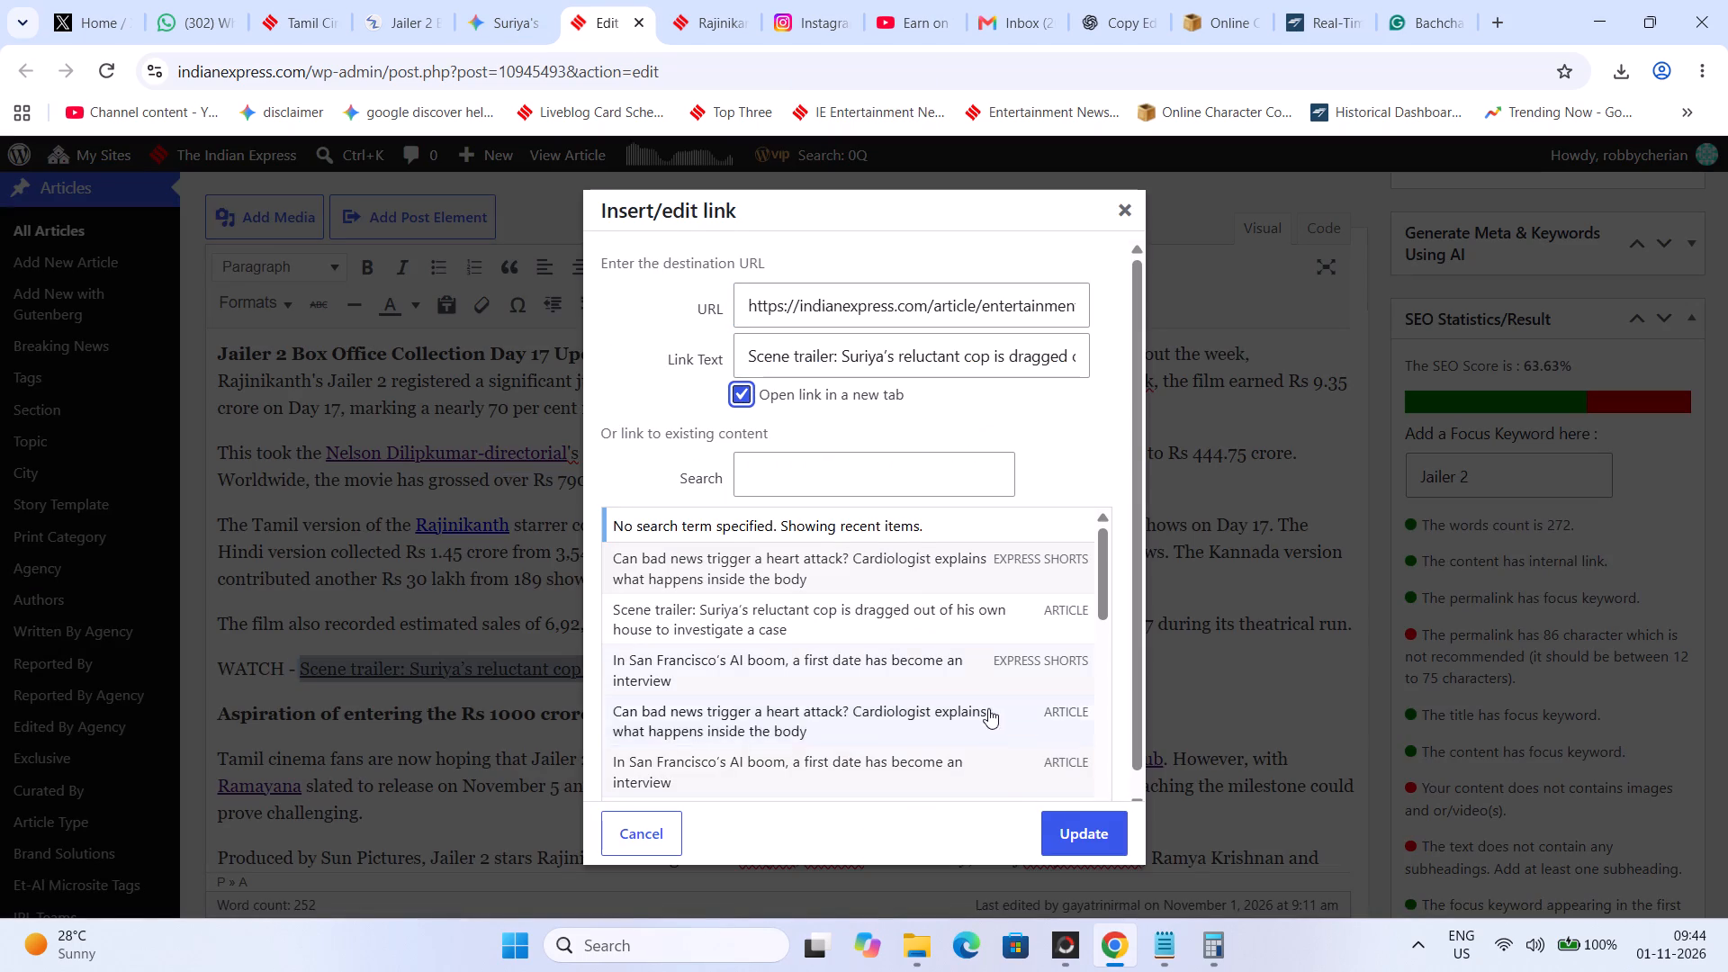
click(1065, 808)
click(1078, 839)
Make the whole WATCH line with the Scene trailer headline bold.
triple_click(250, 670)
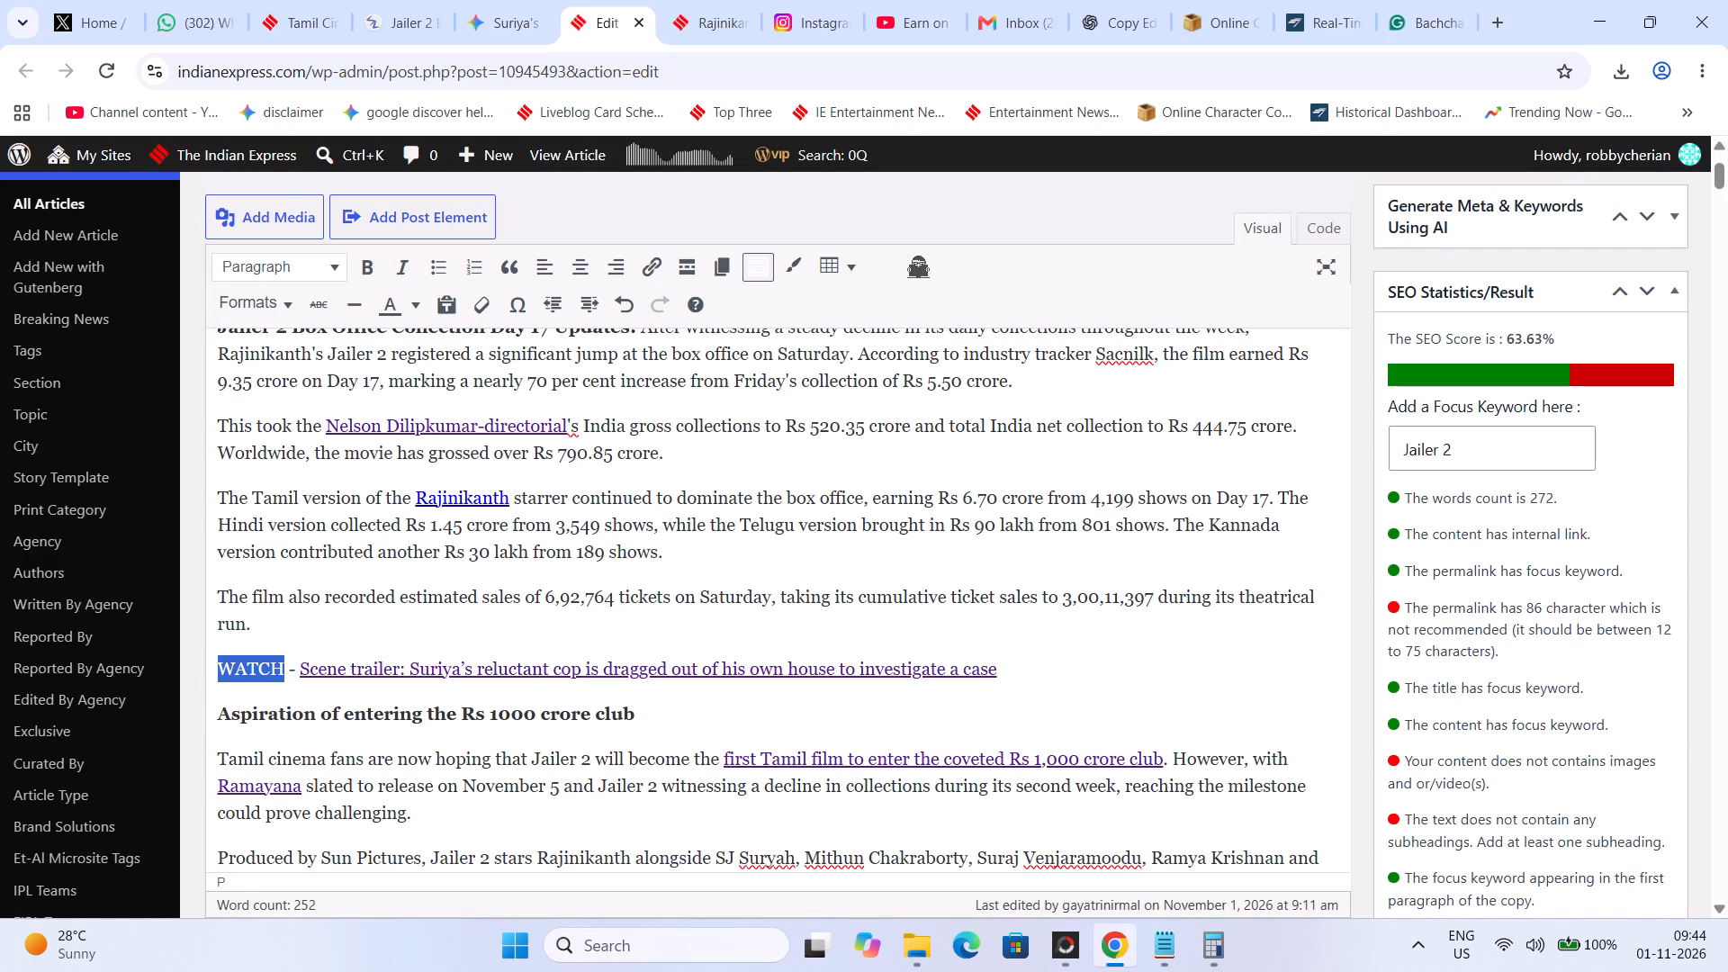
click(371, 264)
Copy "Rajinikanth film crosses Rs 790 crore mark" from the article title.
scroll(401, 284, up, 5)
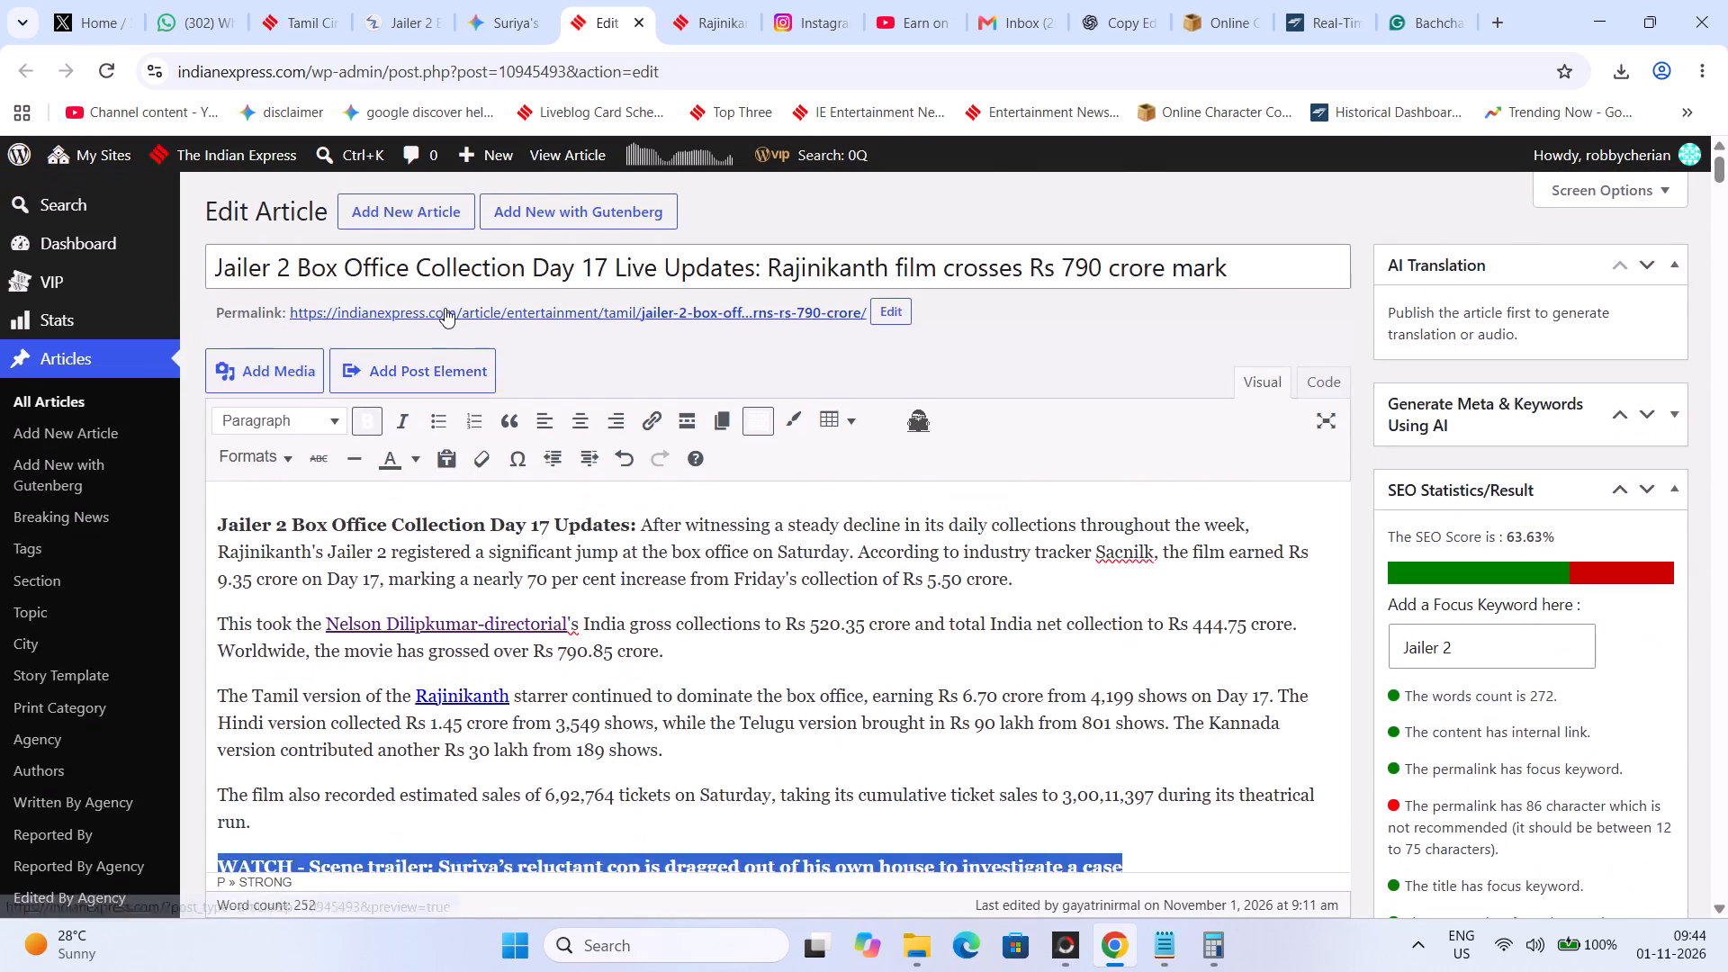
scroll(447, 313, down, 6)
scroll(485, 356, up, 7)
drag(763, 274, 1462, 243)
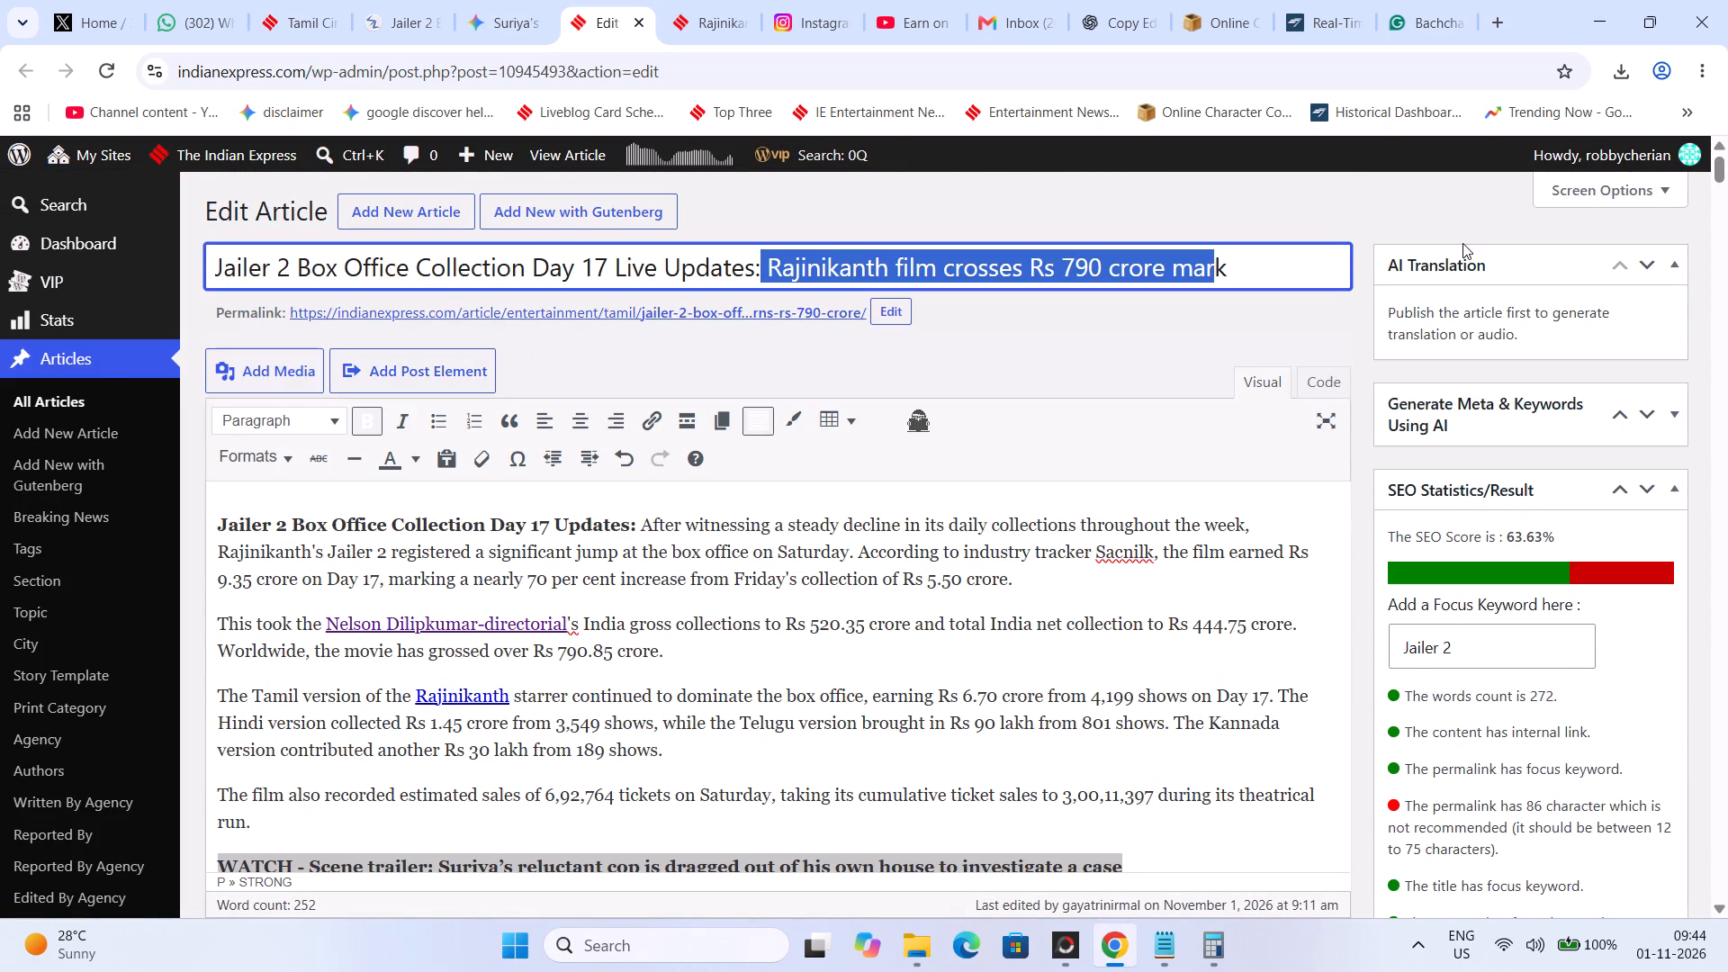
key(ctrl+c)
Clear the existing Alternate Excerpt text near the end of the article settings.
drag(1718, 165, 1727, 971)
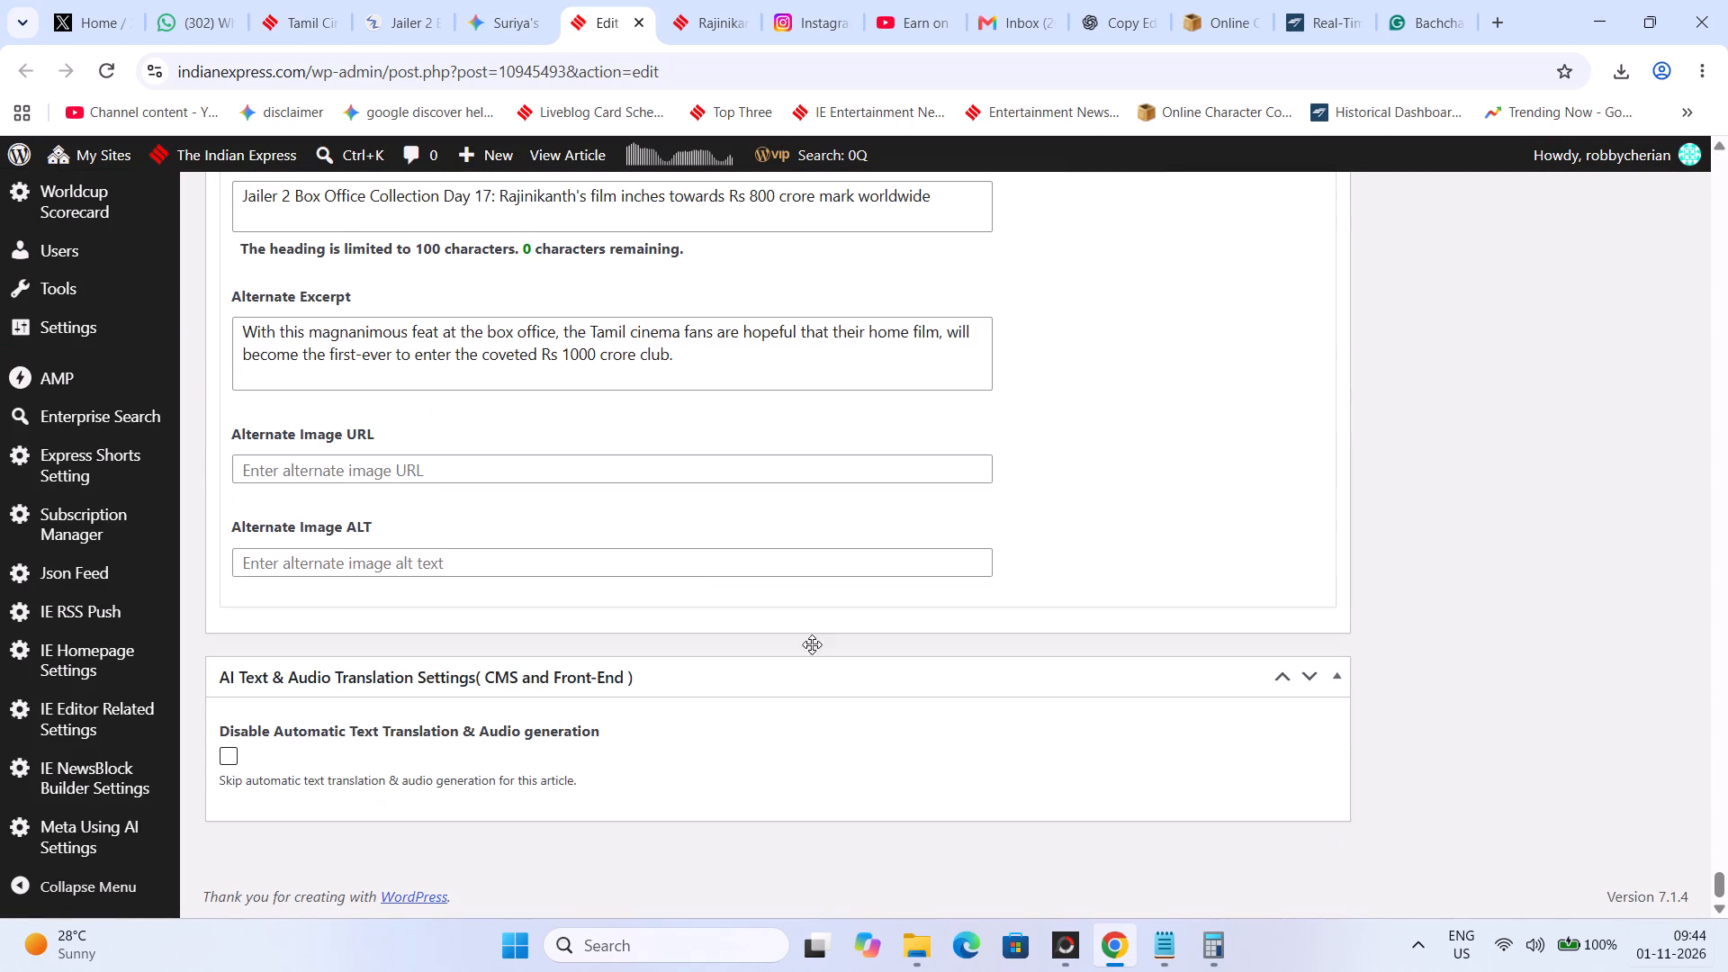
triple_click(403, 356)
key(BackSpace)
Replace the heading above the Alternate Excerpt with the copied "Rajinikanth film crosses Rs 790 crore mark".
triple_click(275, 208)
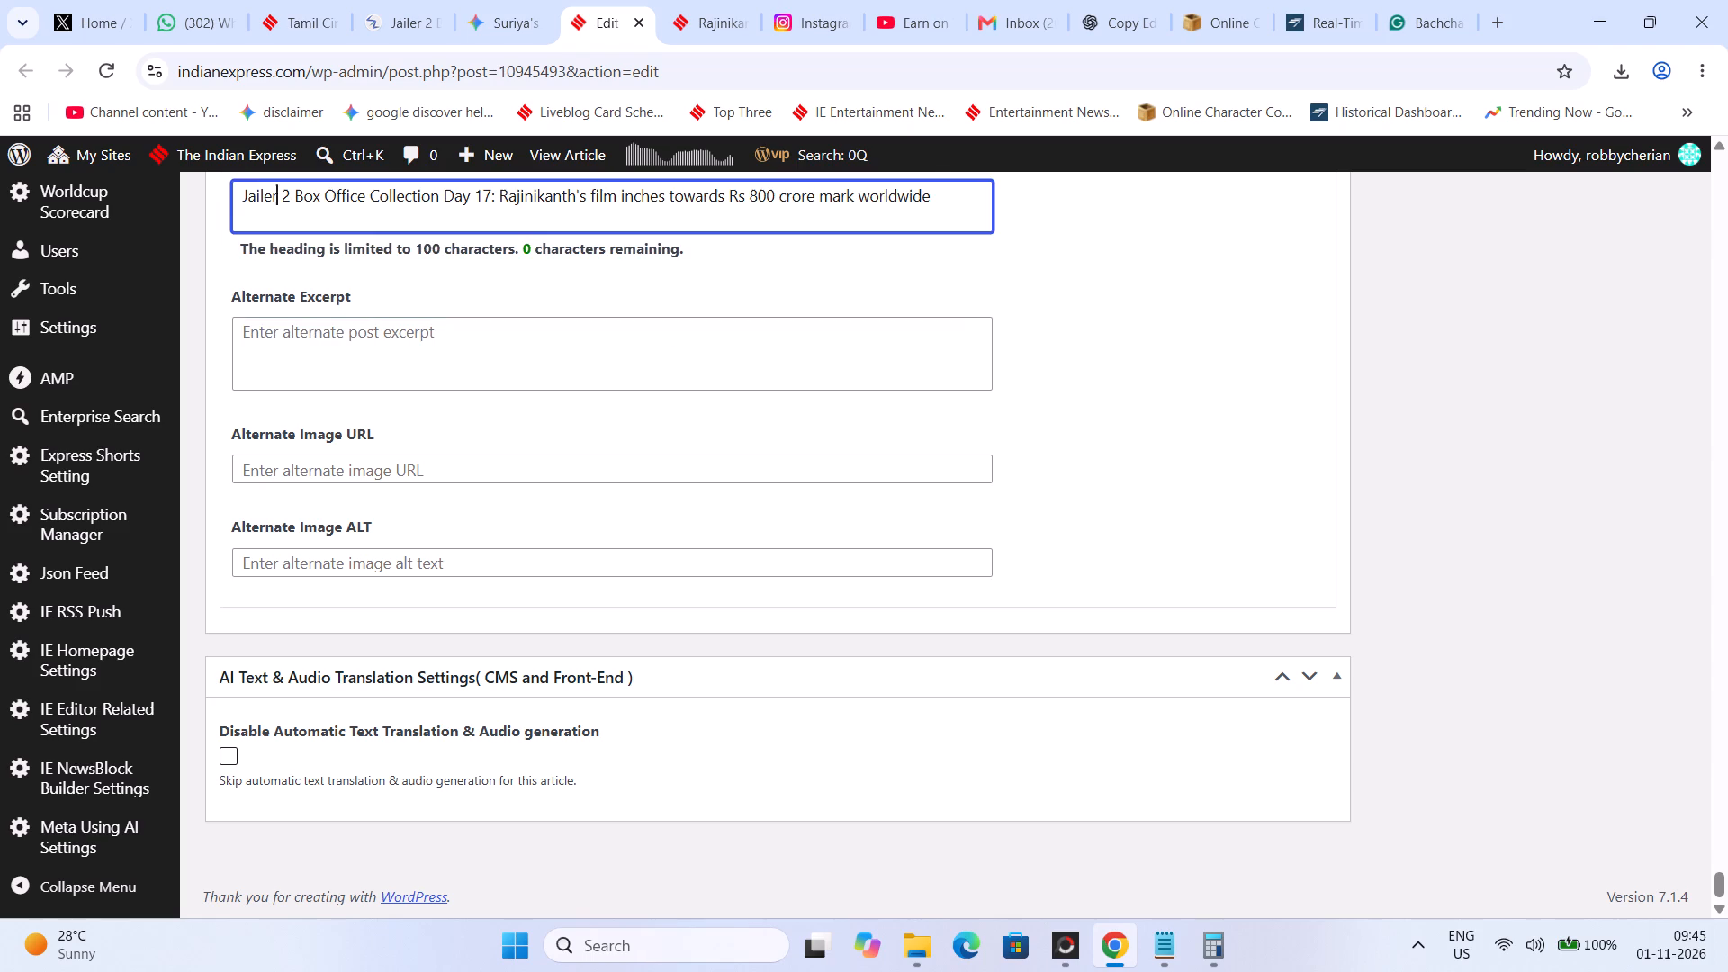
key(ctrl+v)
click(349, 196)
key(space)
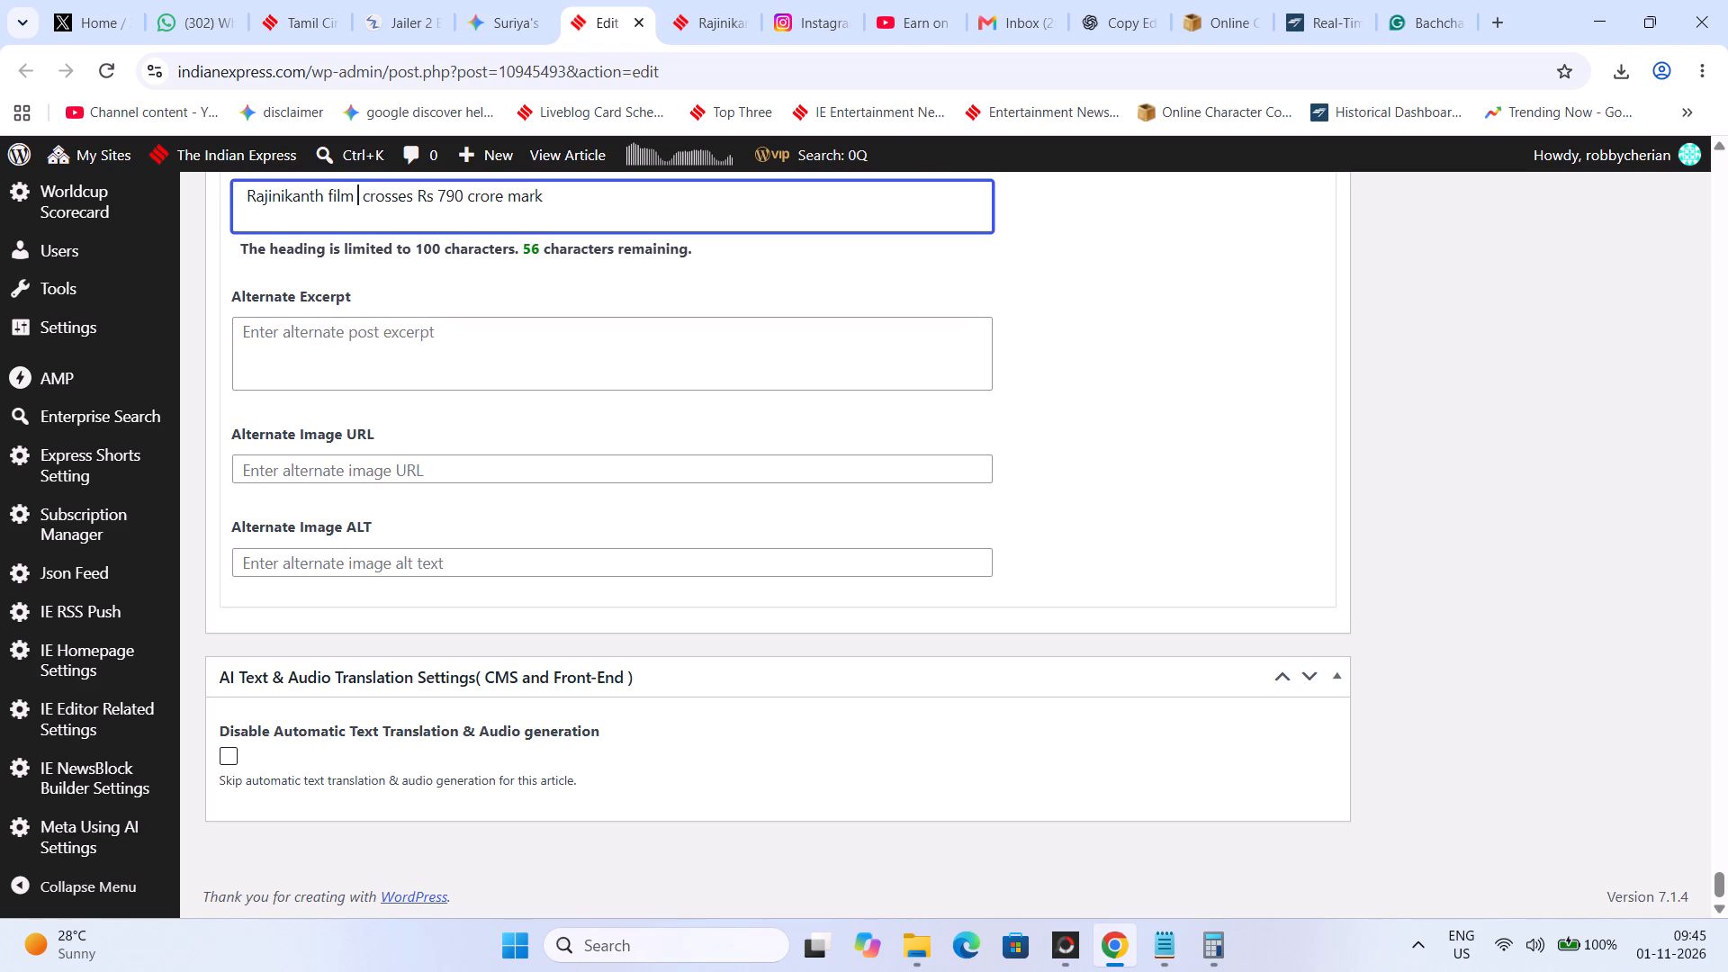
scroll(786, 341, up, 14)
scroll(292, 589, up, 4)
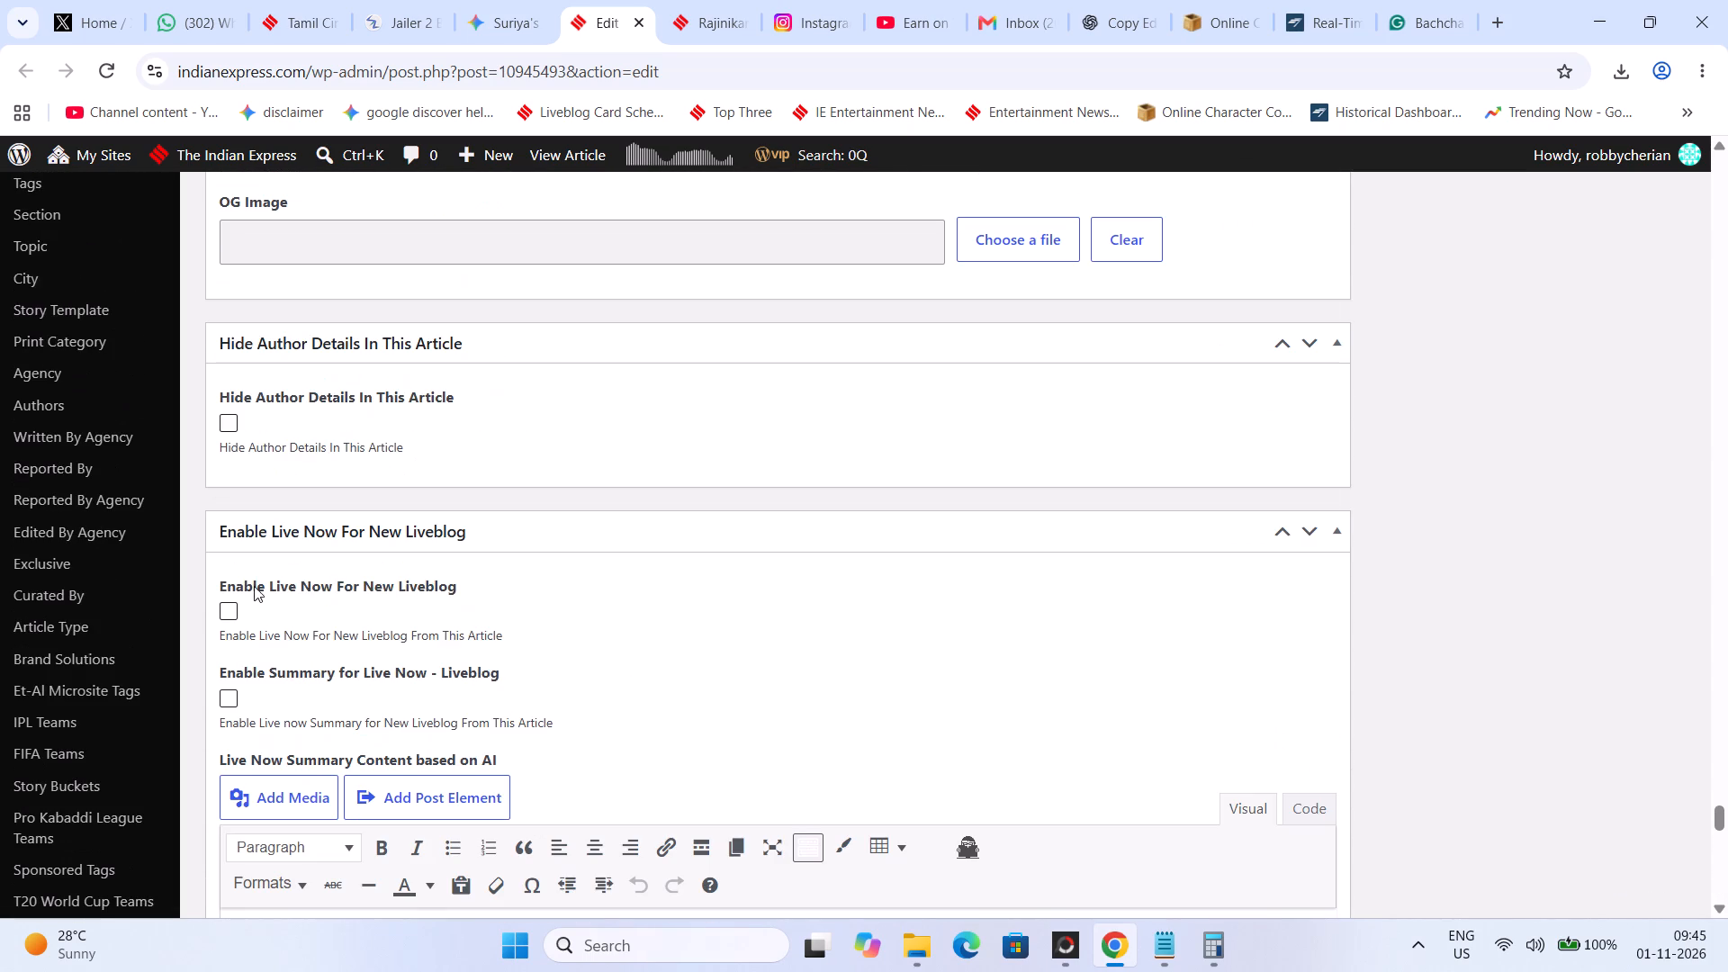
Turn on Live Now For New Liveblog for the article.
click(219, 607)
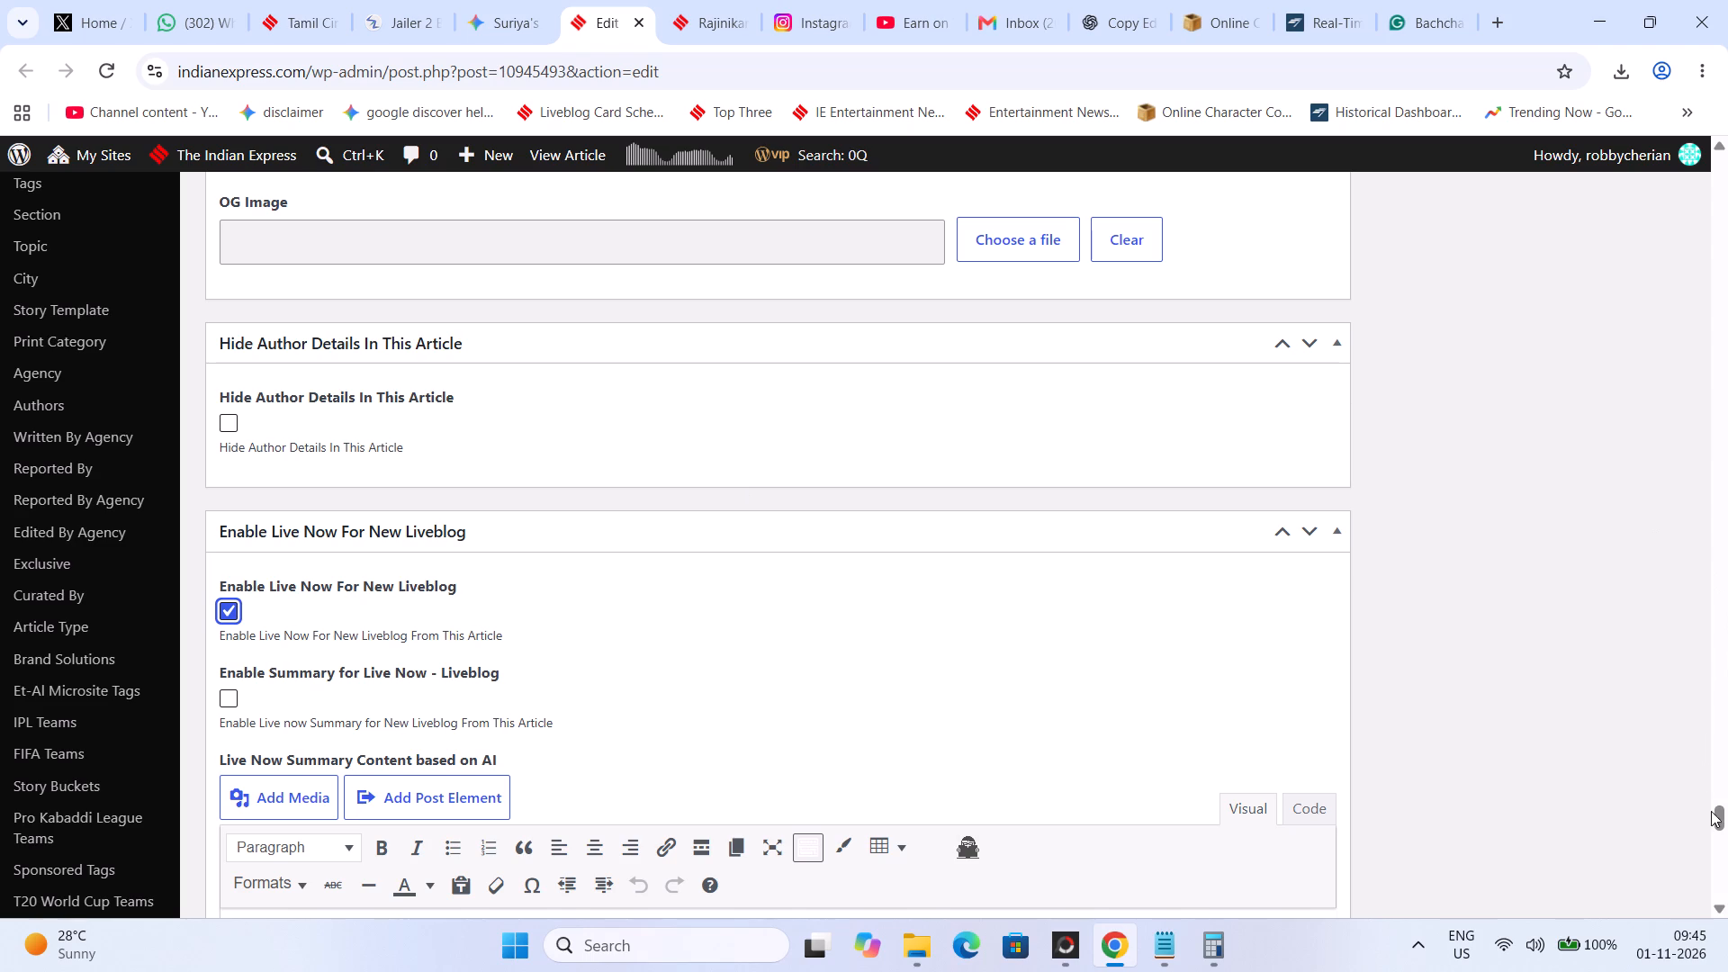
Enable the liveblog on this post in the article's Liveblog settings.
drag(1713, 819, 1727, 183)
scroll(724, 576, down, 8)
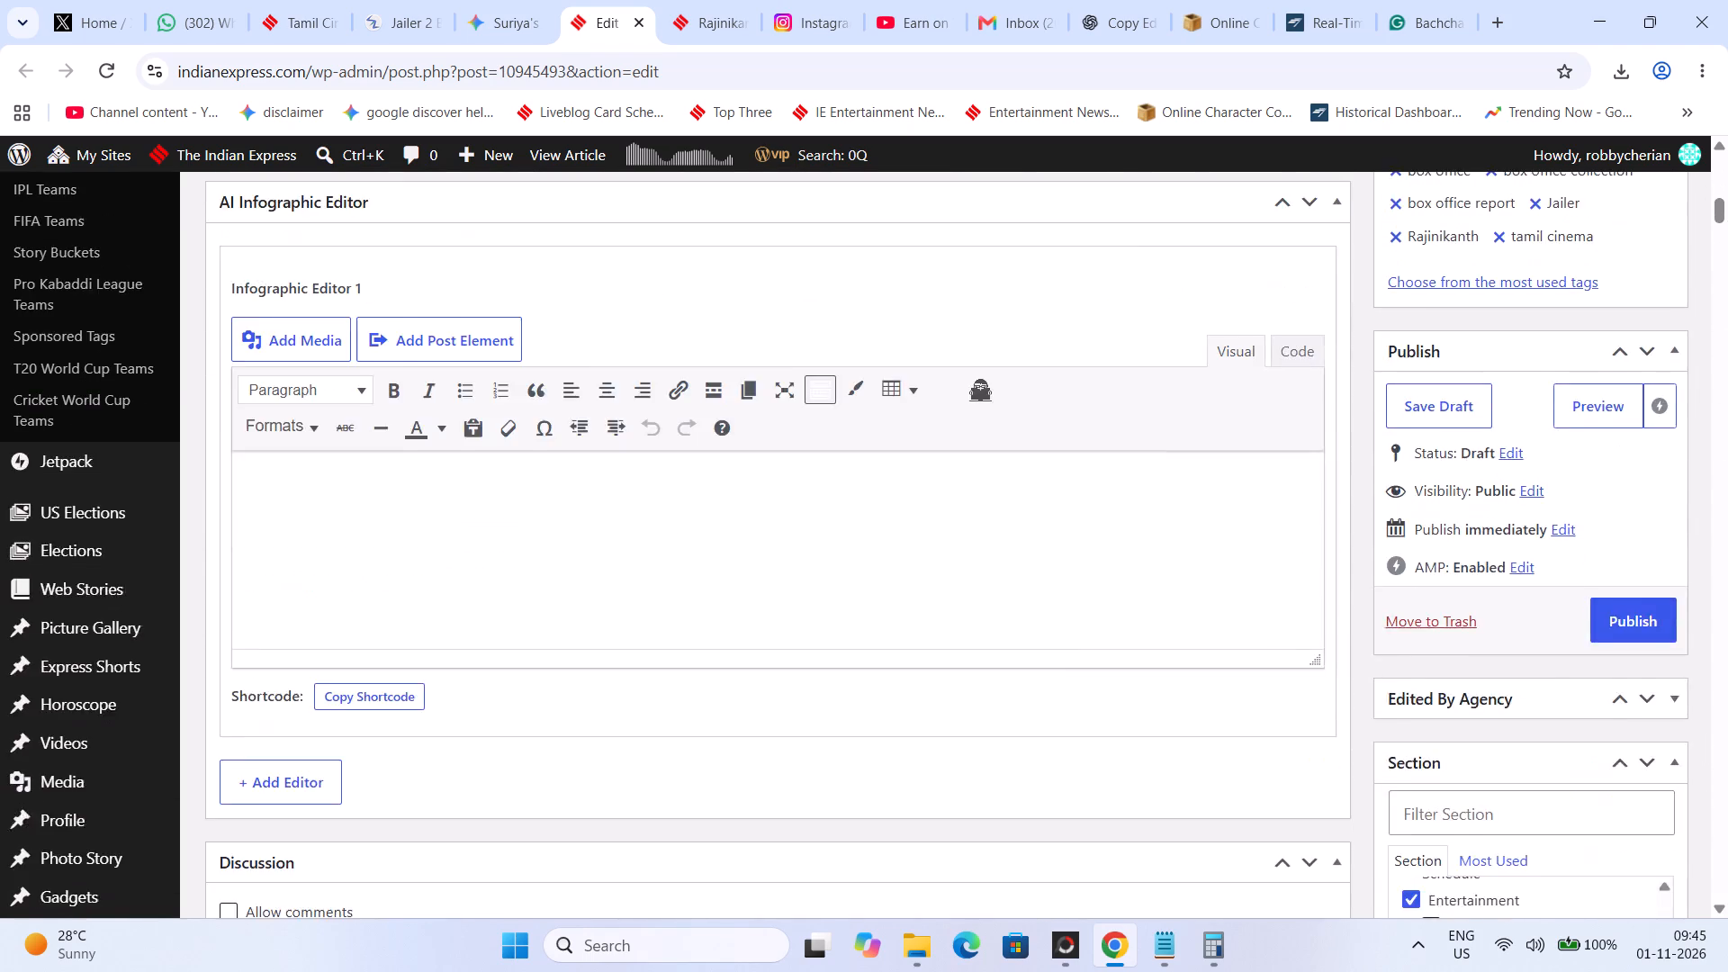
scroll(572, 621, down, 7)
scroll(370, 594, down, 5)
scroll(277, 580, down, 4)
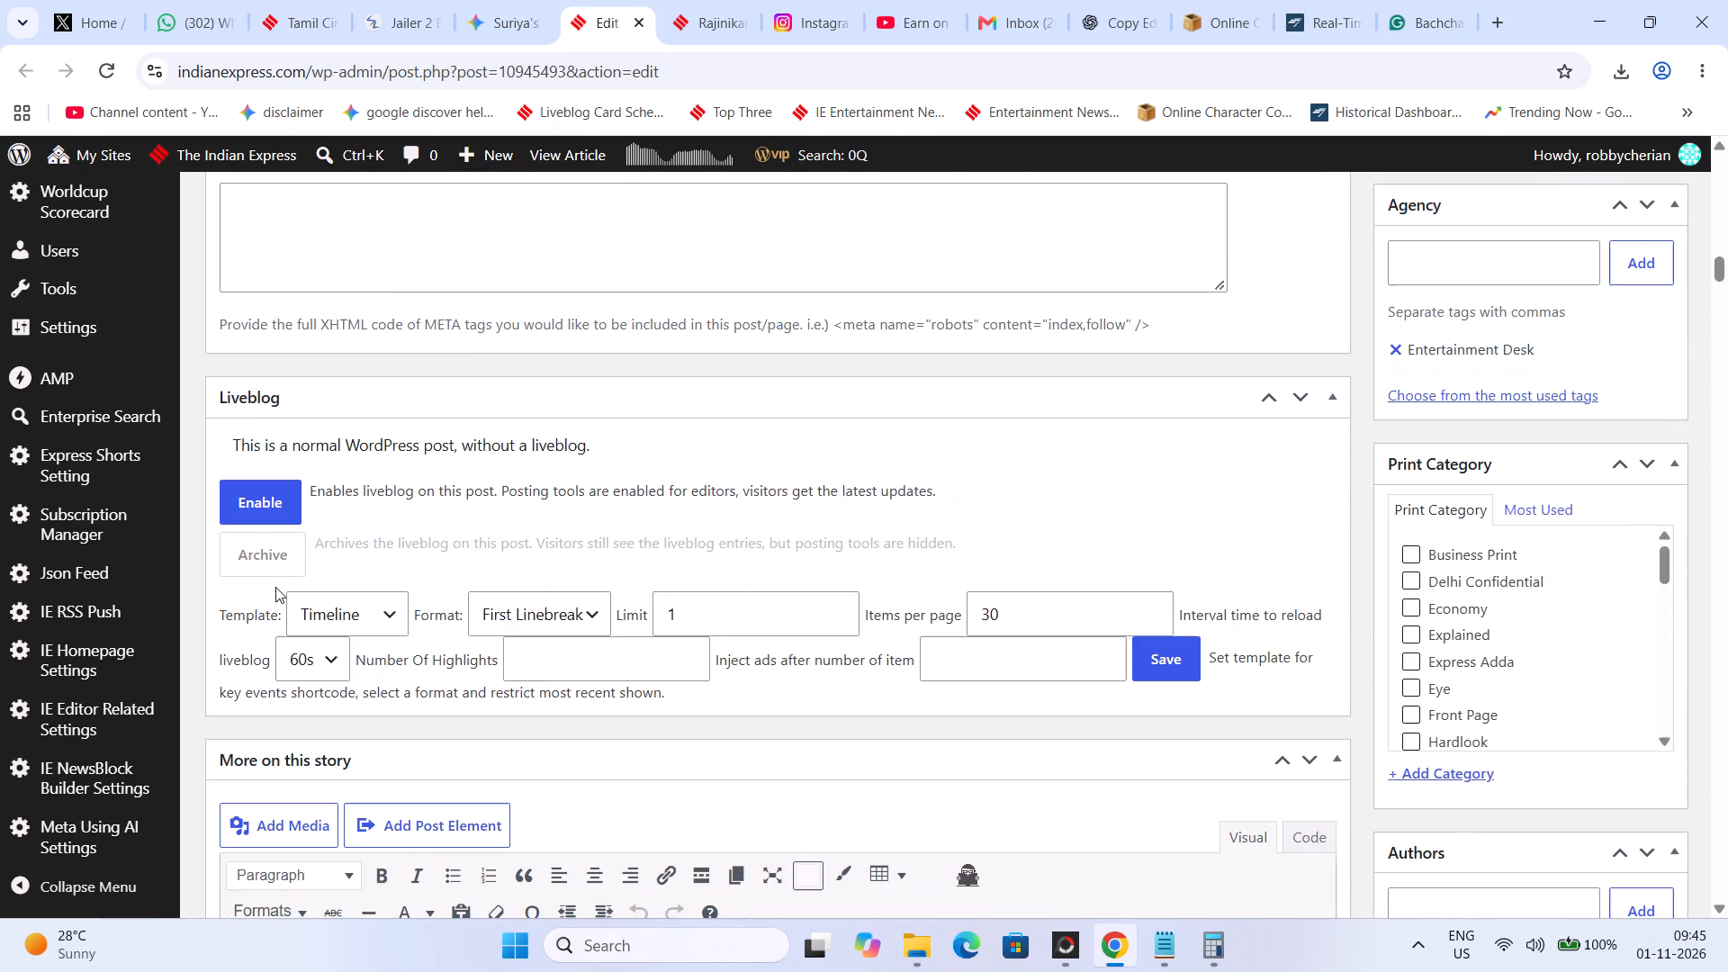
scroll(269, 550, down, 1)
click(272, 398)
Open the Jailer 2 Box Office Collection Day 16 Live Updates article from the Tamil entertainment listing and look through it.
click(307, 0)
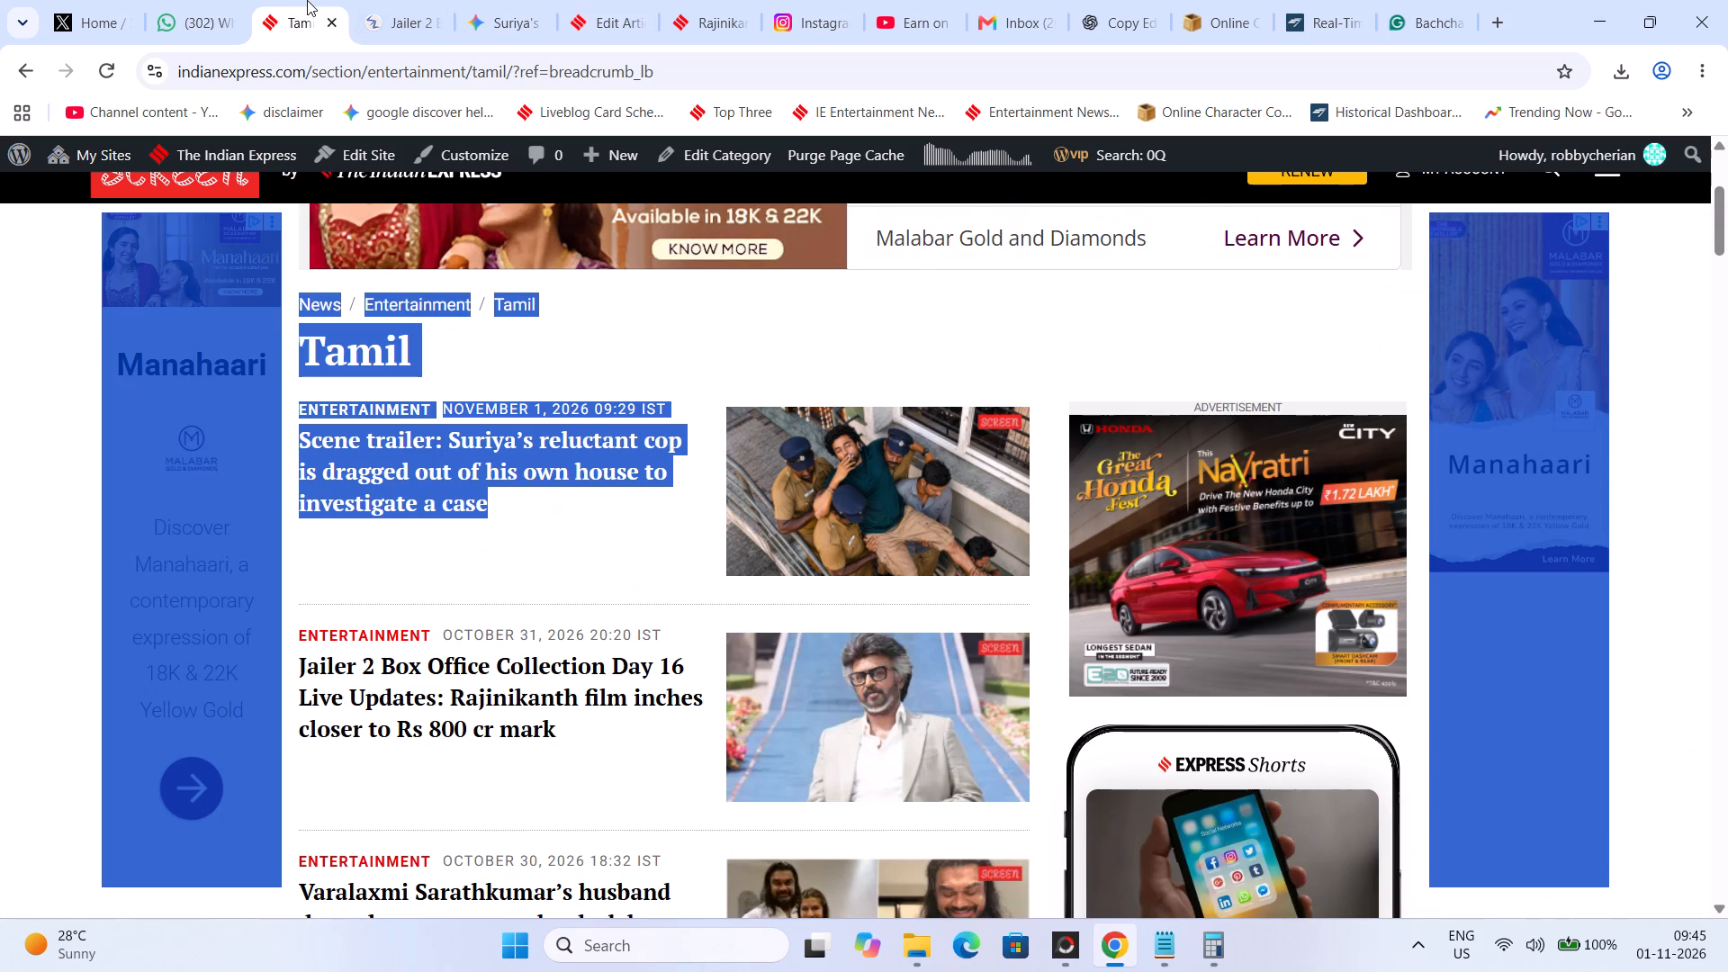
scroll(457, 658, down, 4)
click(410, 265)
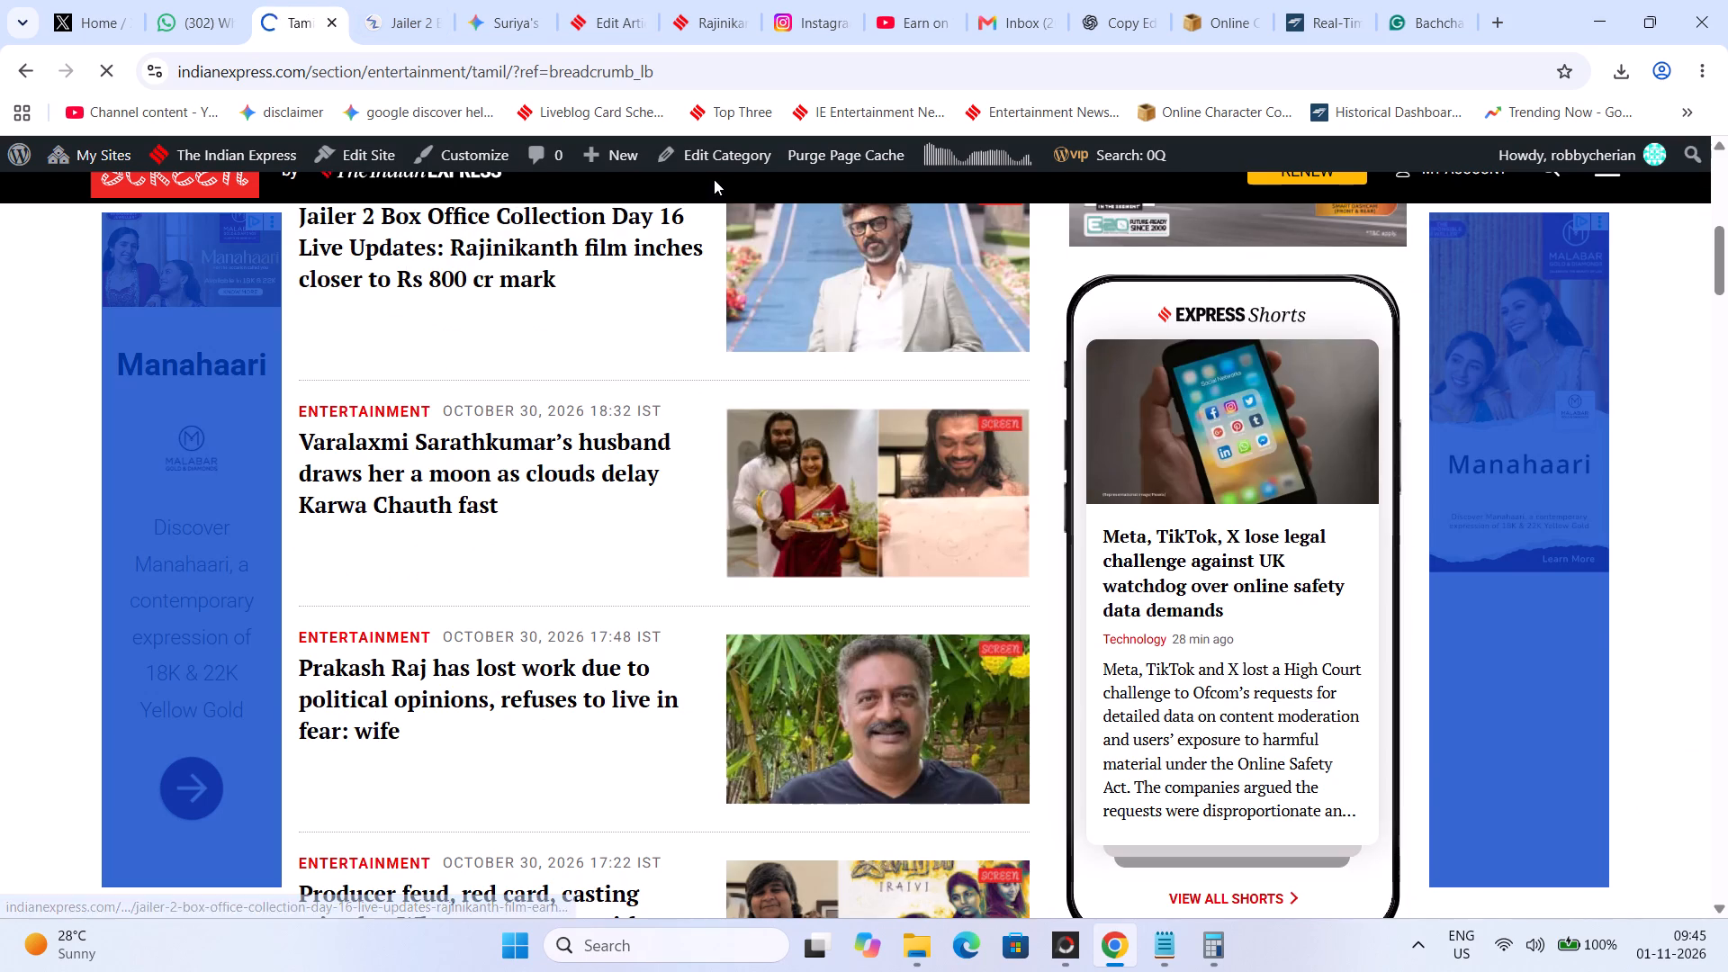
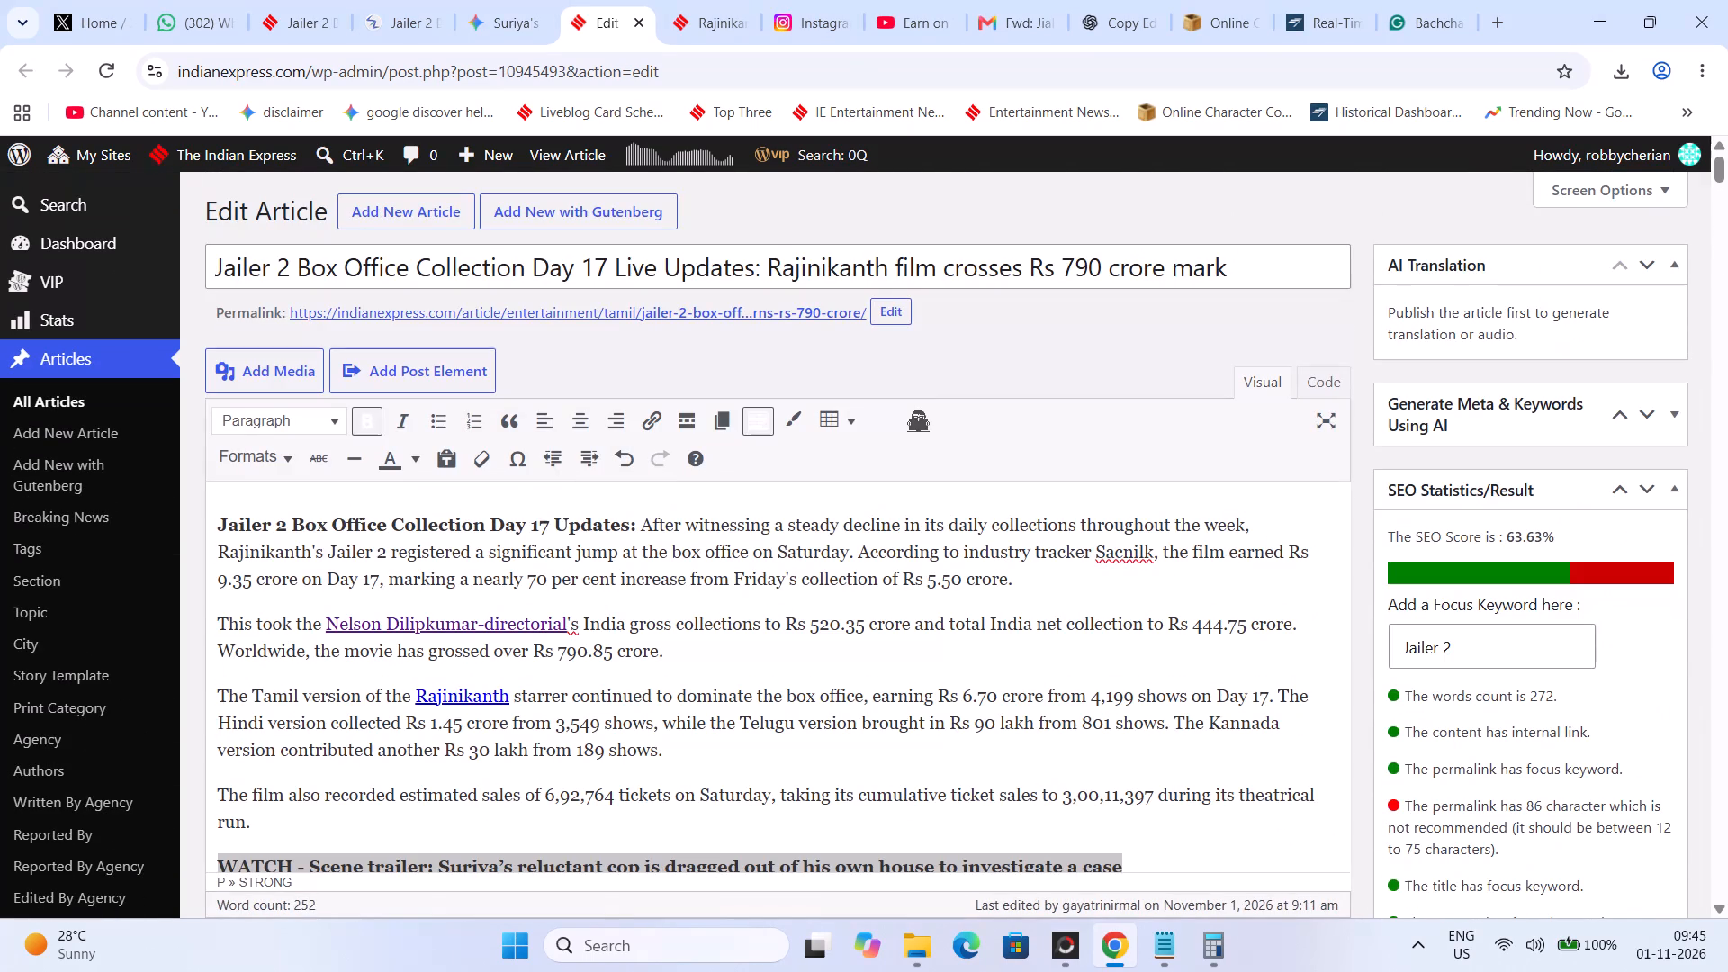
Replace the excerpt text after "Live Updates:" with the article's gross, net and worldwide collection sentences, beginning with a capitalised "The".
click(707, 607)
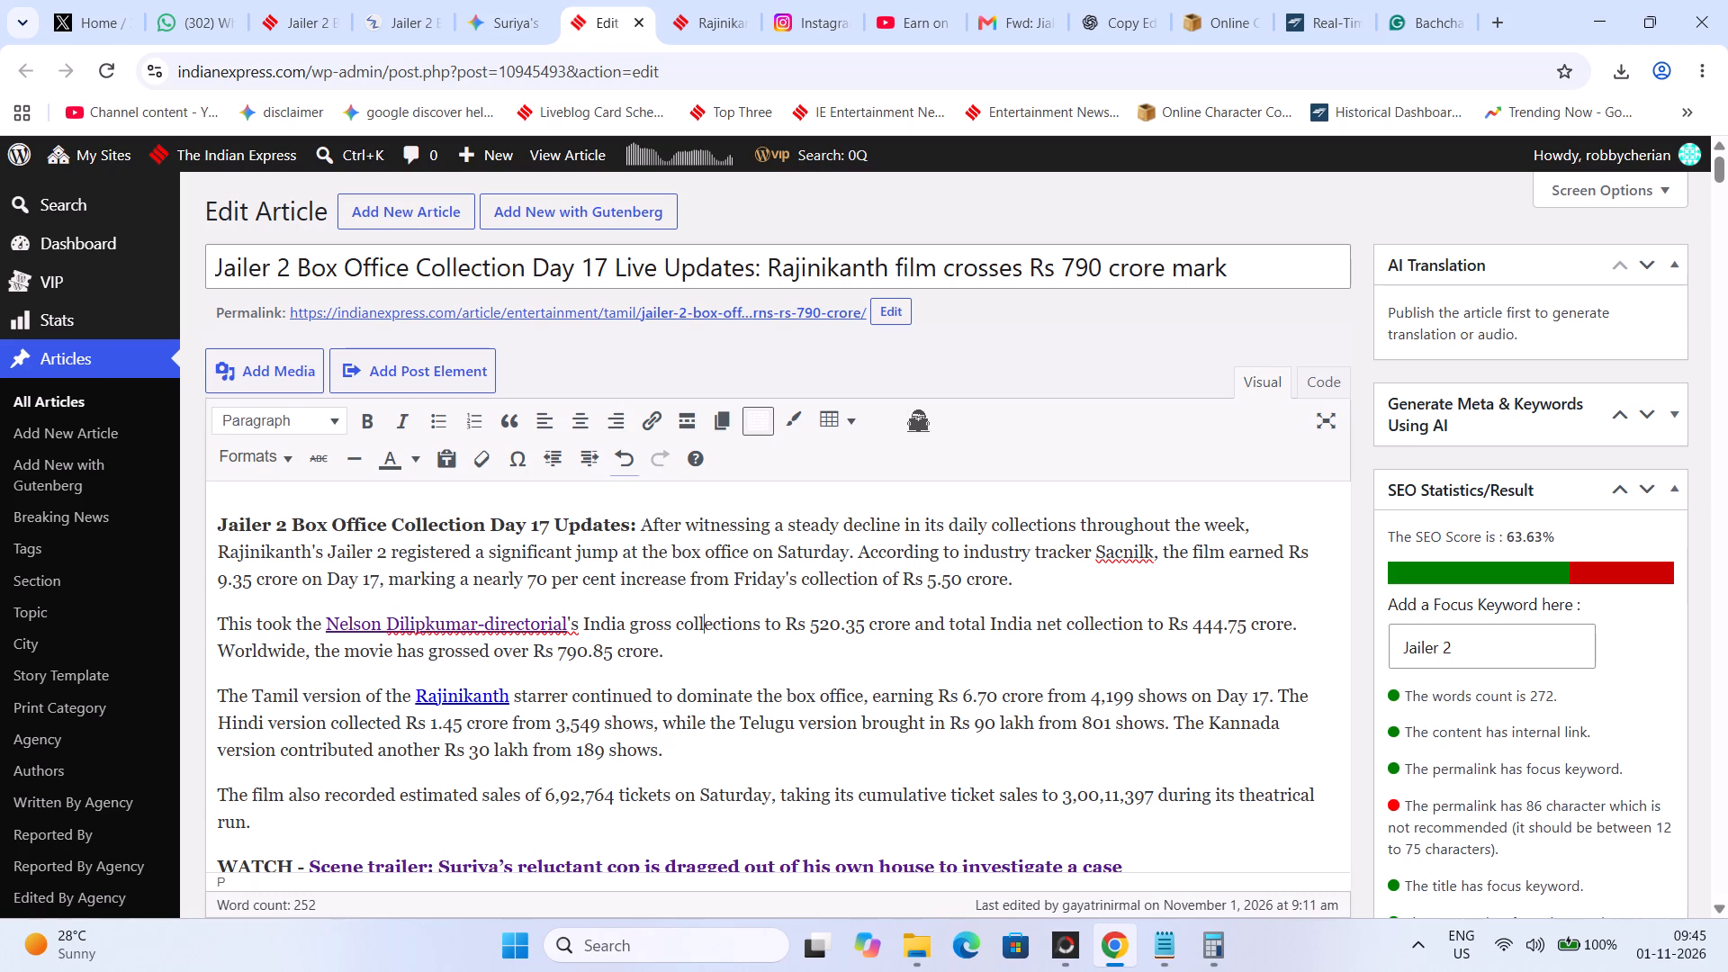
drag(296, 624, 667, 642)
key(ctrl+c)
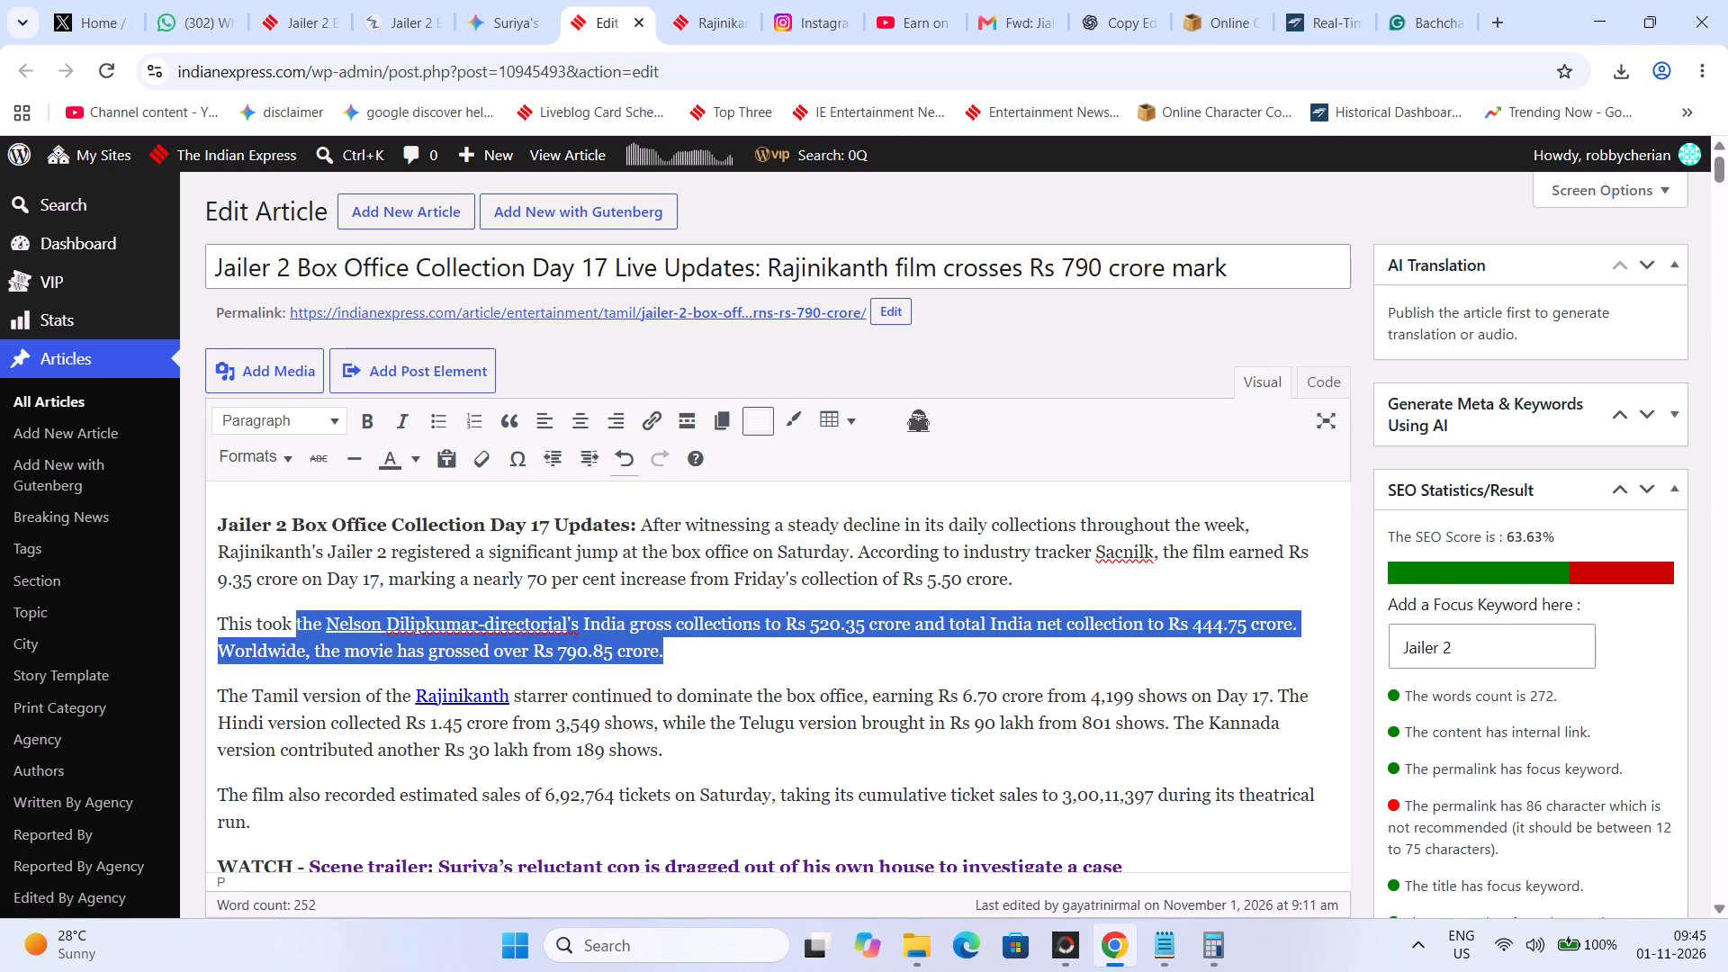
scroll(667, 642, down, 9)
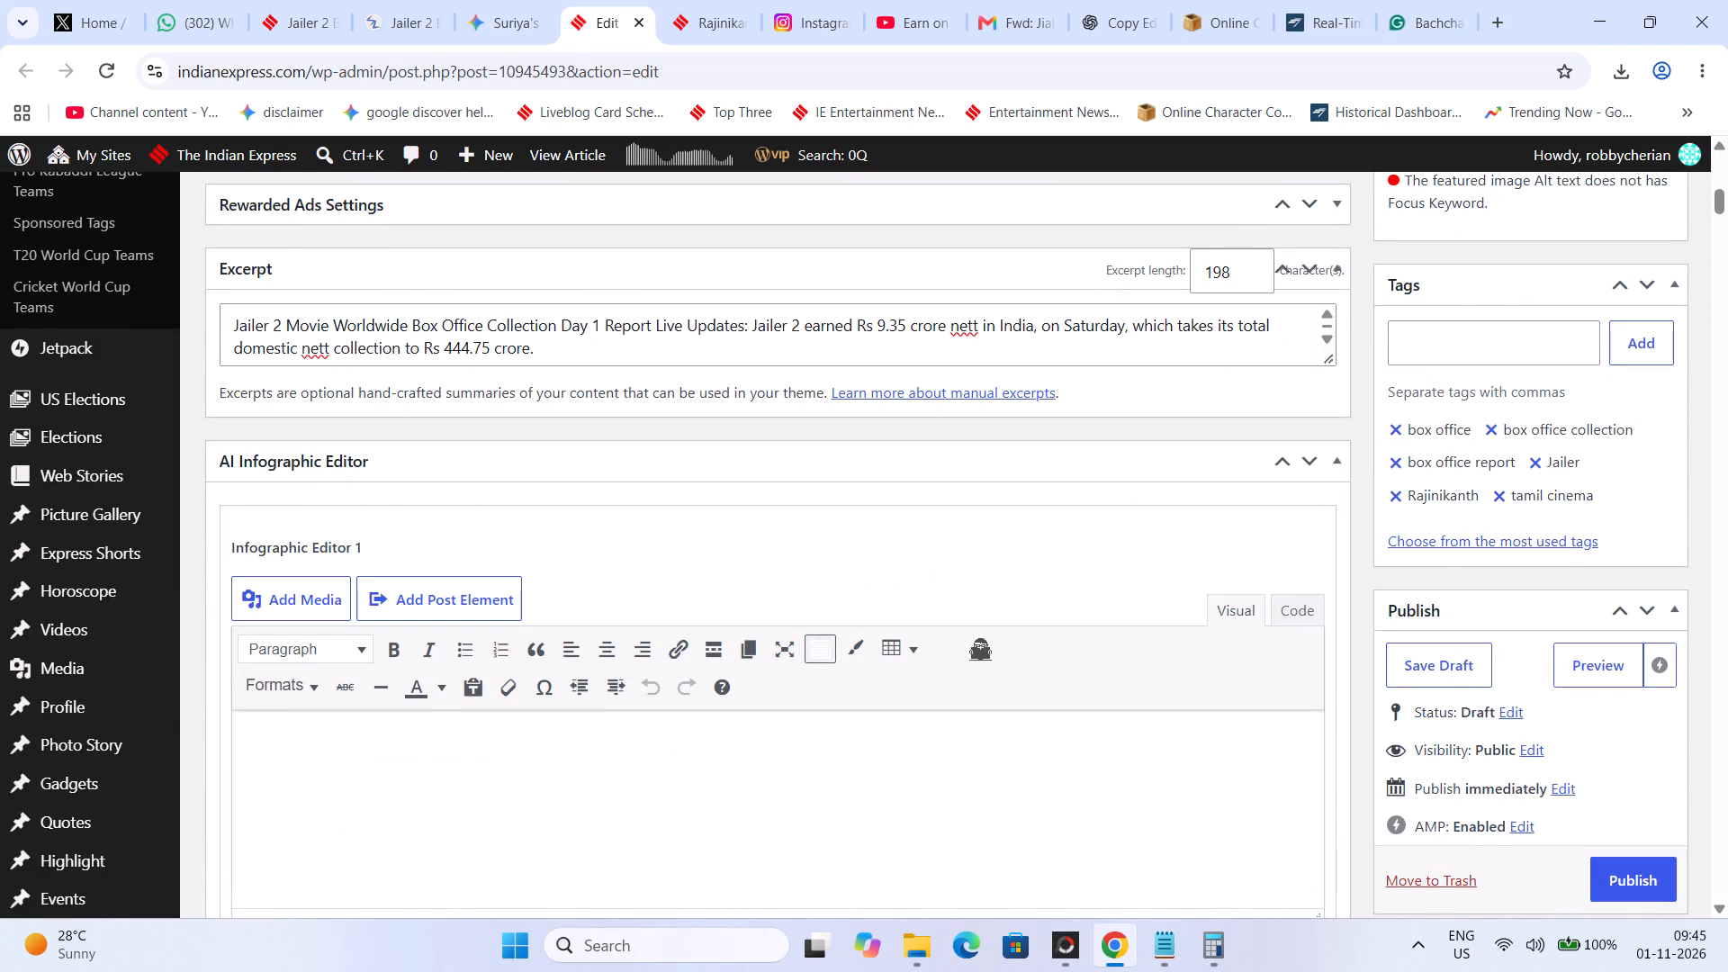
drag(754, 343, 749, 323)
key(ctrl+v)
click(750, 324)
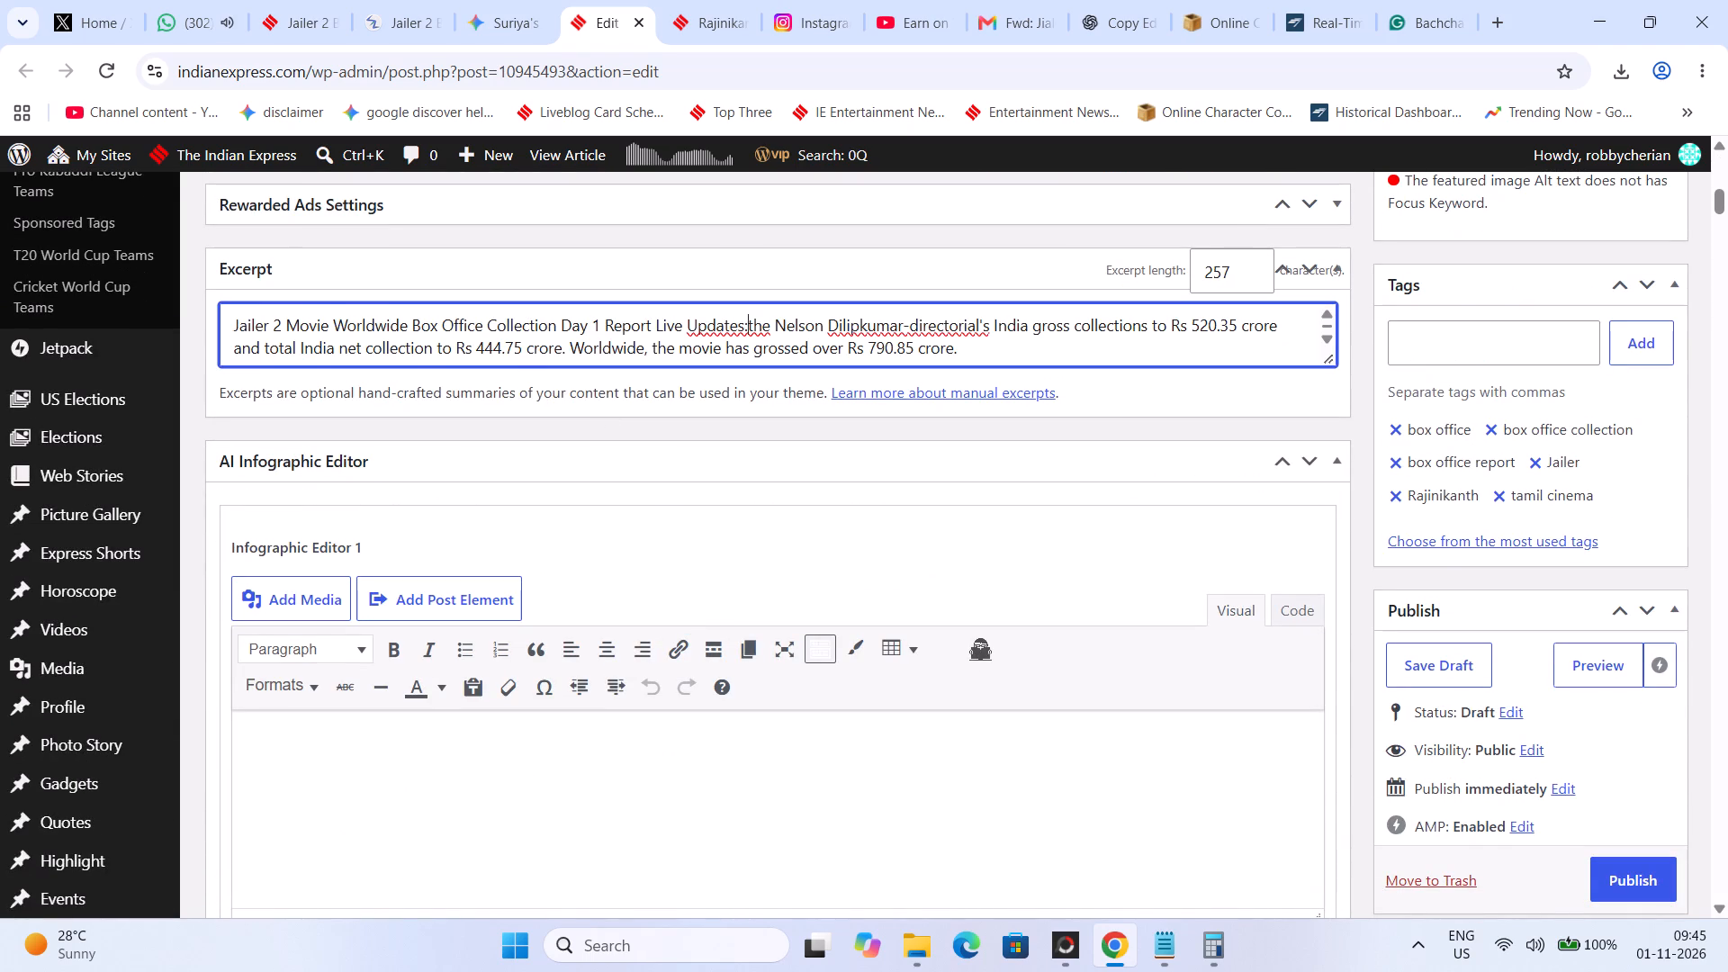
key(Delete)
key(t)
Replace "Nelson Dilipkumar-directorial's" in the excerpt with "Rajinikanth film's".
key(Right)
key(Right)
key(Right)
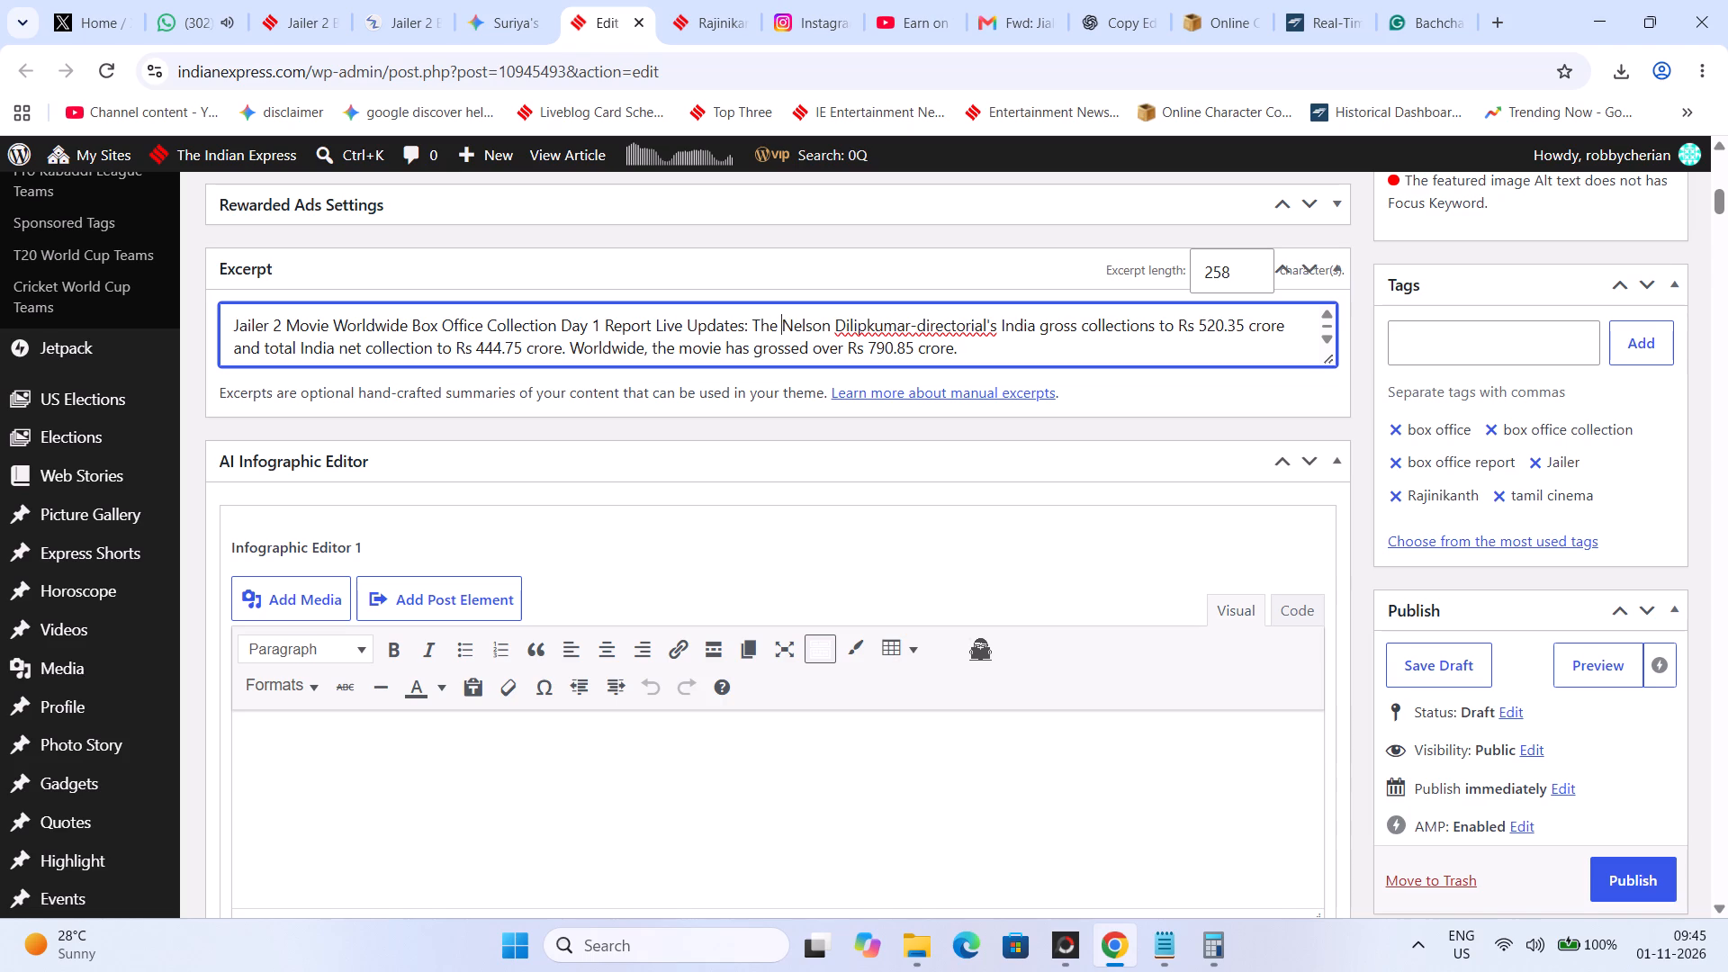
key(Delete)
key(Delete)
key(Delete)
key(Delete)
key(Delete)
key(Delete)
key(Delete)
key(Delete)
key(Delete)
key(Delete)
key(Delete)
key(Delete)
key(Delete)
key(Delete)
key(Delete)
key(Delete)
key(Delete)
key(Delete)
key(Delete)
key(Delete)
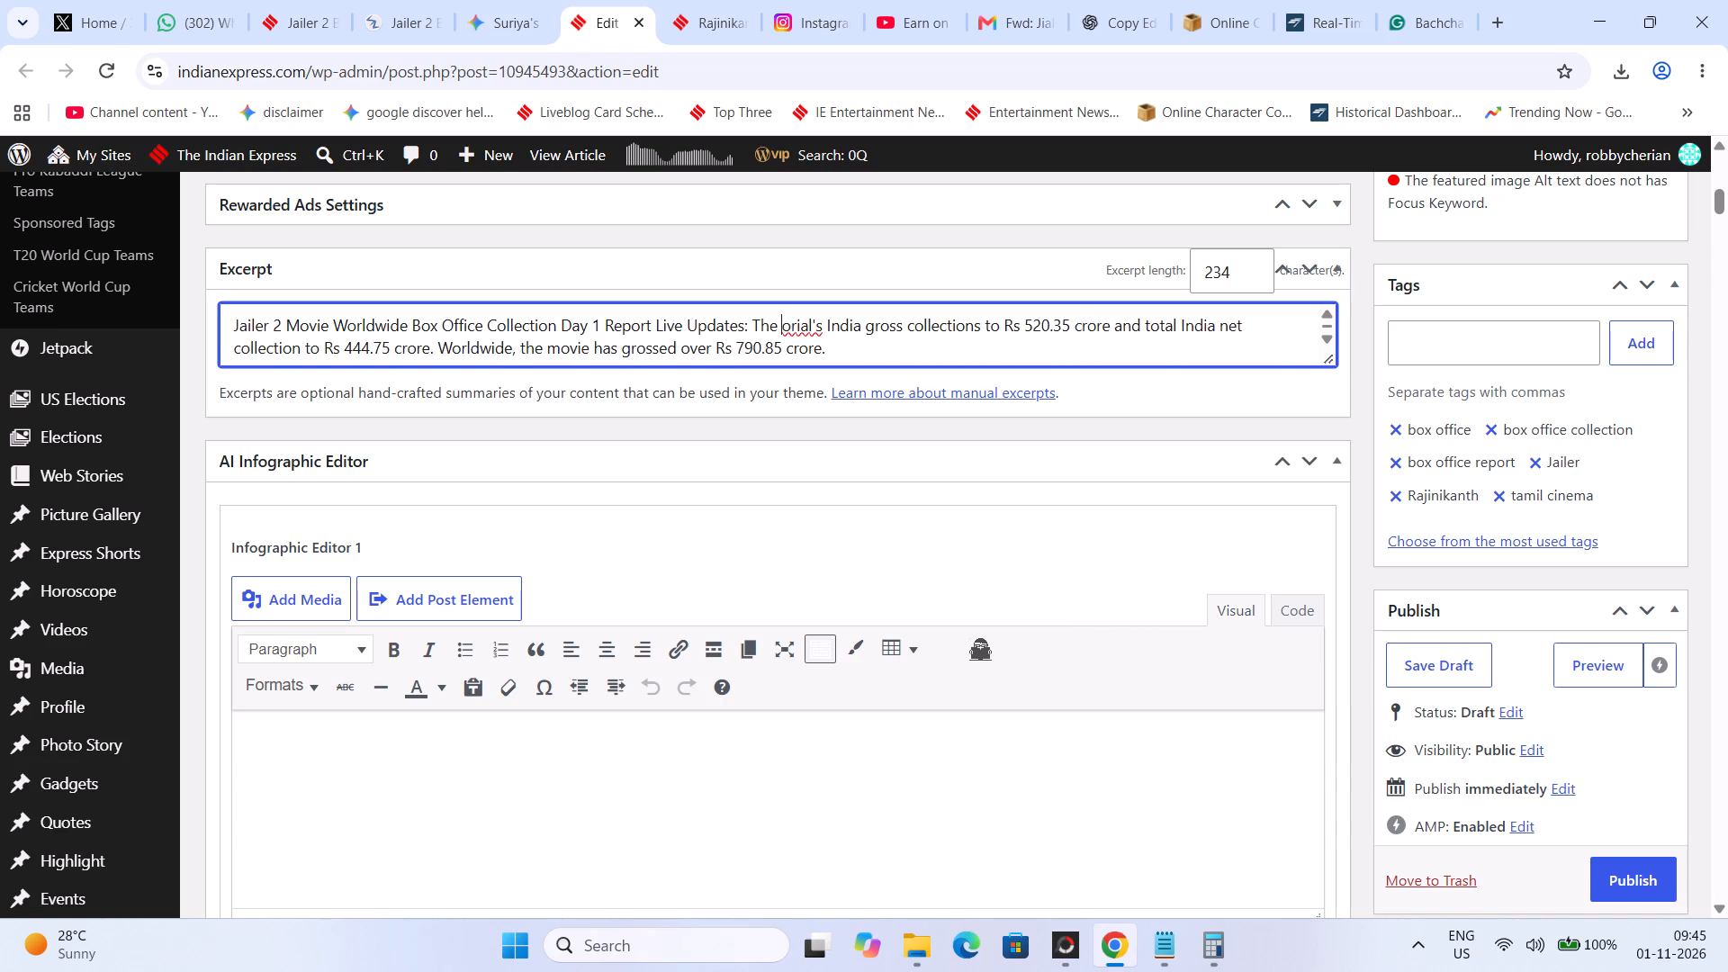
key(Delete)
key(Delete)
key(Delete)
key(Delete)
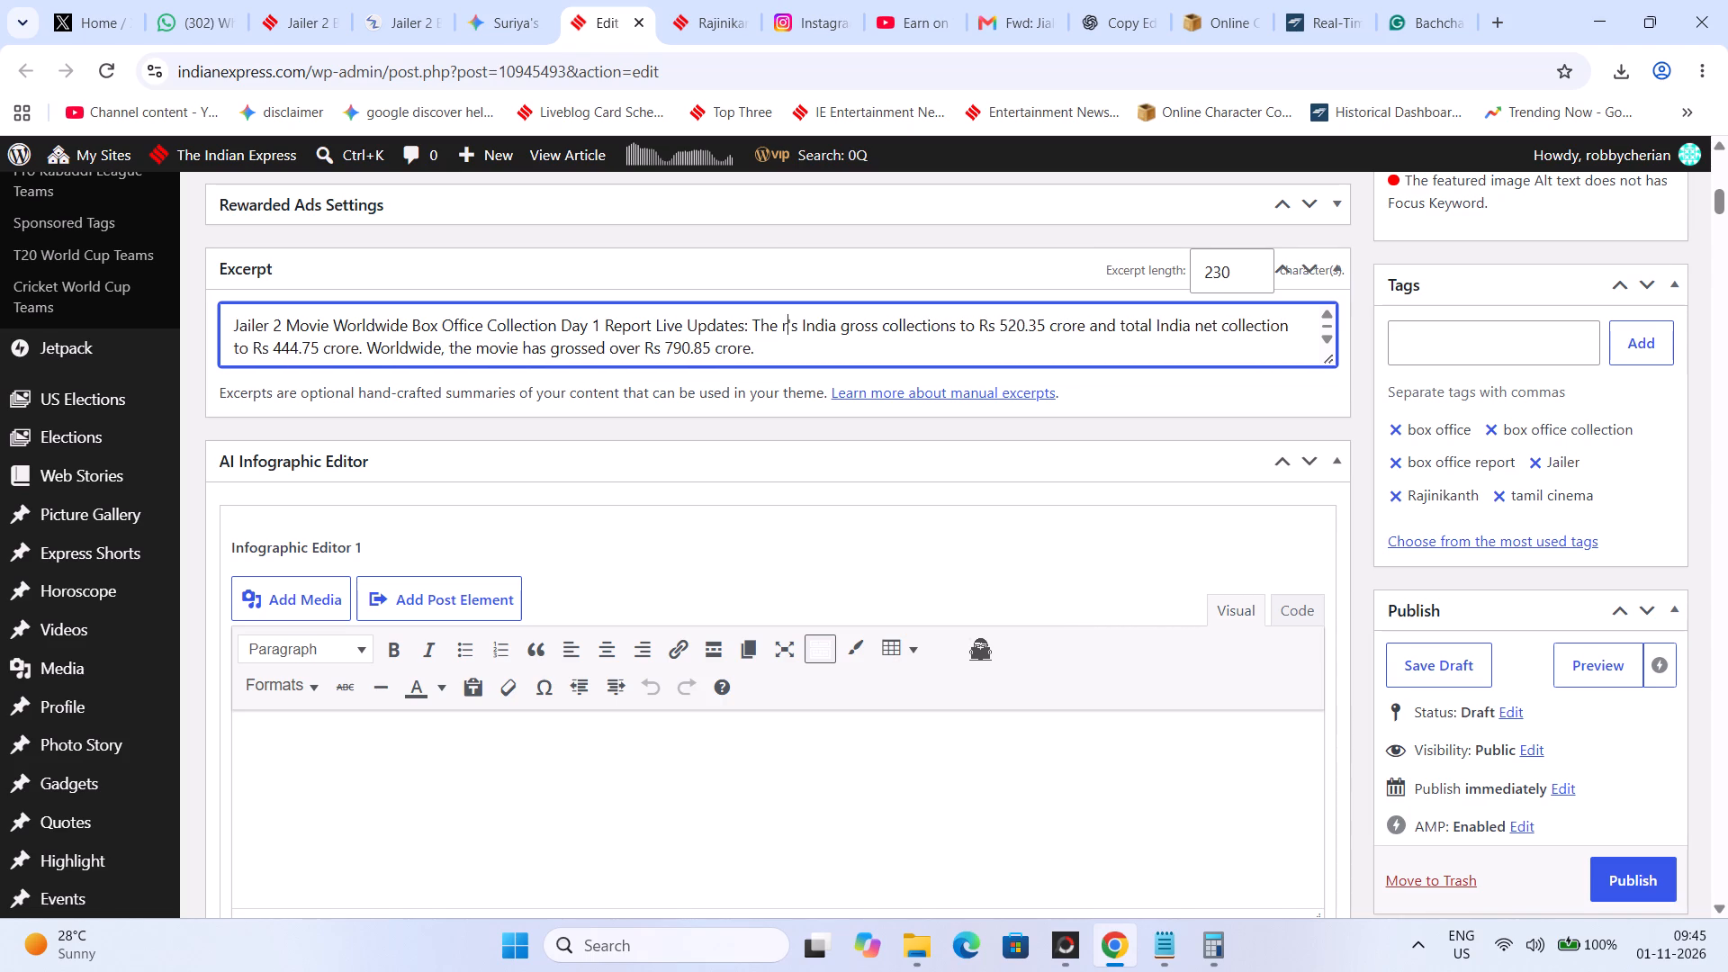
key(BackSpace)
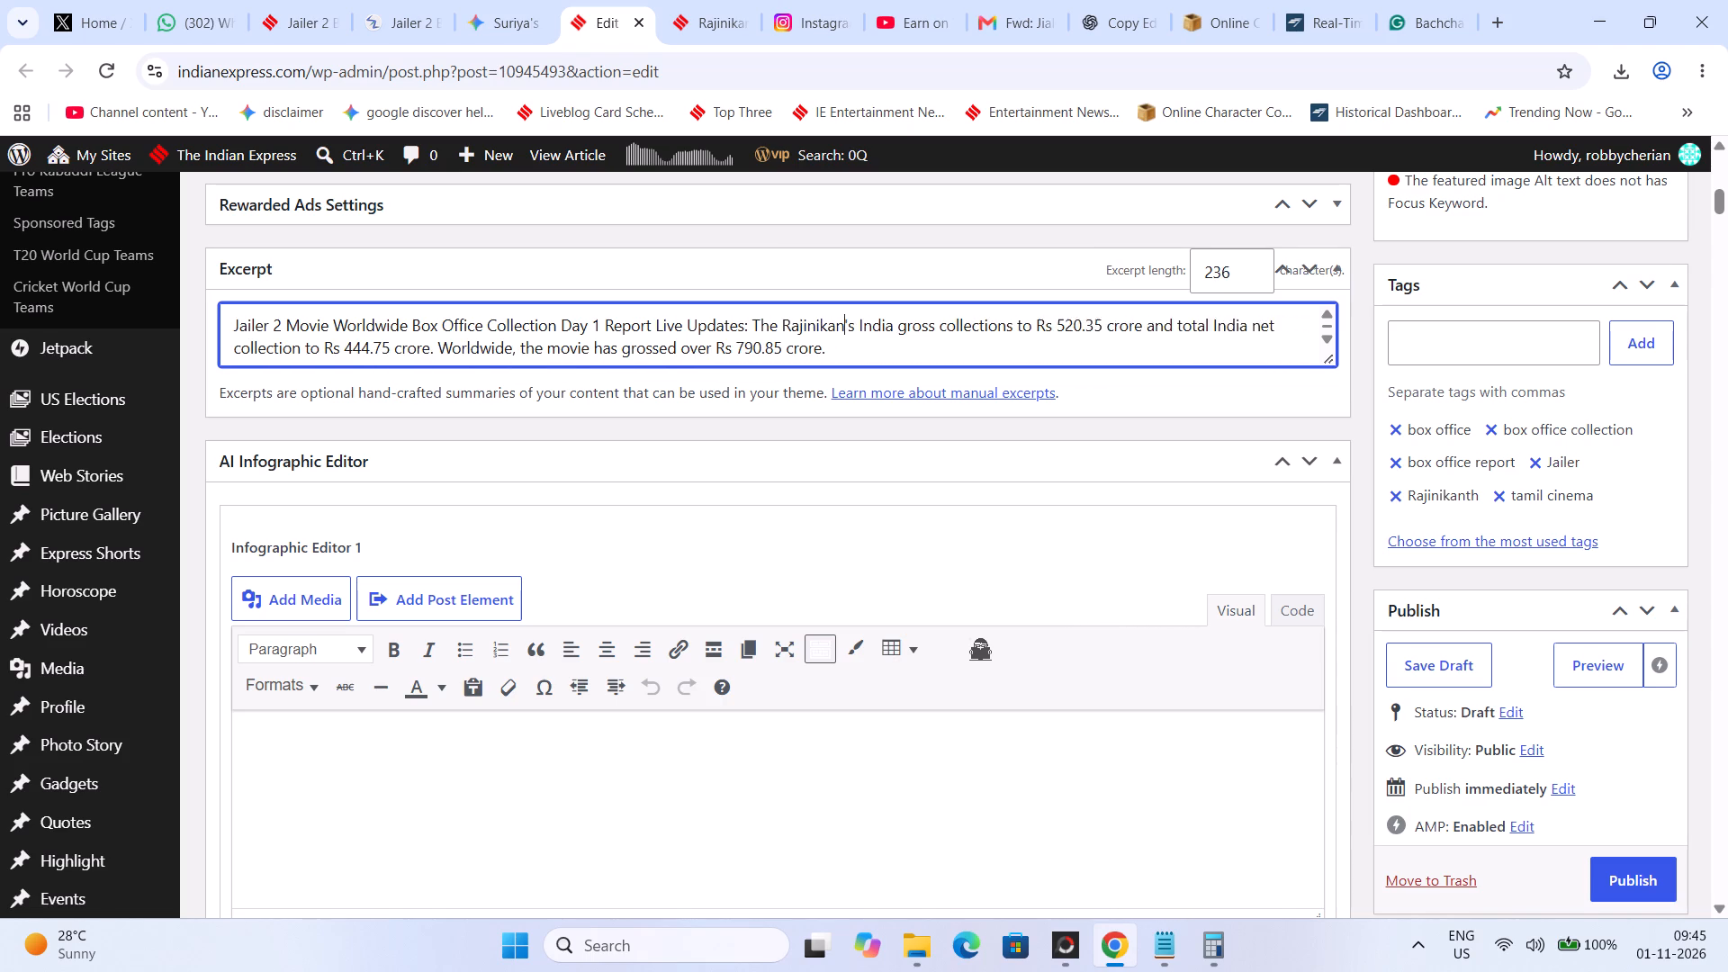
key(Right)
key(Right)
key(BackSpace)
key(BackSpace)
key(space)
text(film's)
Reword the excerpt's India gross phrase to "collection stands at" before Rs 520.35 crore.
key(Right)
key(Right)
key(Right)
key(Right)
key(Right)
key(Right)
key(Right)
key(Right)
key(Right)
key(Right)
key(Right)
key(Right)
key(Right)
key(Right)
key(Right)
key(Right)
key(Right)
key(Right)
key(Right)
key(Right)
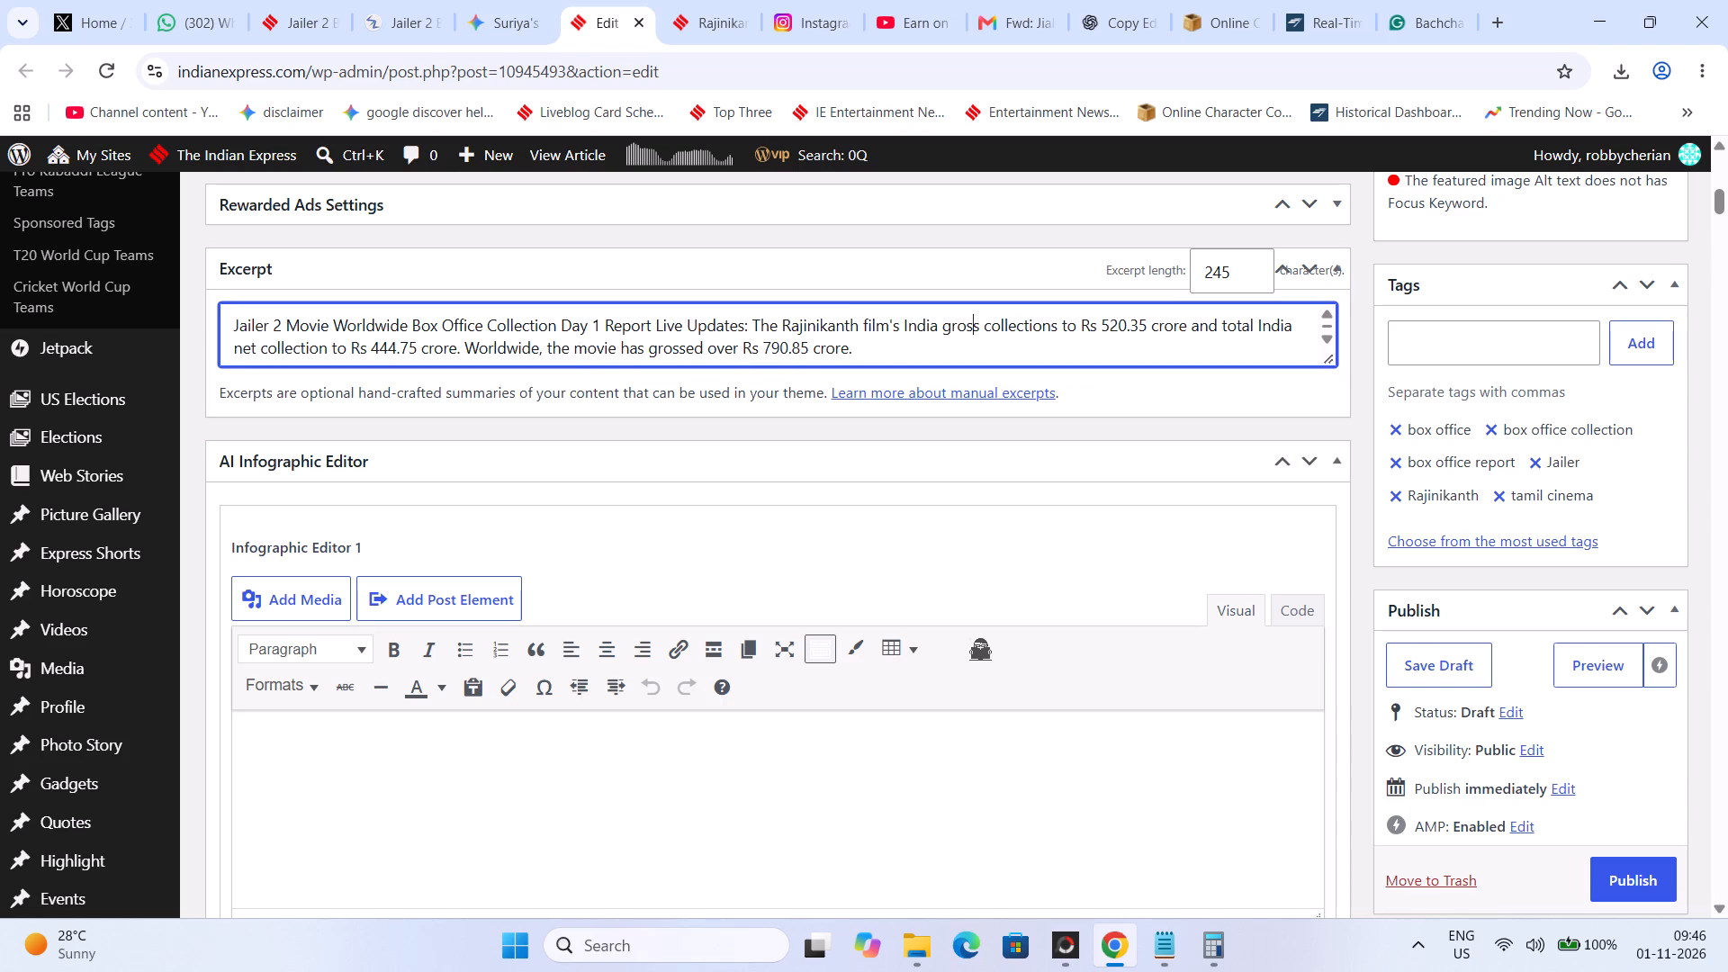
key(BackSpace)
key(BackSpace)
text(stands at)
key(Right)
key(Left)
key(Left)
key(Left)
key(Left)
key(Left)
key(Left)
key(Left)
key(Left)
key(Left)
key(Left)
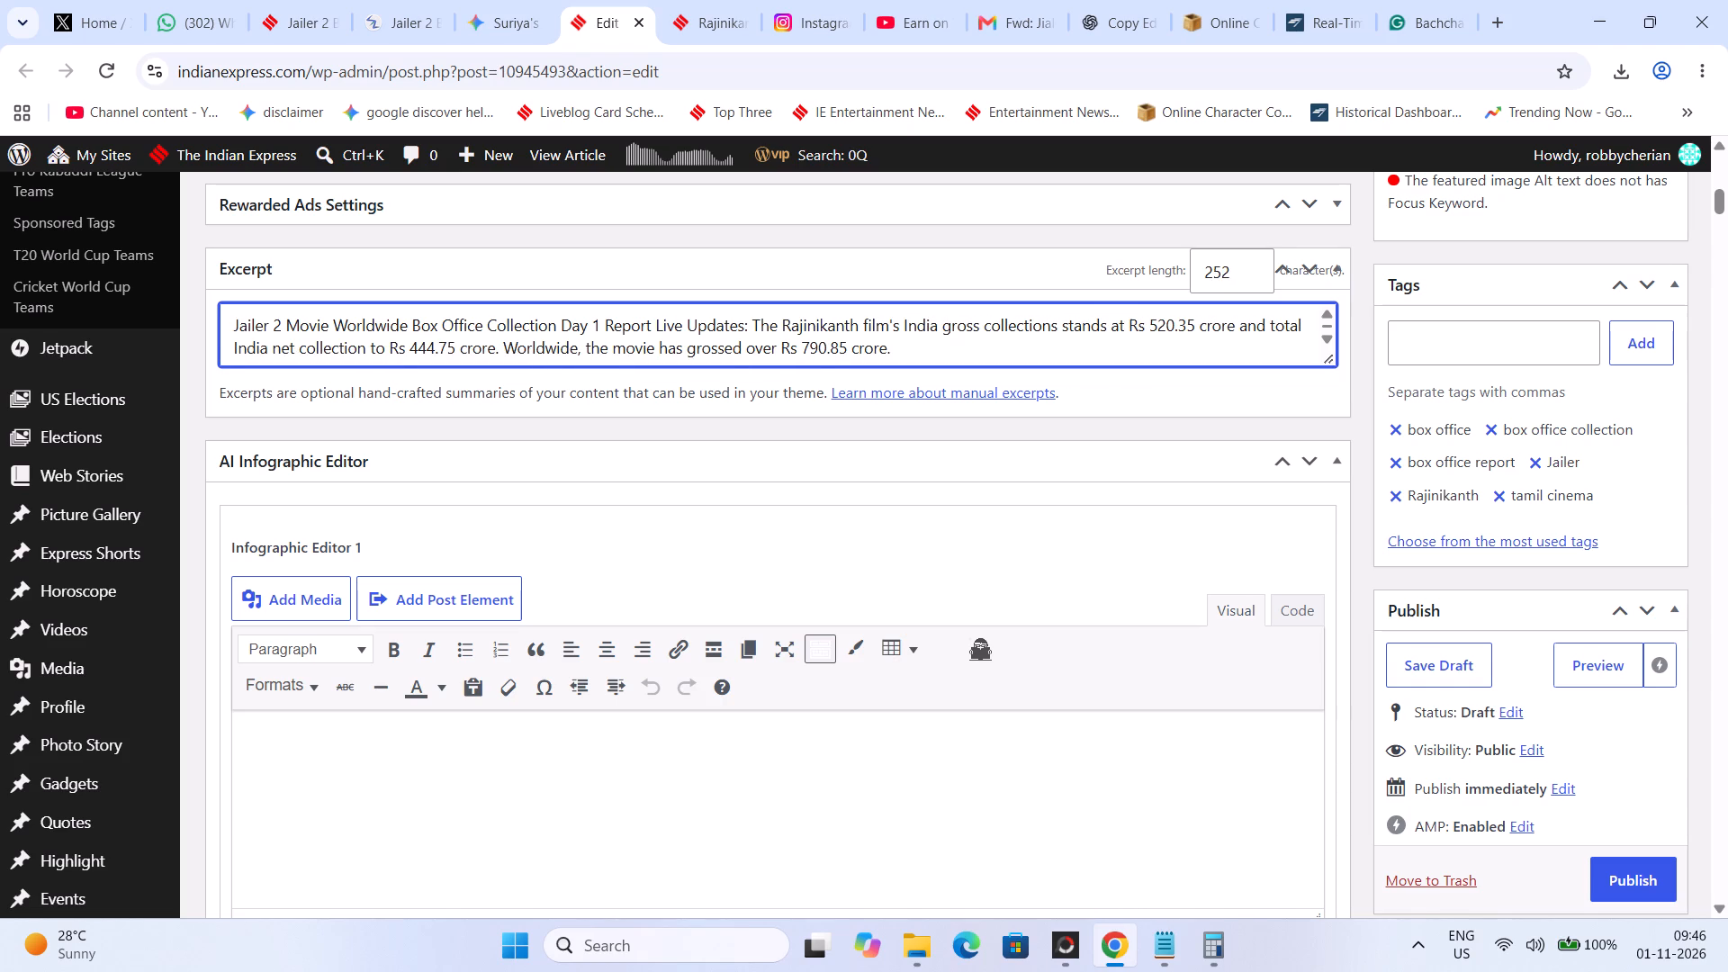
key(Left)
key(BackSpace)
Change "collections" to "collection" in the India gross phrase of the article's second paragraph.
scroll(879, 354, up, 6)
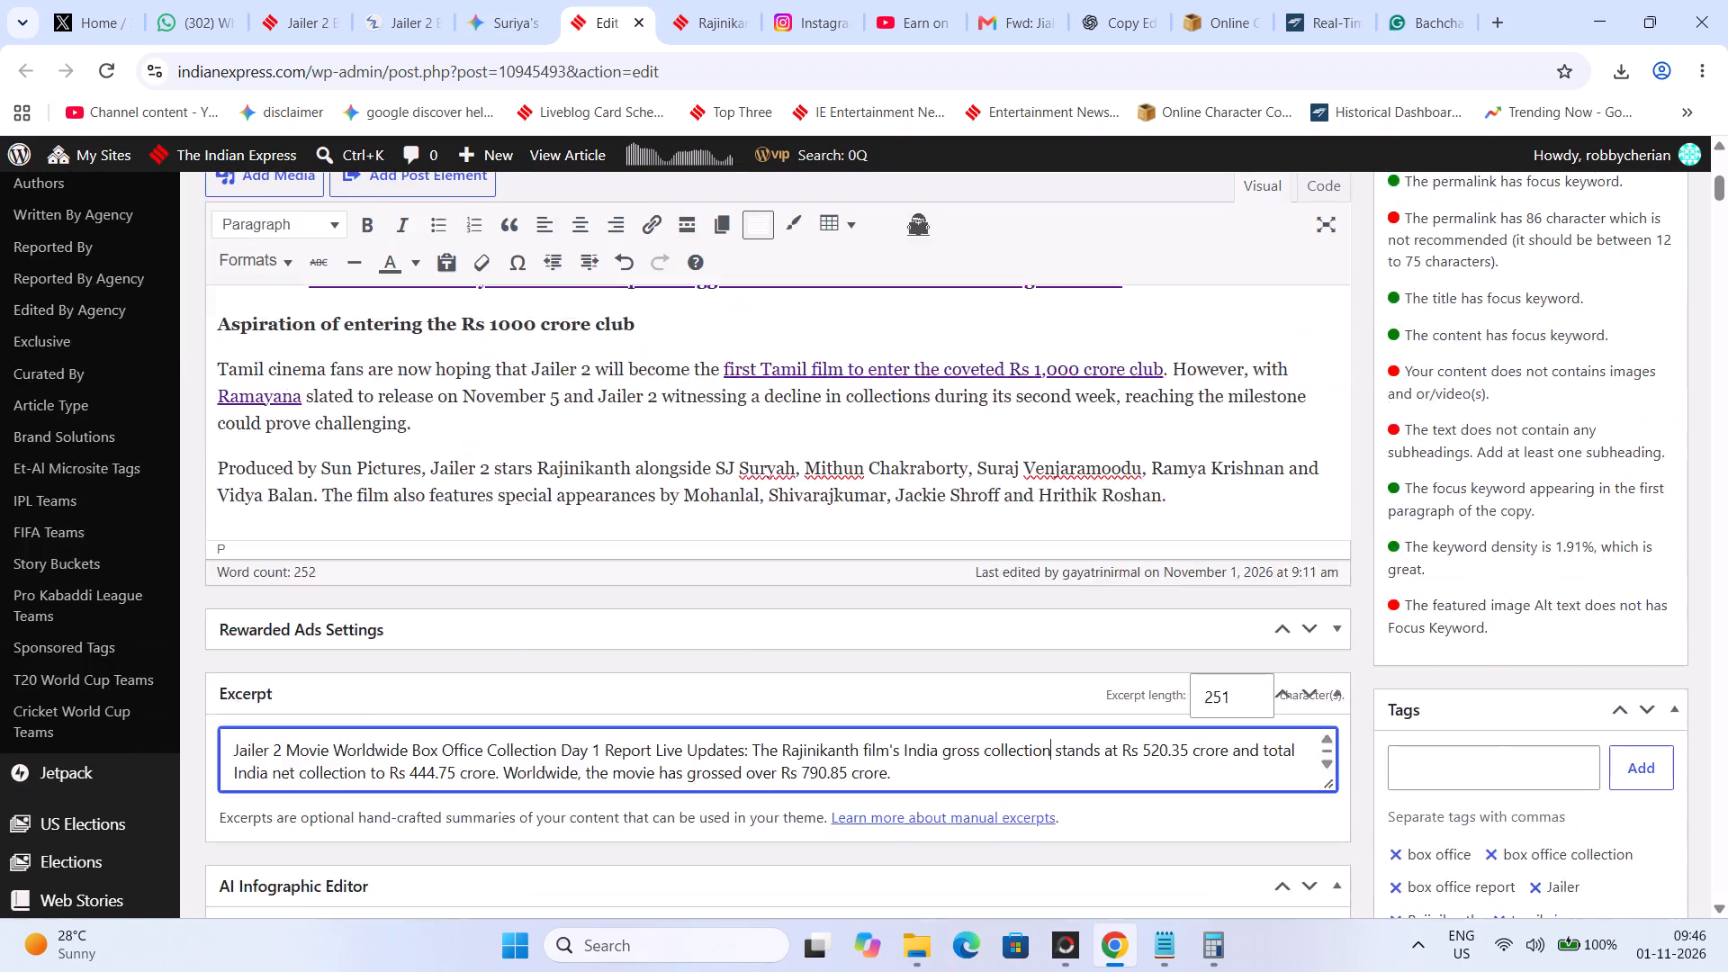
scroll(869, 374, up, 10)
click(681, 617)
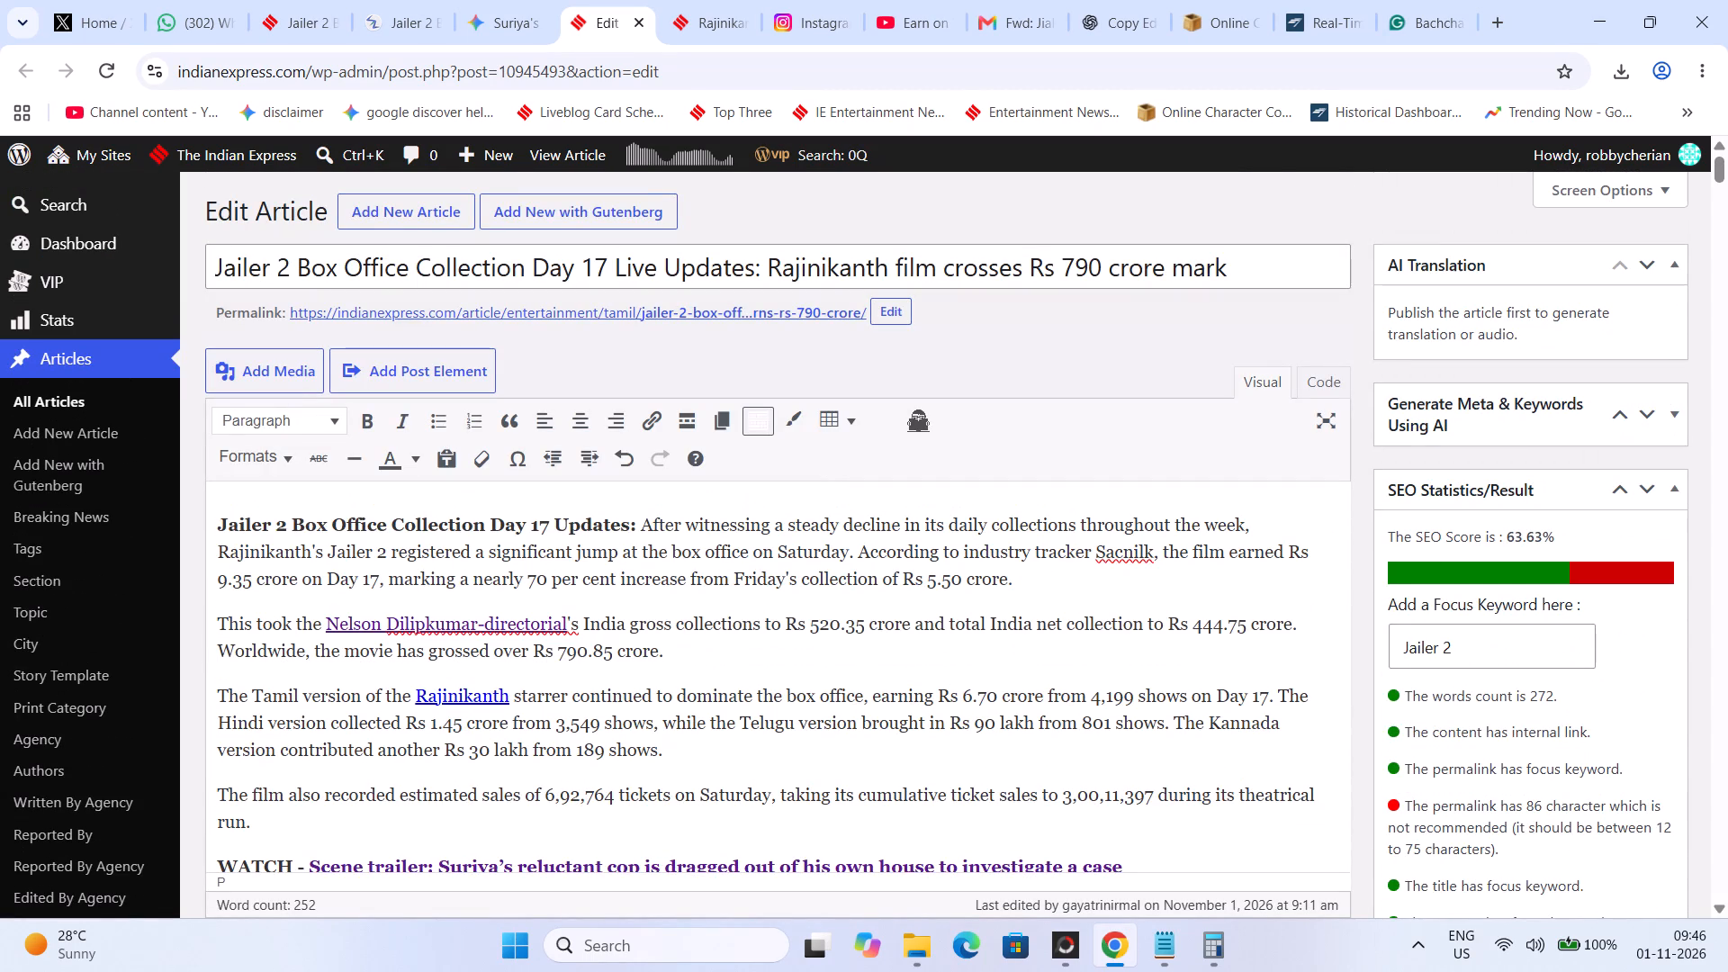
click(757, 614)
key(BackSpace)
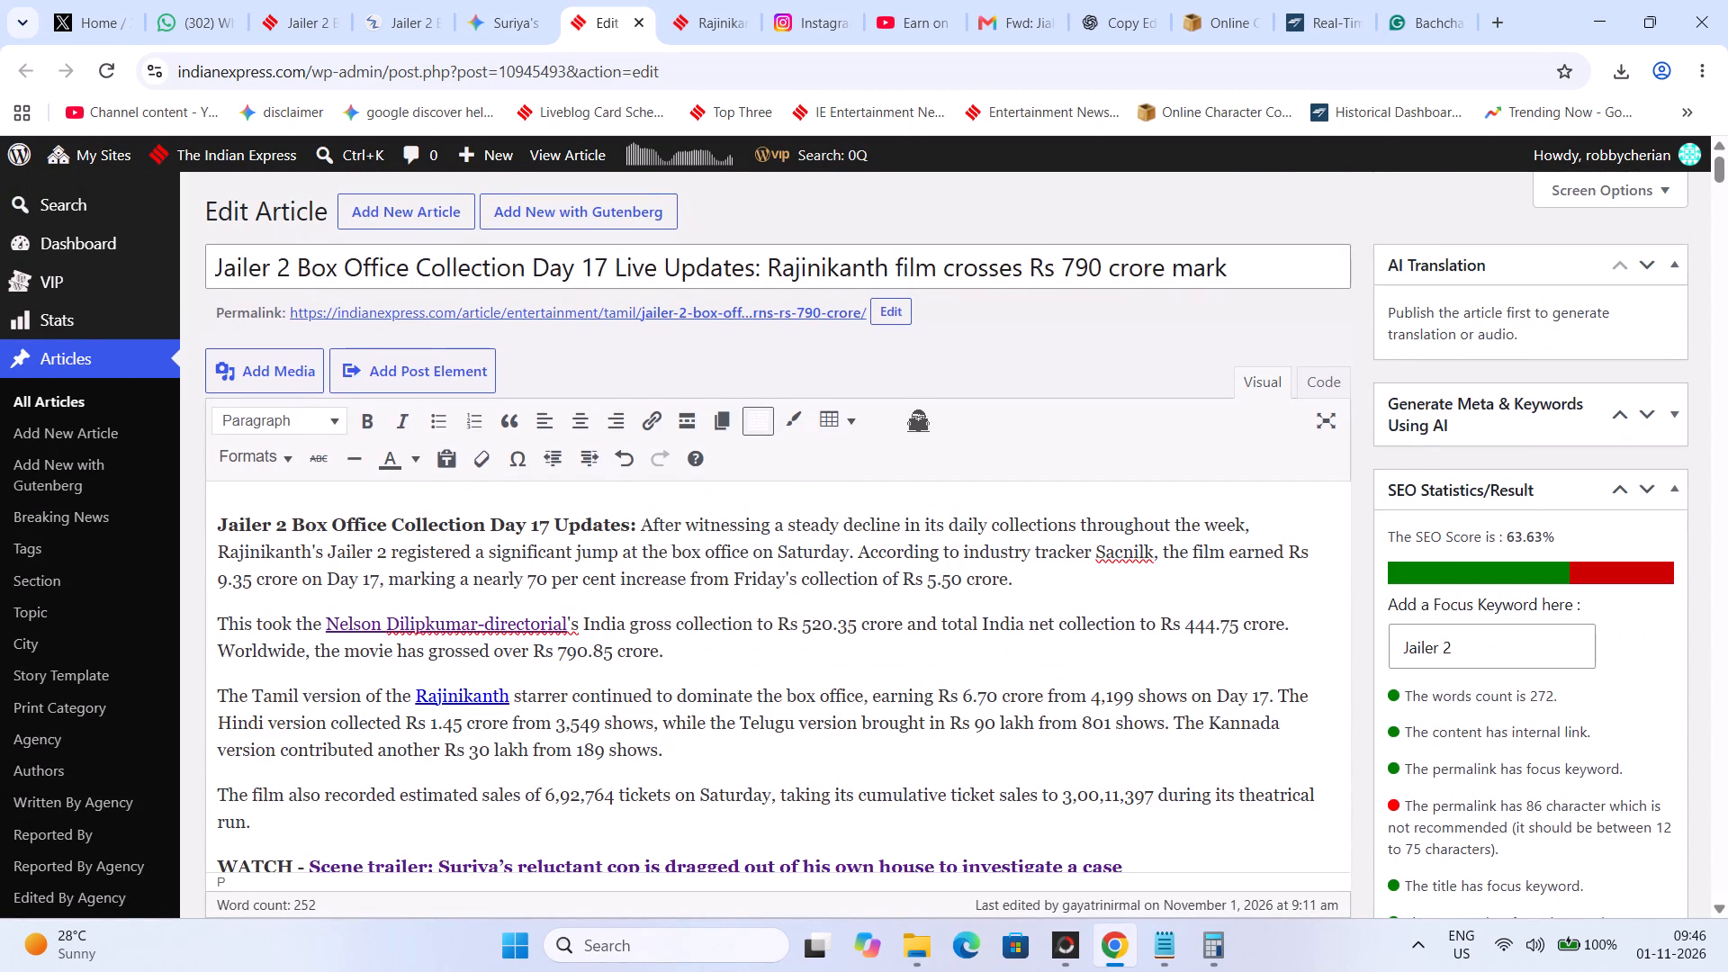
Change "to" to "at" before Rs 444.75 crore in the excerpt's total India net collection phrase.
scroll(852, 634, down, 9)
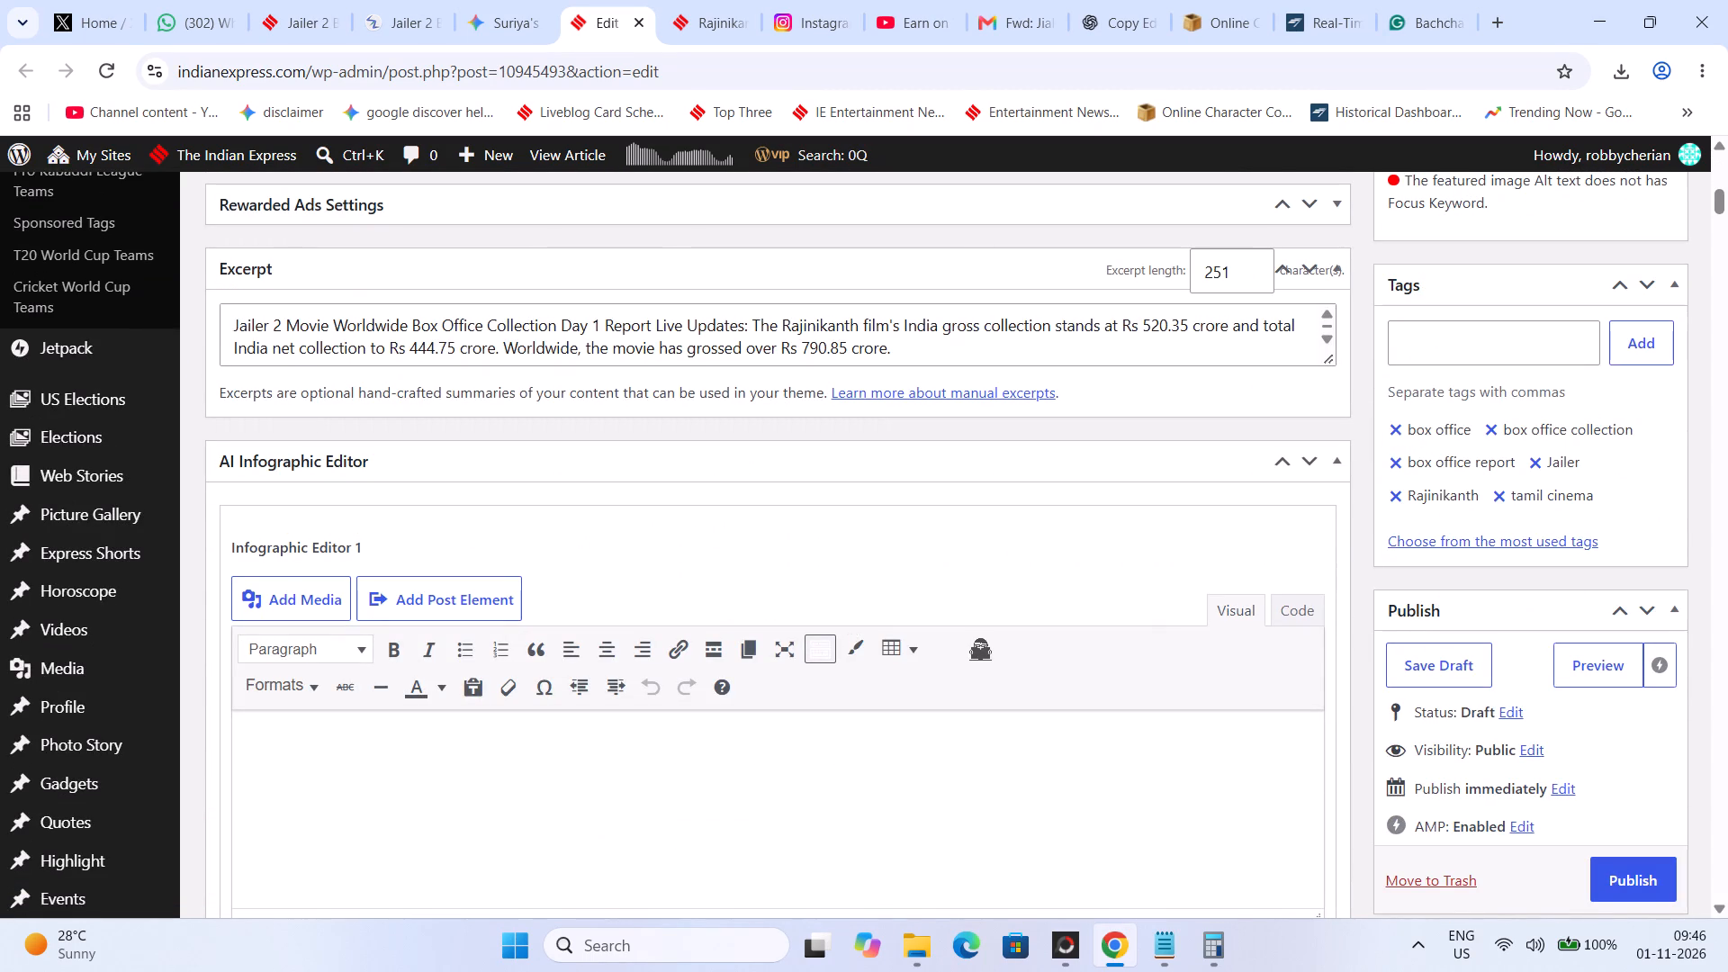
drag(382, 343, 370, 348)
key(a)
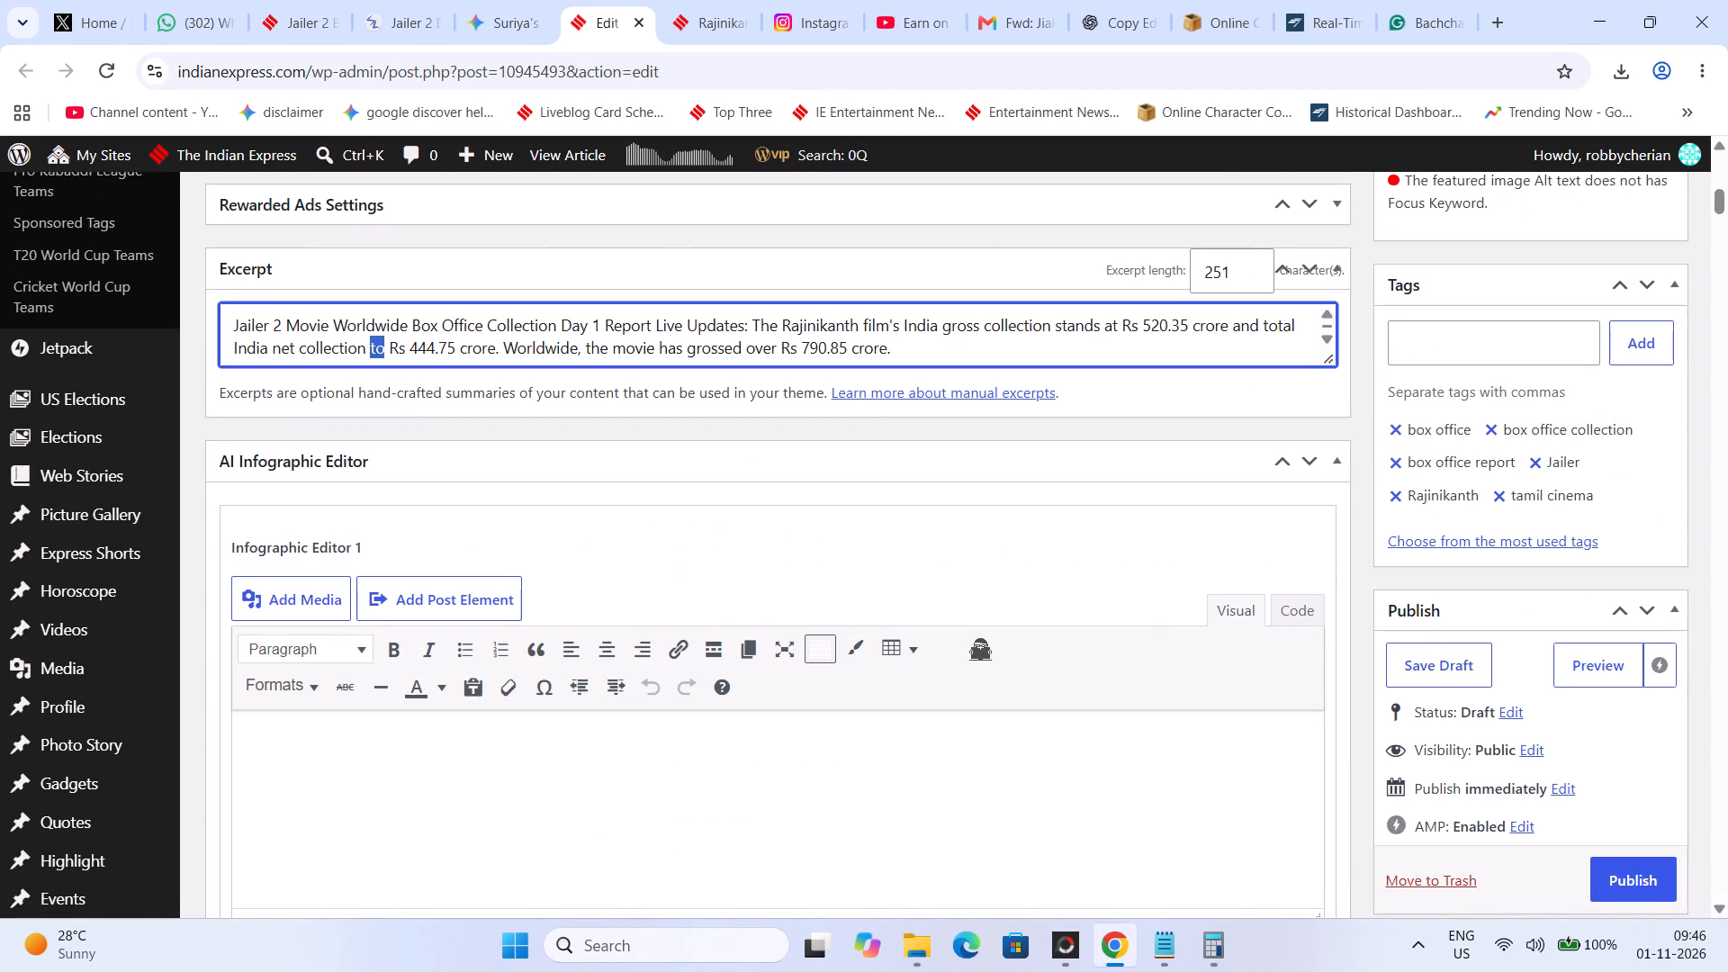
key(t)
click(954, 354)
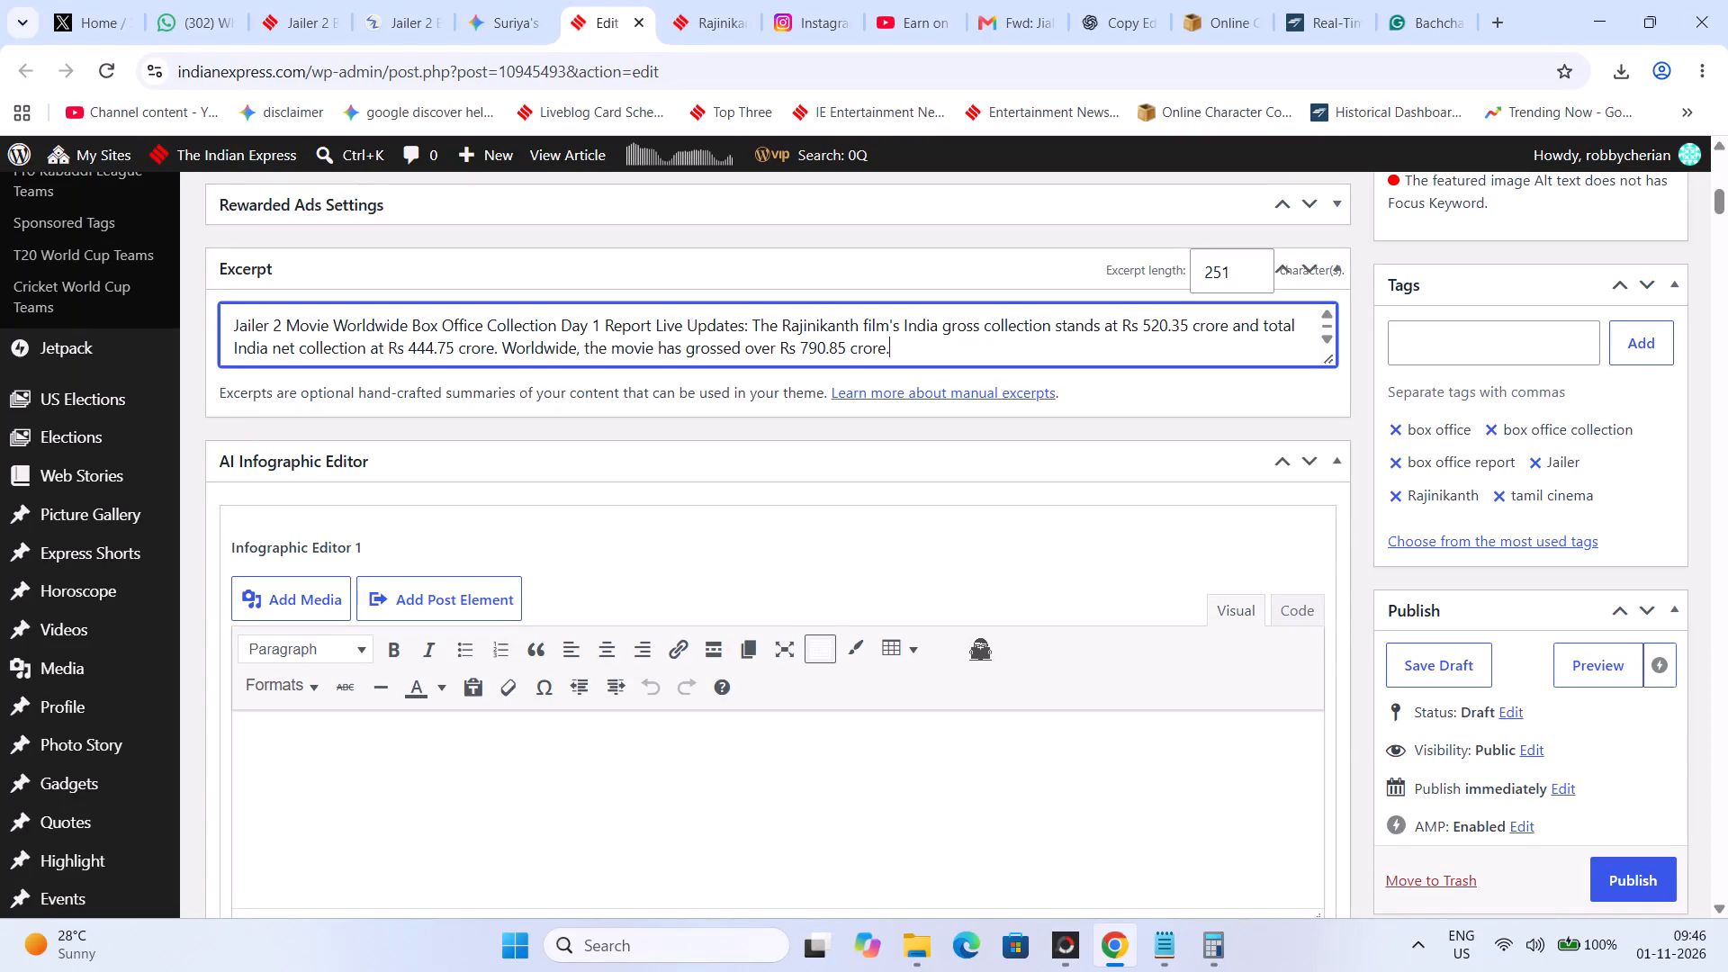
Correct the day number in the excerpt's opening to Day 17.
click(600, 319)
key(7)
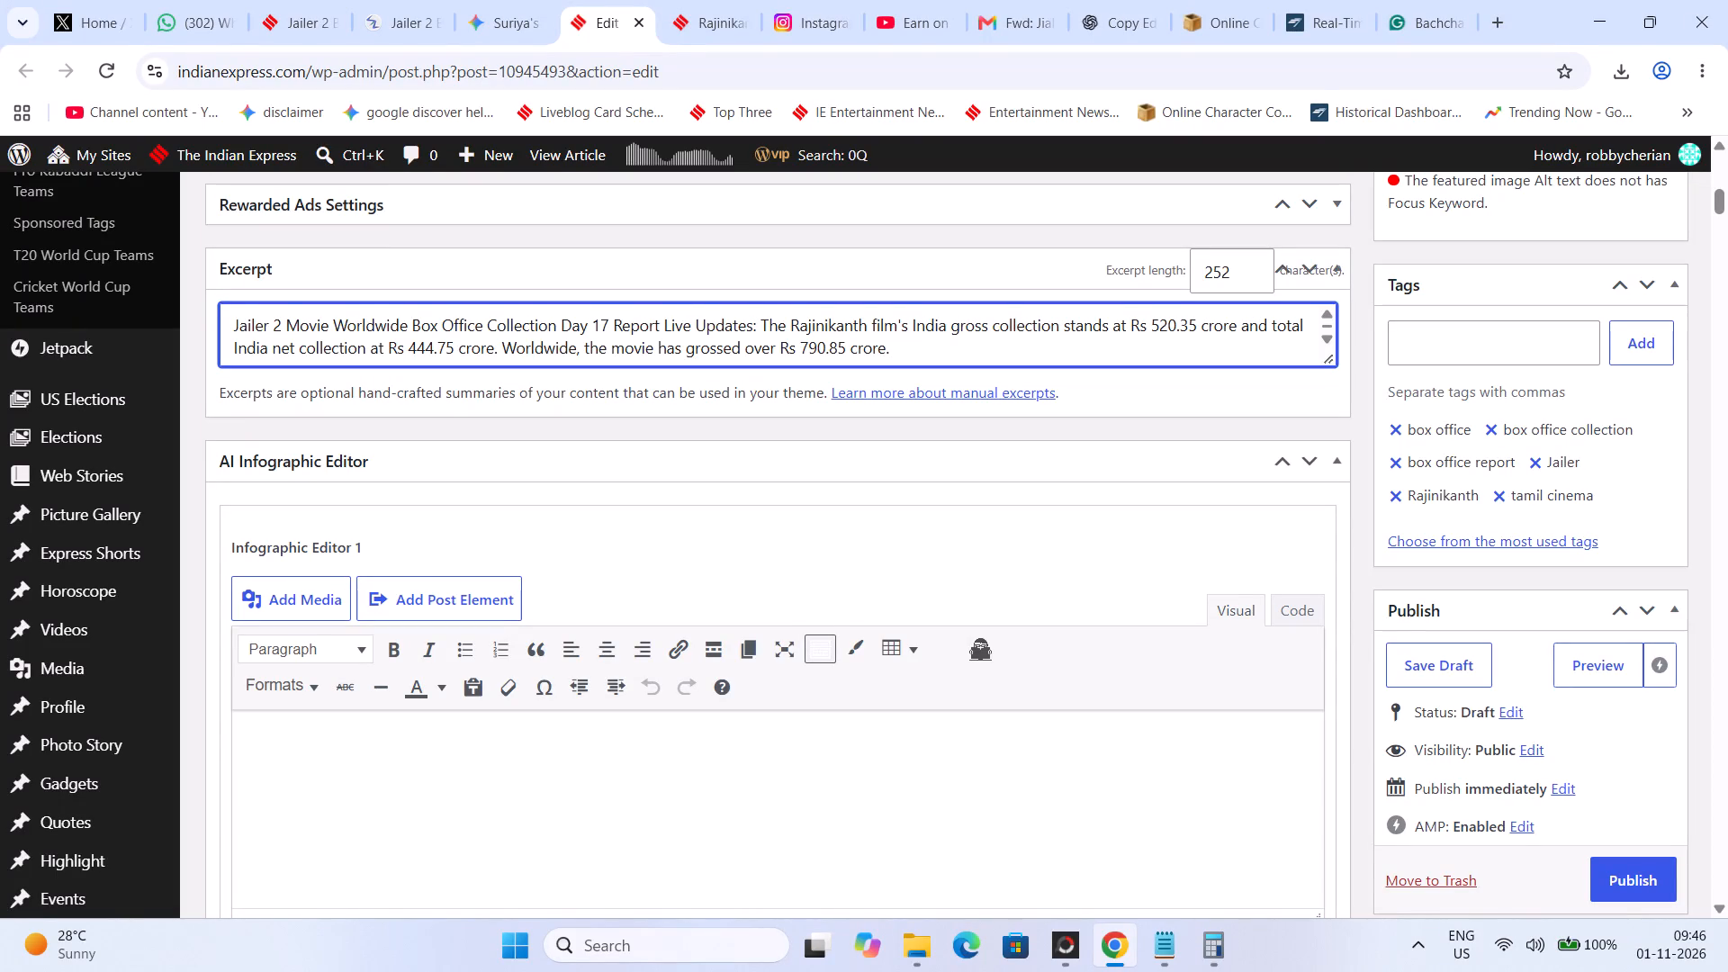
drag(918, 338, 761, 320)
key(ctrl+c)
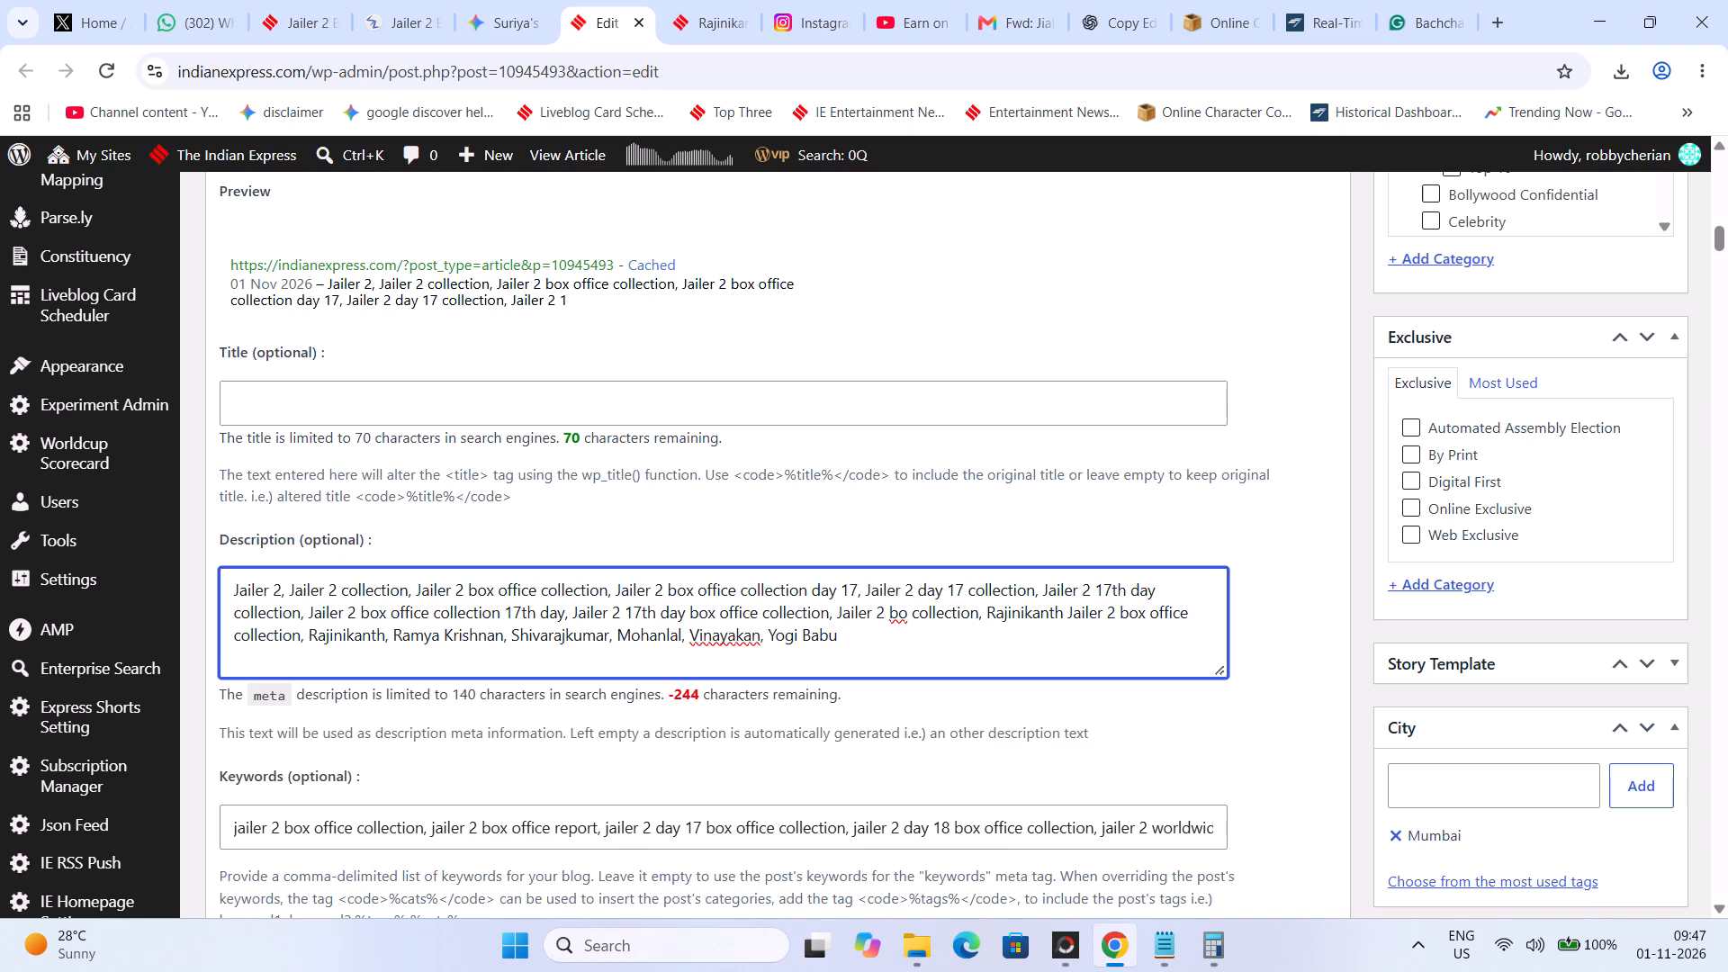
Delete the cast names after "Rajinikanth" at the end of the keyword list in the optional meta Description.
drag(385, 635, 1124, 632)
key(BackSpace)
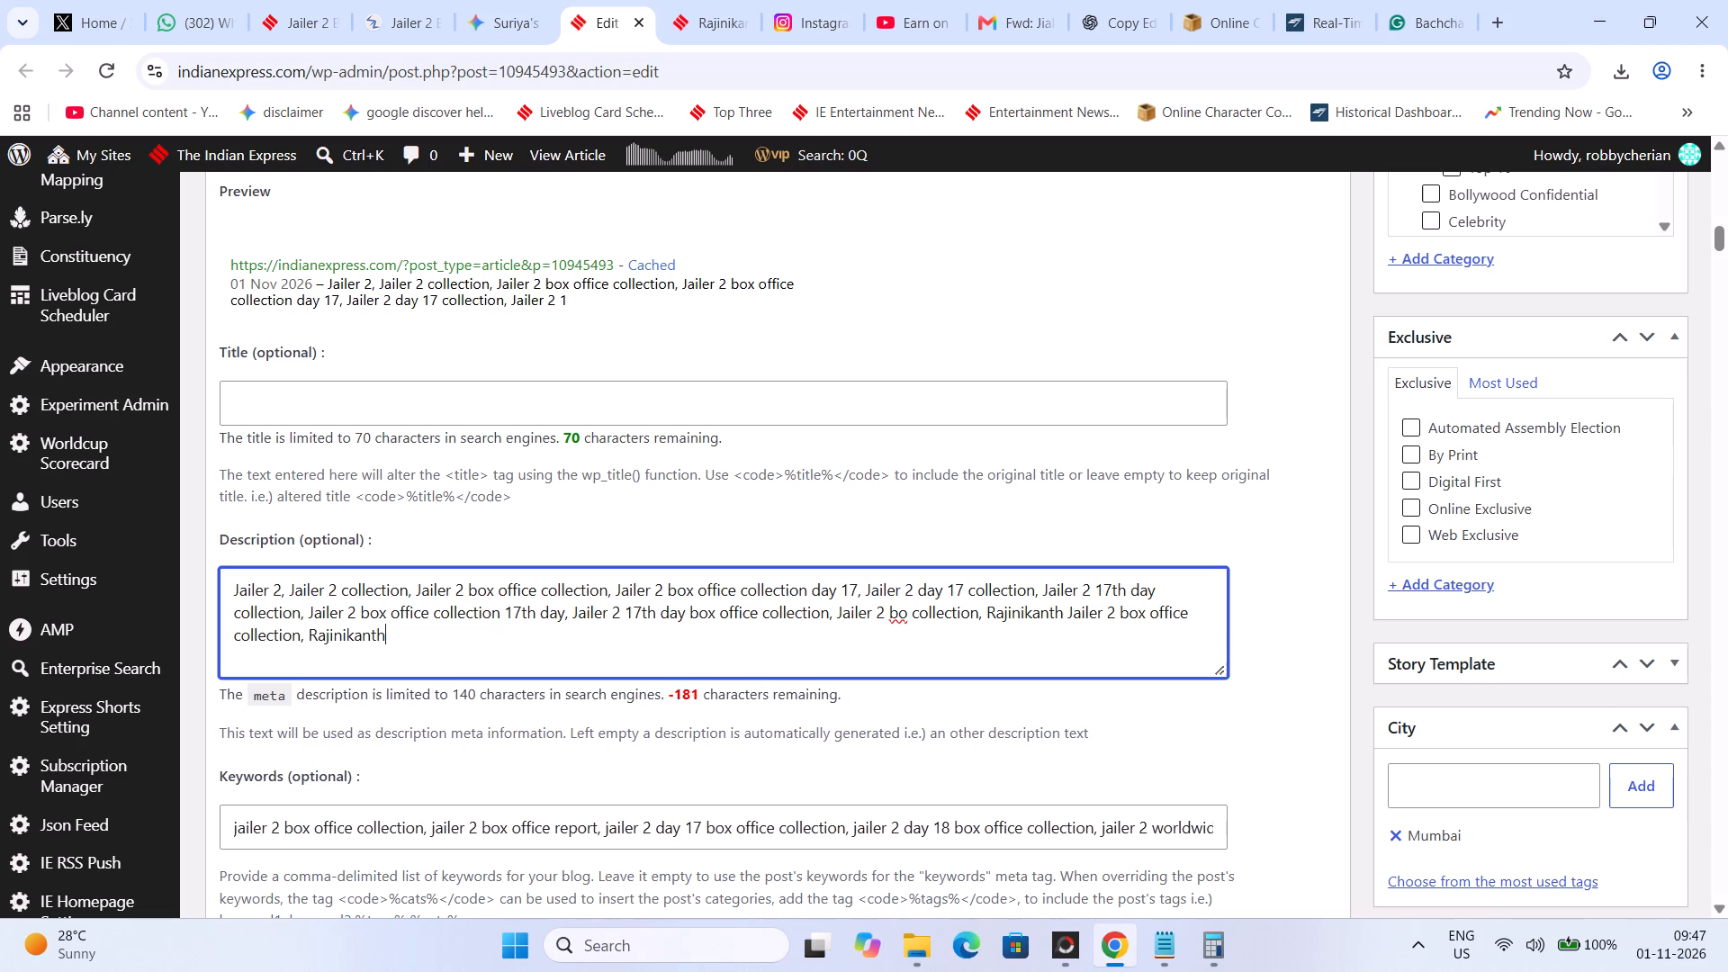
Move the Jailer 2 keyword list out of the meta Description into Keywords, and use it to replace the Google News Keywords too.
key(ctrl+a)
key(ctrl+x)
key(Tab)
key(ctrl+v)
key(Tab)
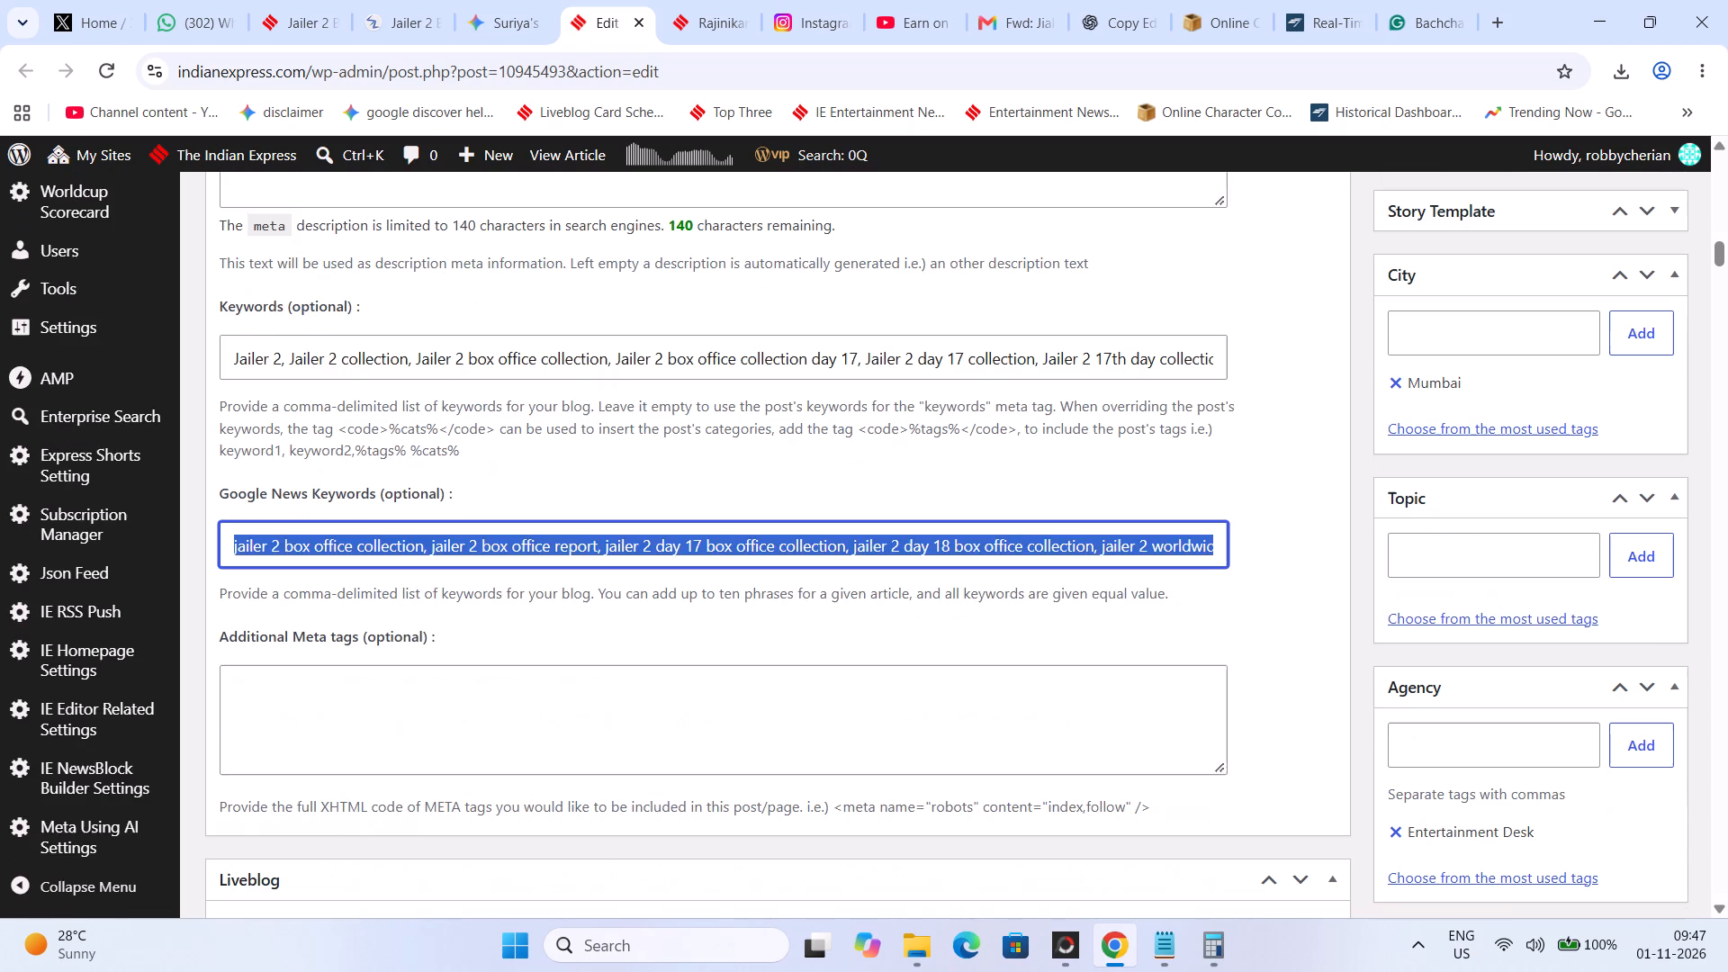
key(ctrl+v)
click(766, 641)
Remove the Entertainment Desk agency and the Mumbai city tag from the article.
scroll(765, 641, down, 3)
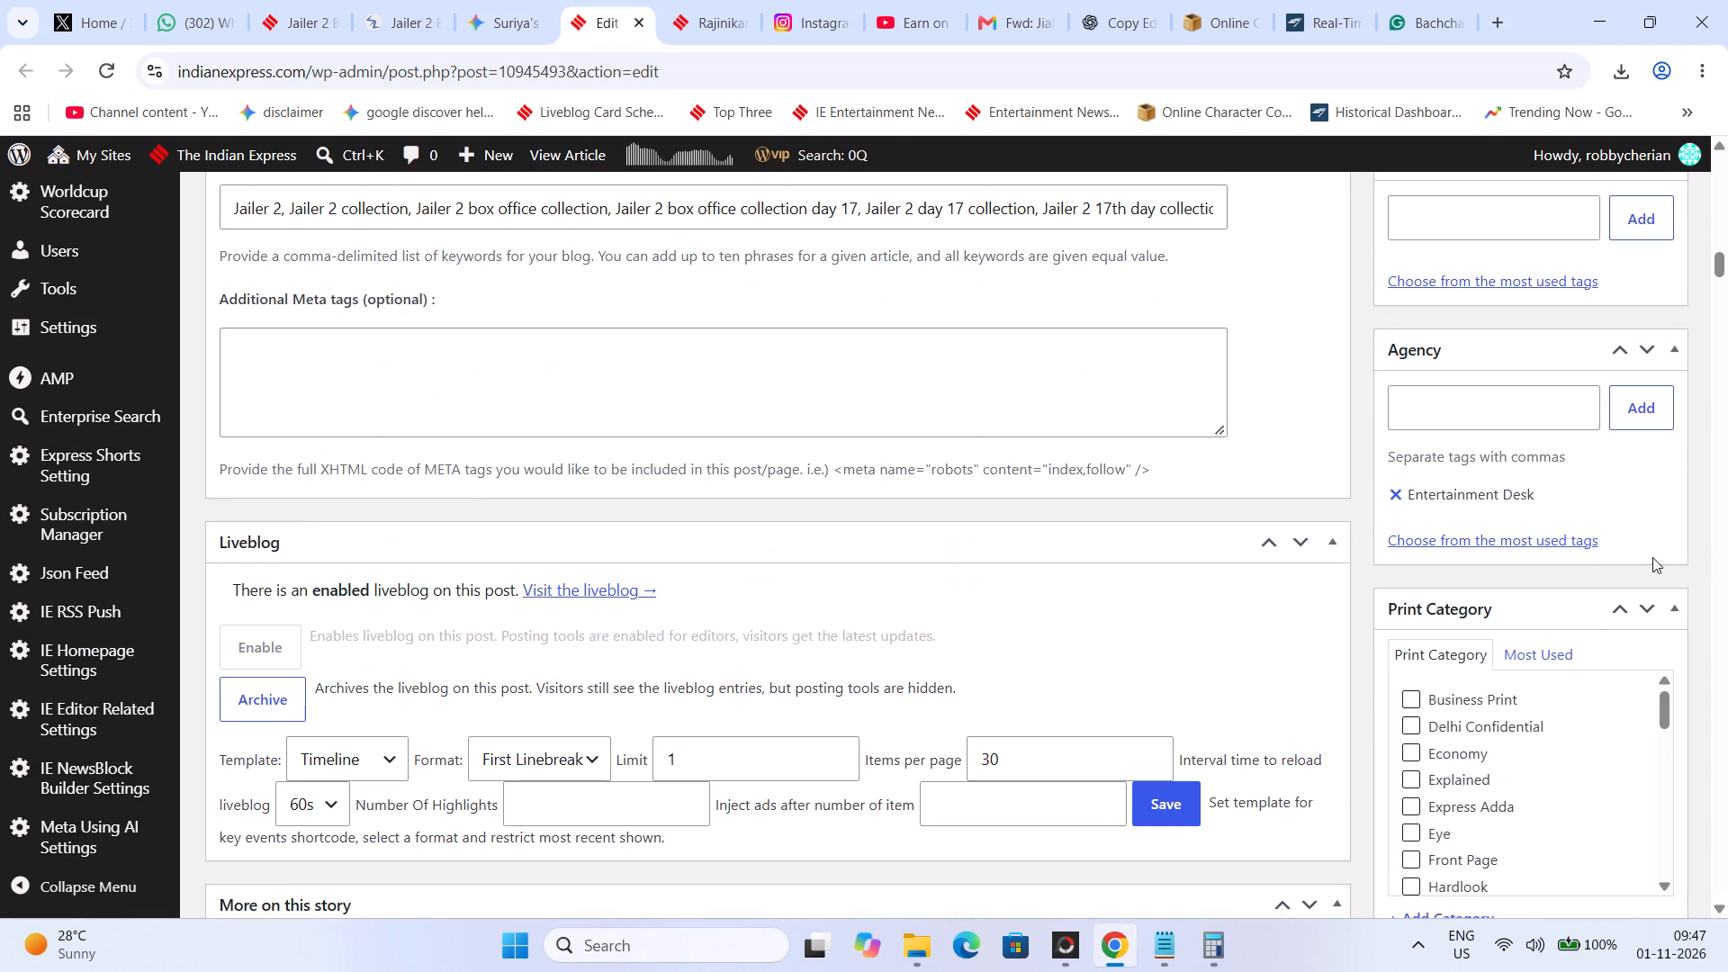
scroll(1552, 554, up, 3)
scroll(1480, 598, down, 2)
click(1386, 608)
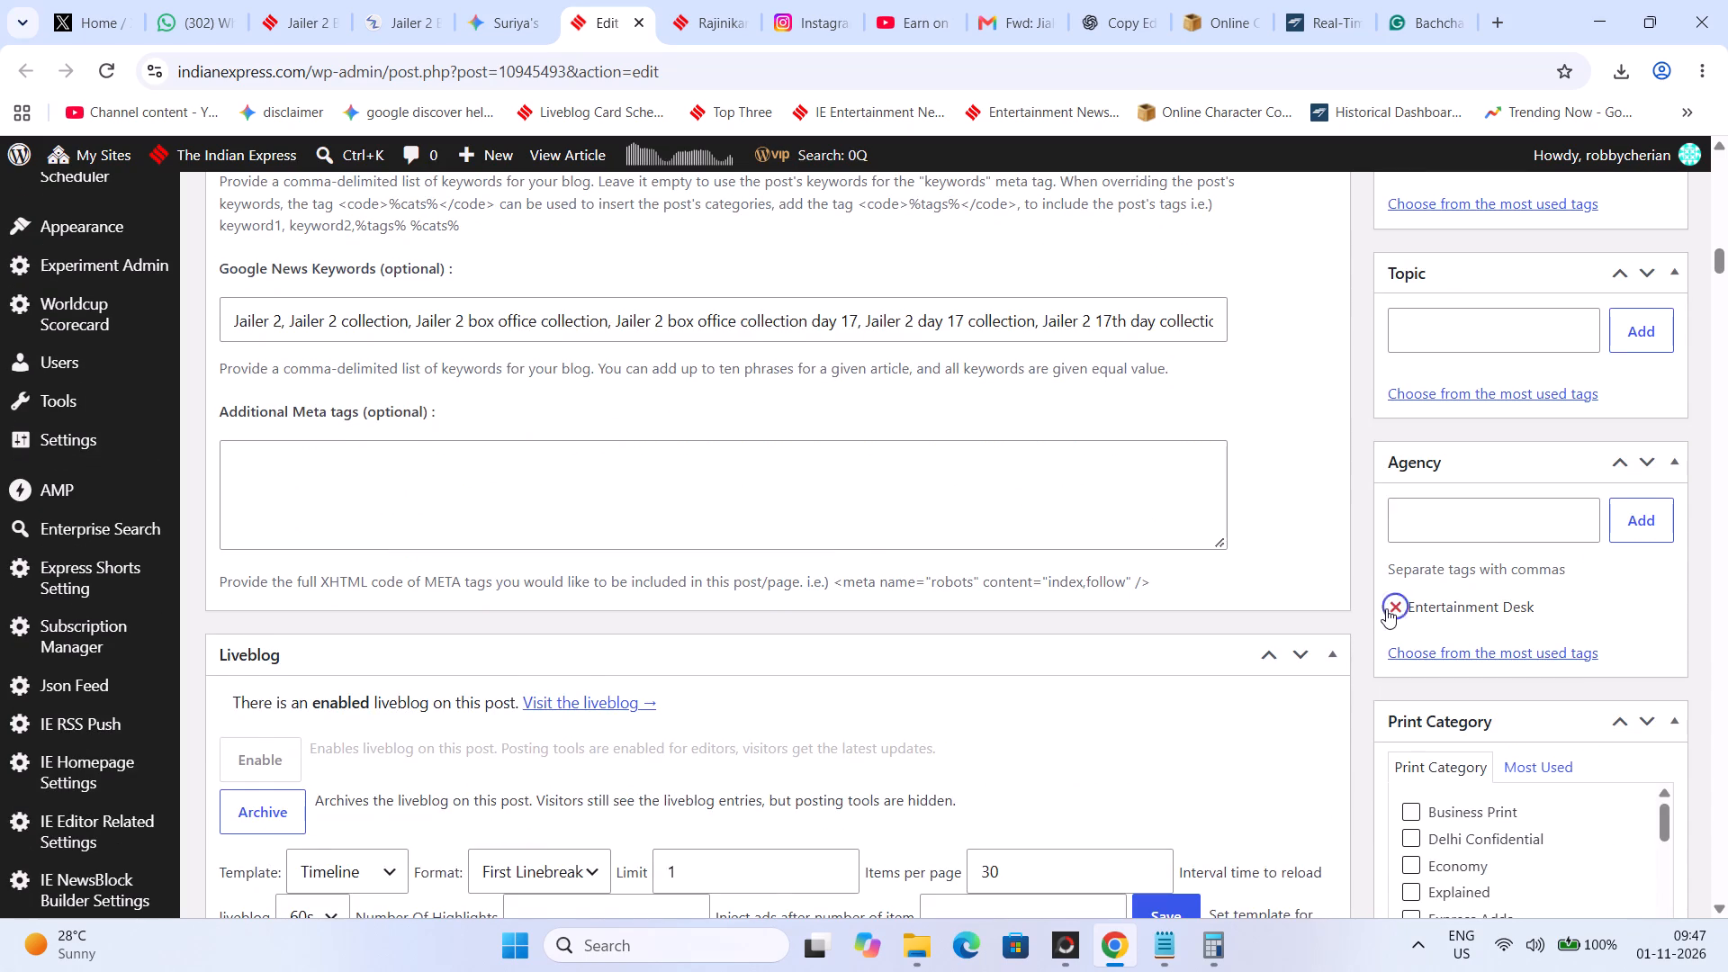
scroll(1386, 608, up, 2)
click(1389, 374)
Add the writer's name as the article's author.
click(1727, 687)
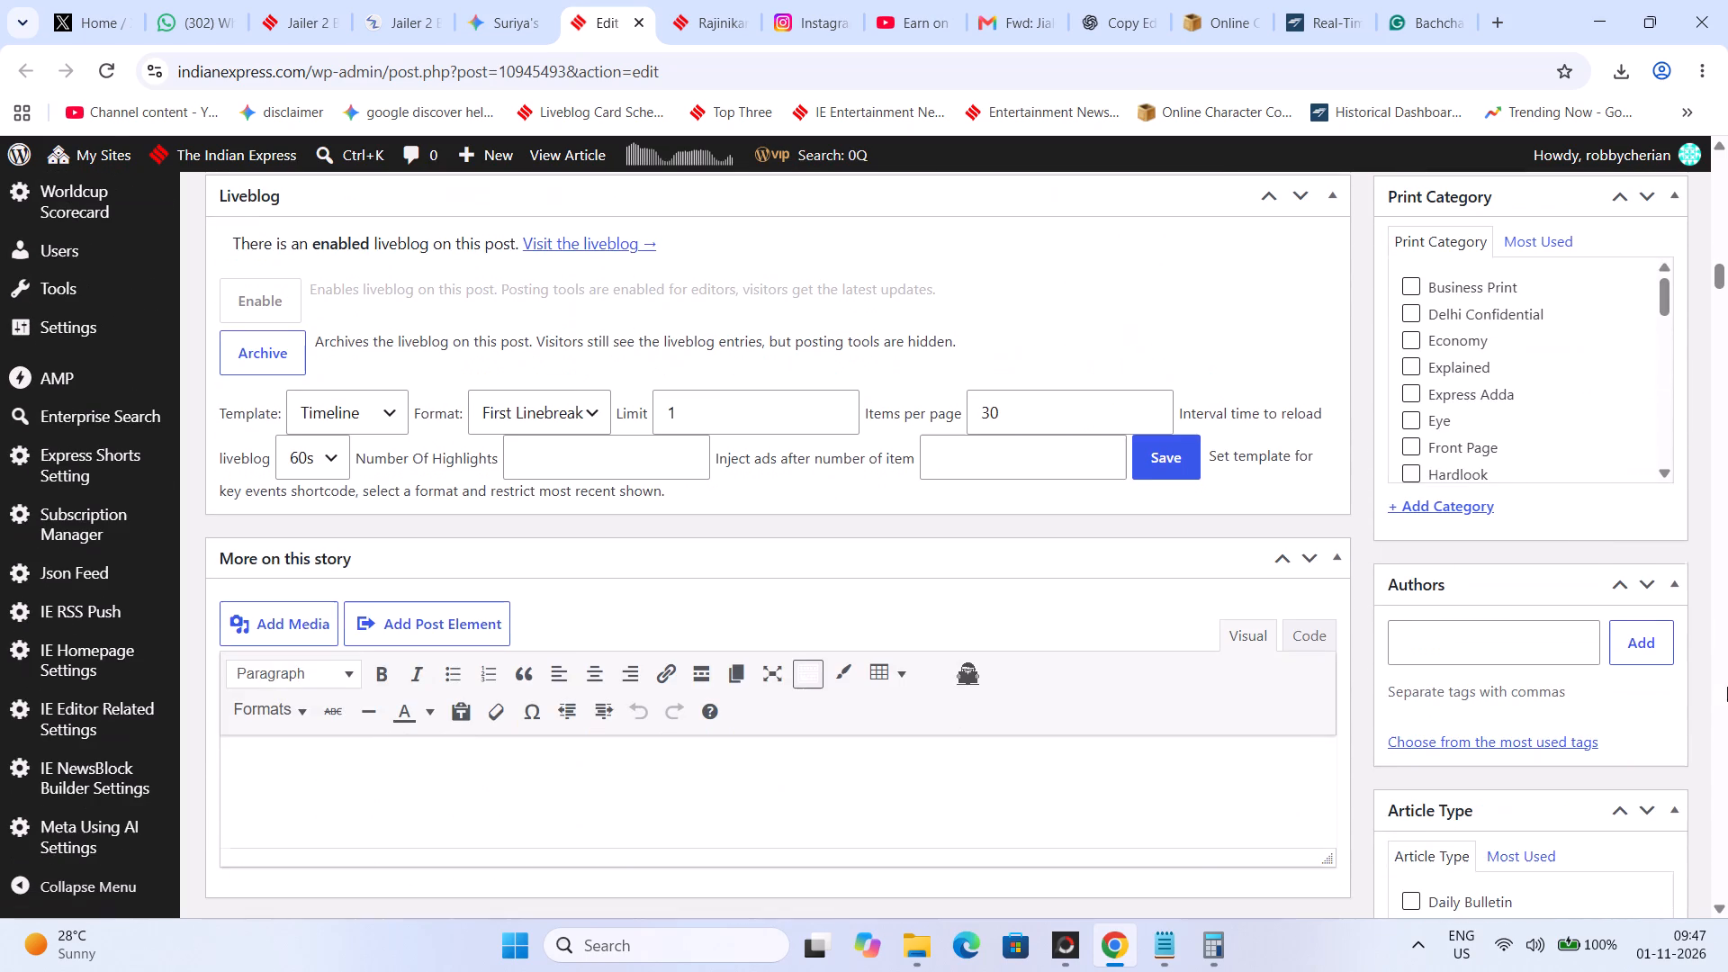
click(1544, 648)
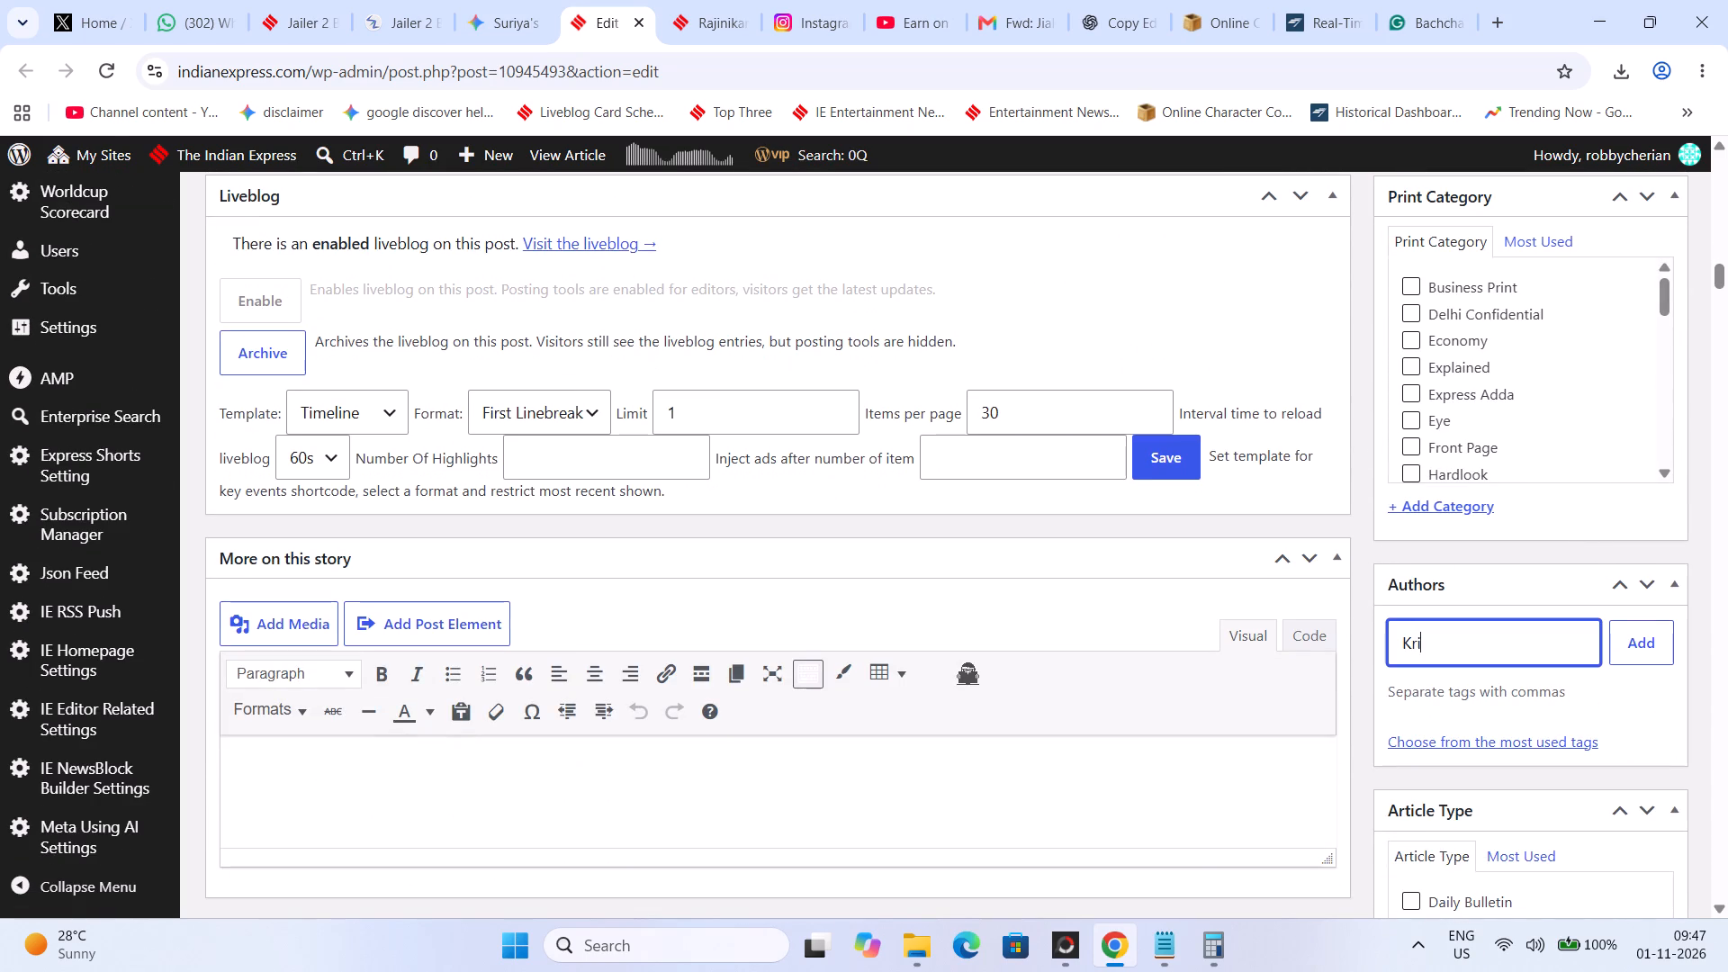
key(BackSpace)
key(BackSpace)
key(BackSpace)
key(BackSpace)
key(BackSpace)
key(BackSpace)
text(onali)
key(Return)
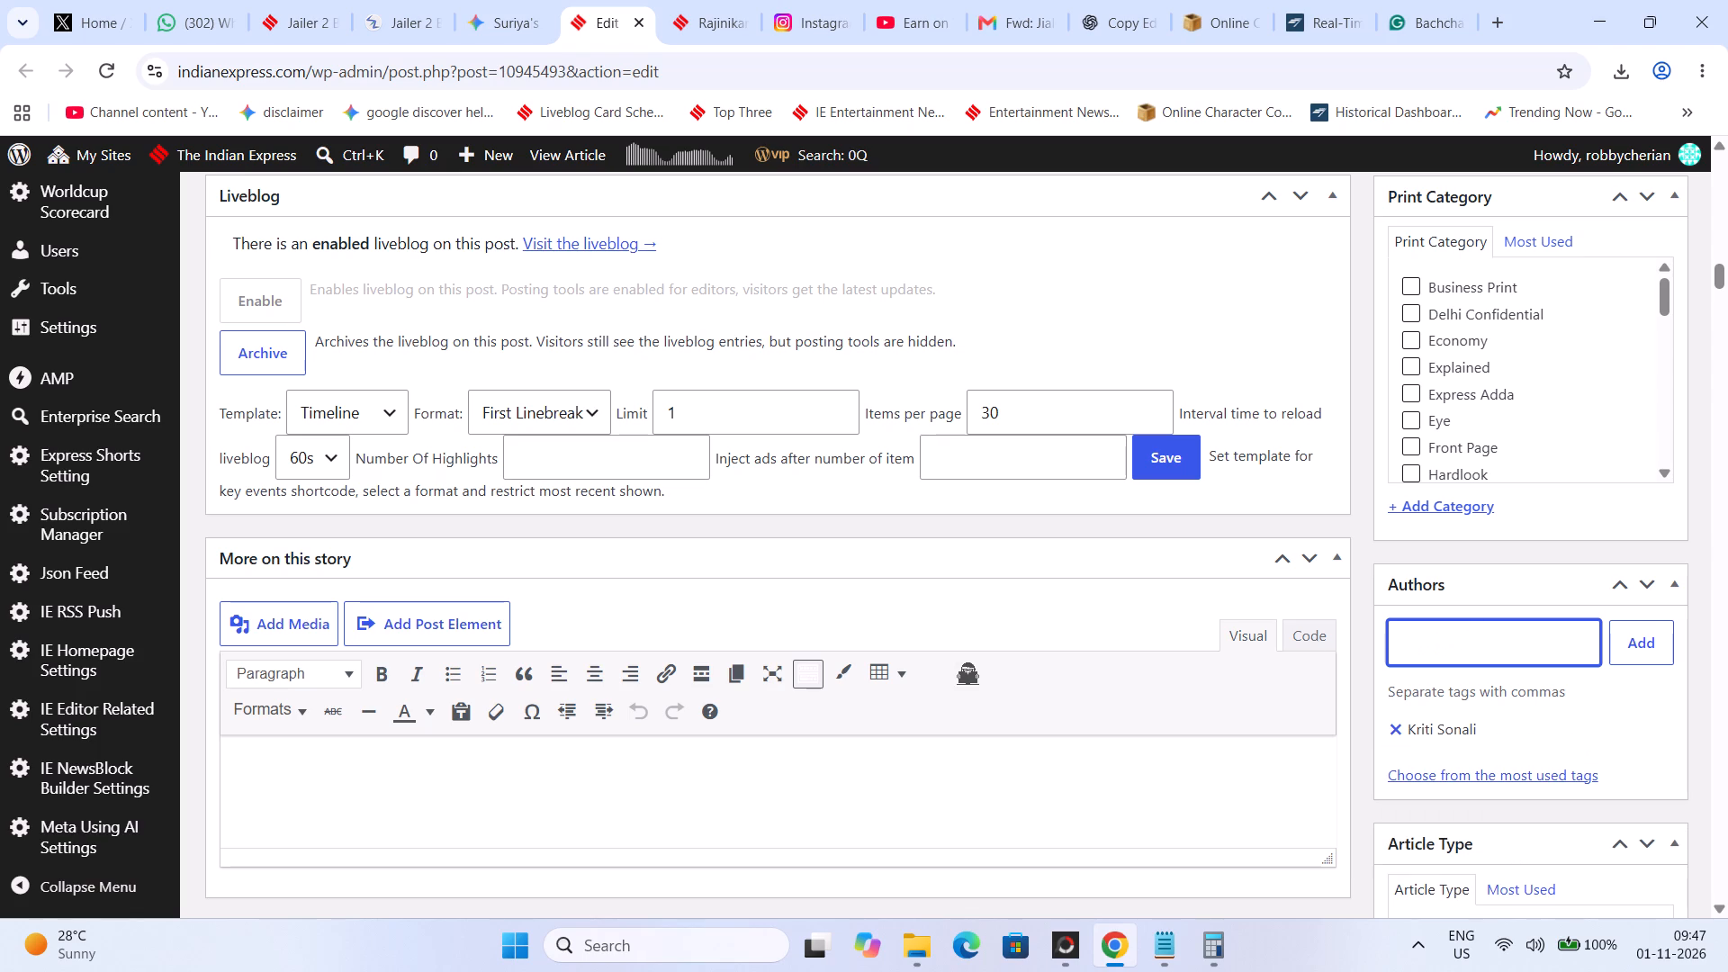
Remove the 1600x900 featured image from the article.
scroll(1542, 653, down, 20)
scroll(1542, 653, down, 3)
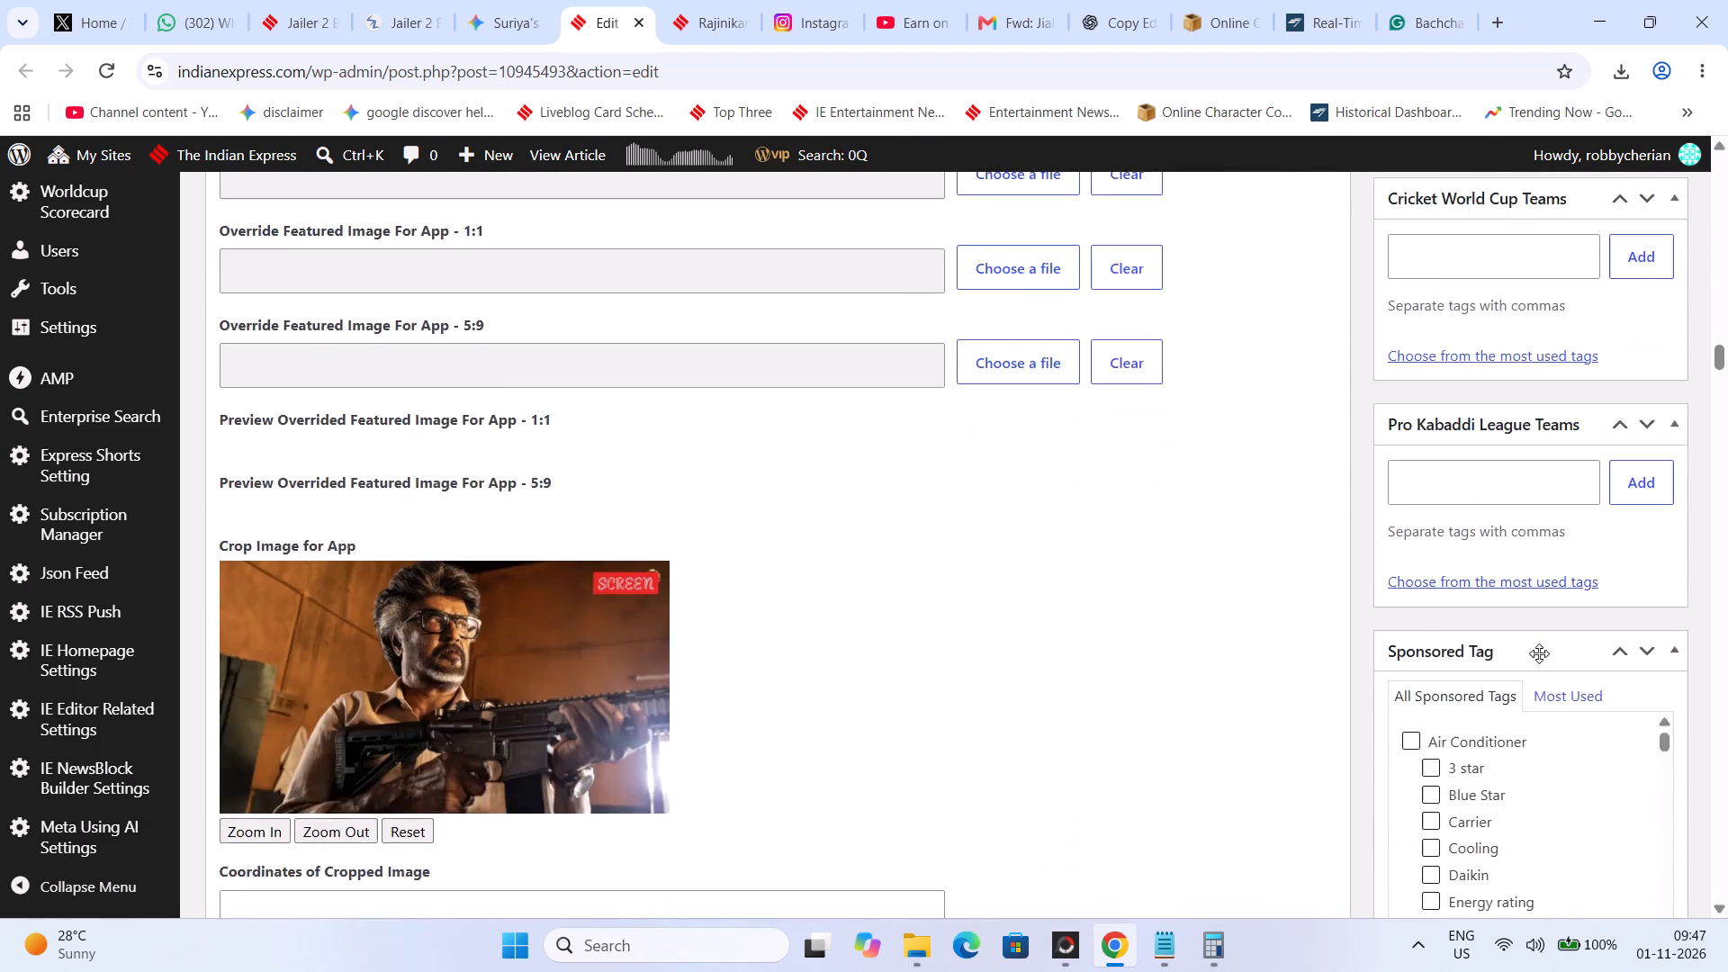
scroll(1539, 653, down, 14)
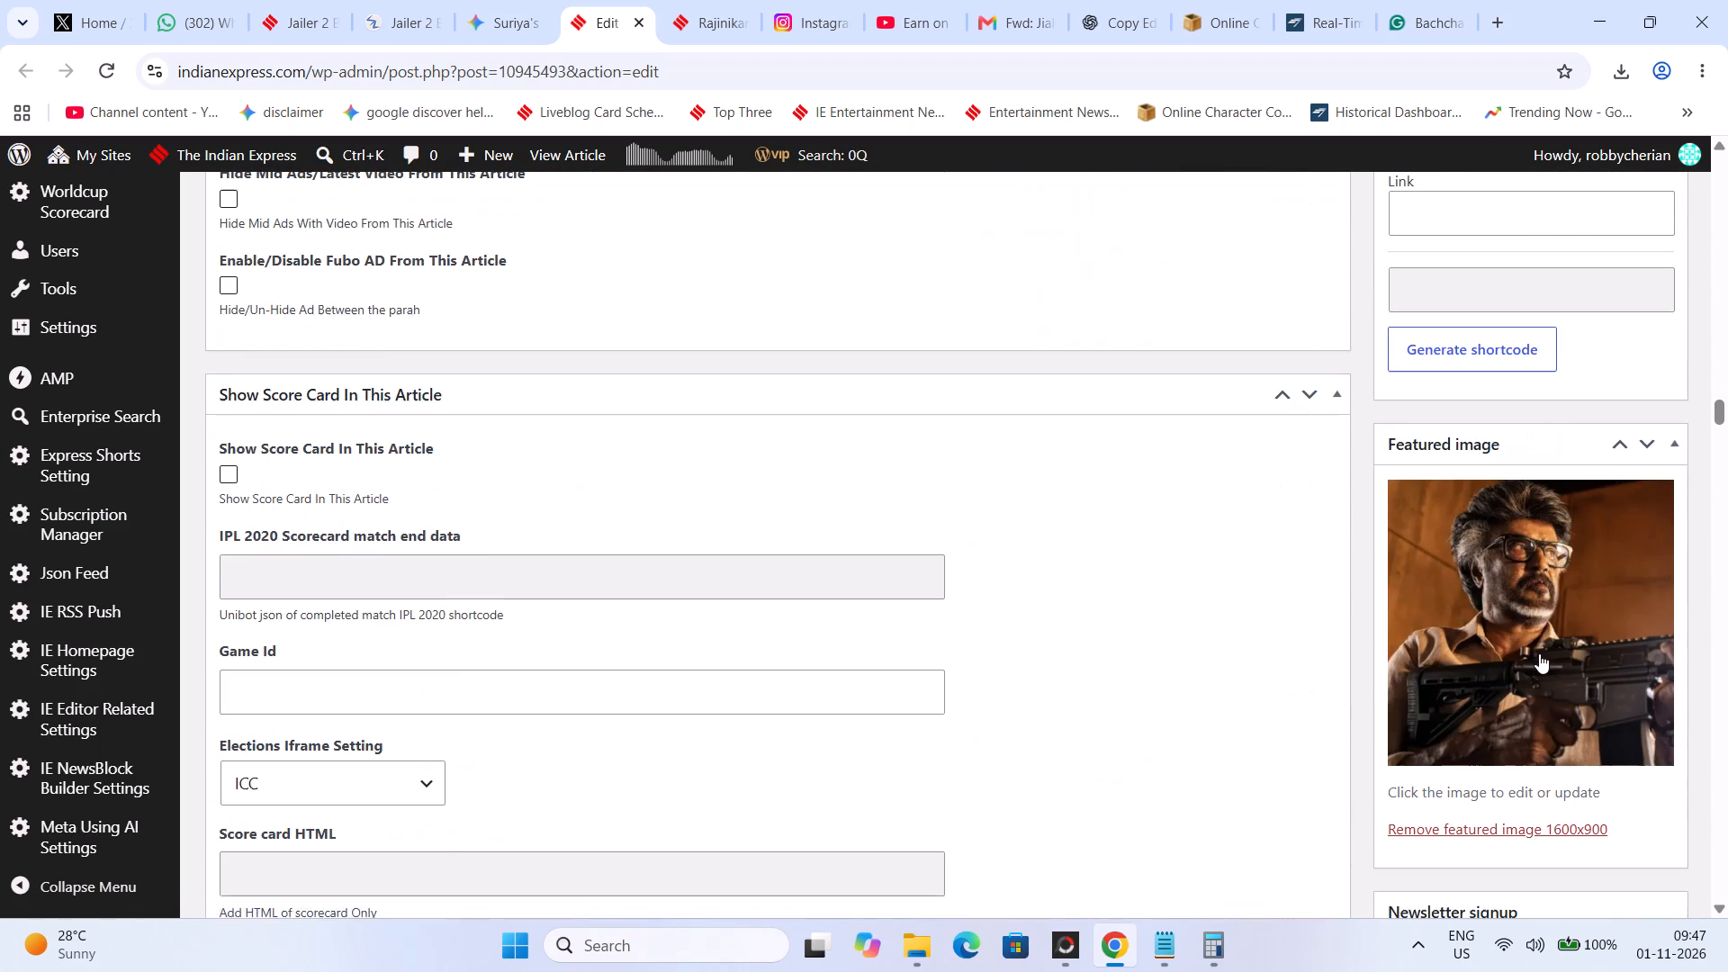
click(1471, 823)
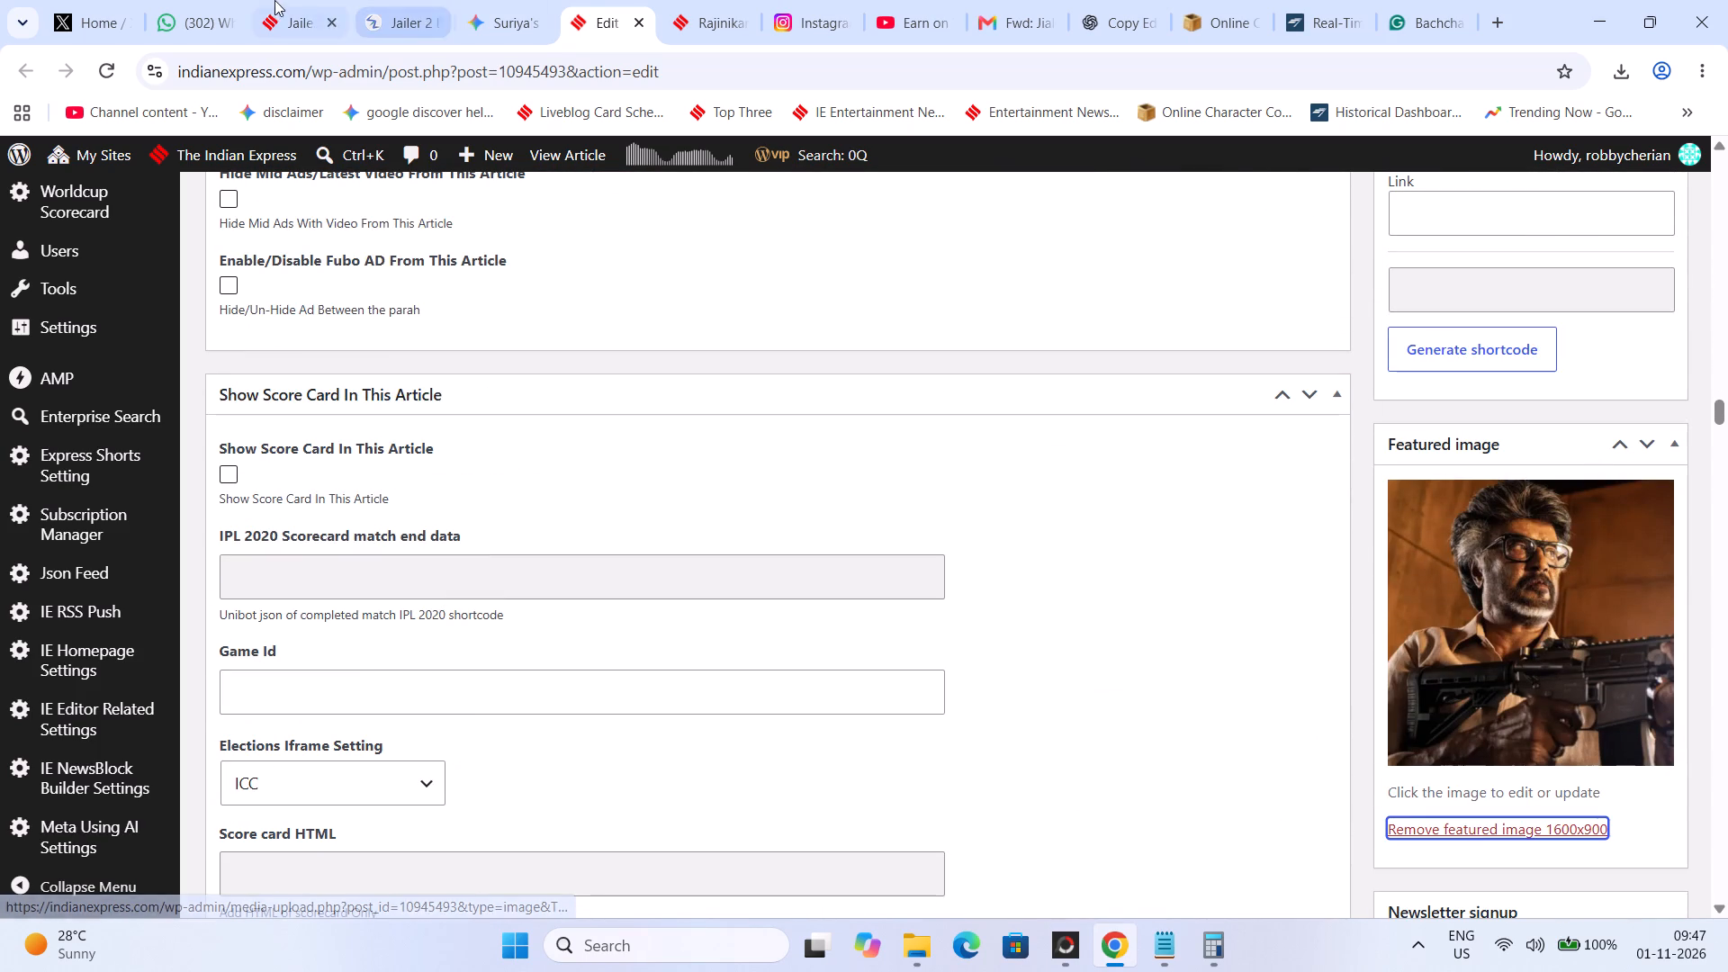
click(1727, 211)
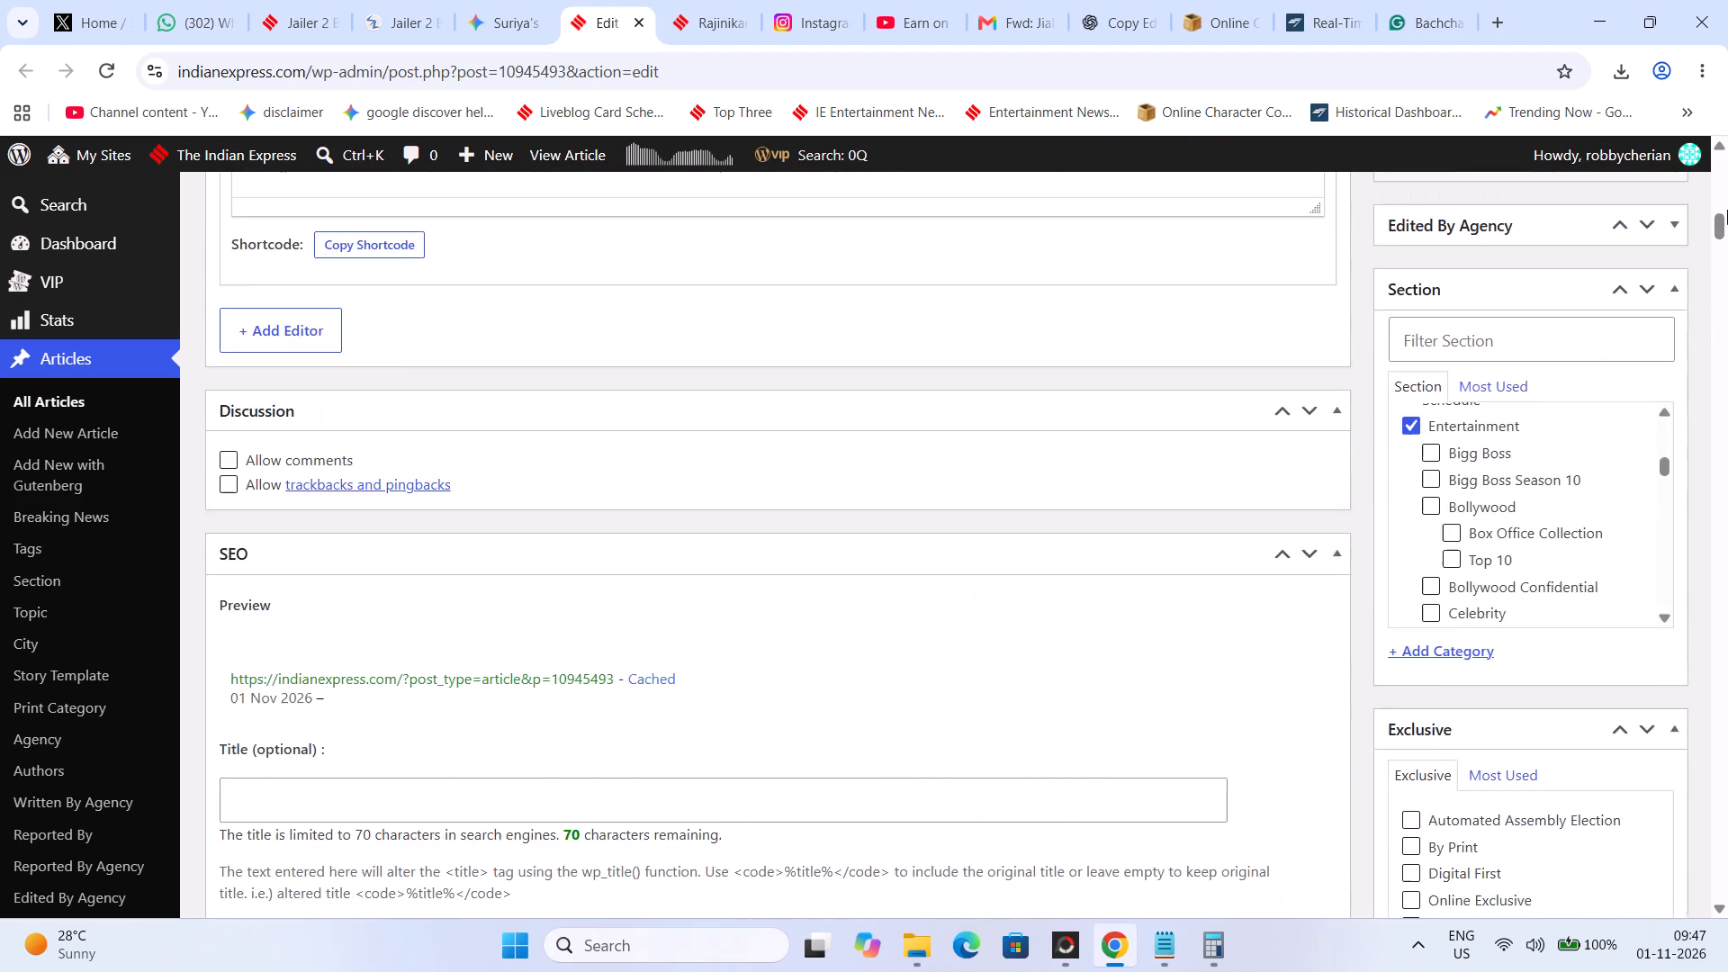
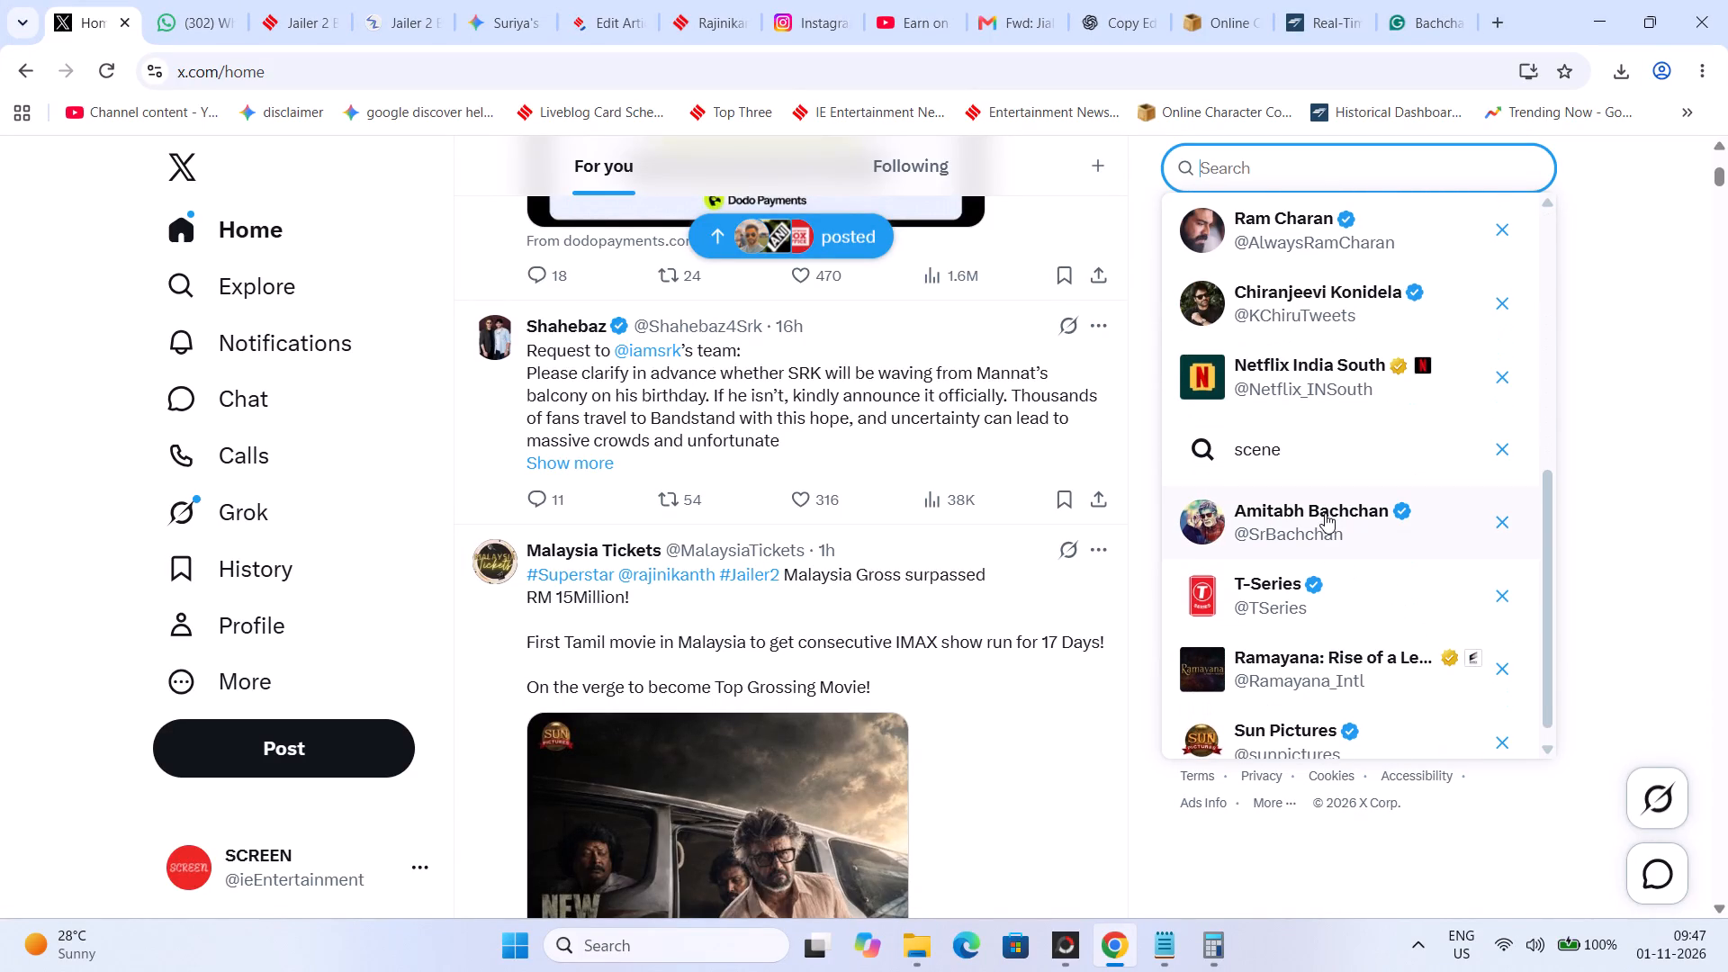
On X, open the Sun Pictures profile from the recent searches and look through its media posts for Jailer 2 material.
scroll(1325, 513, down, 1)
click(1297, 740)
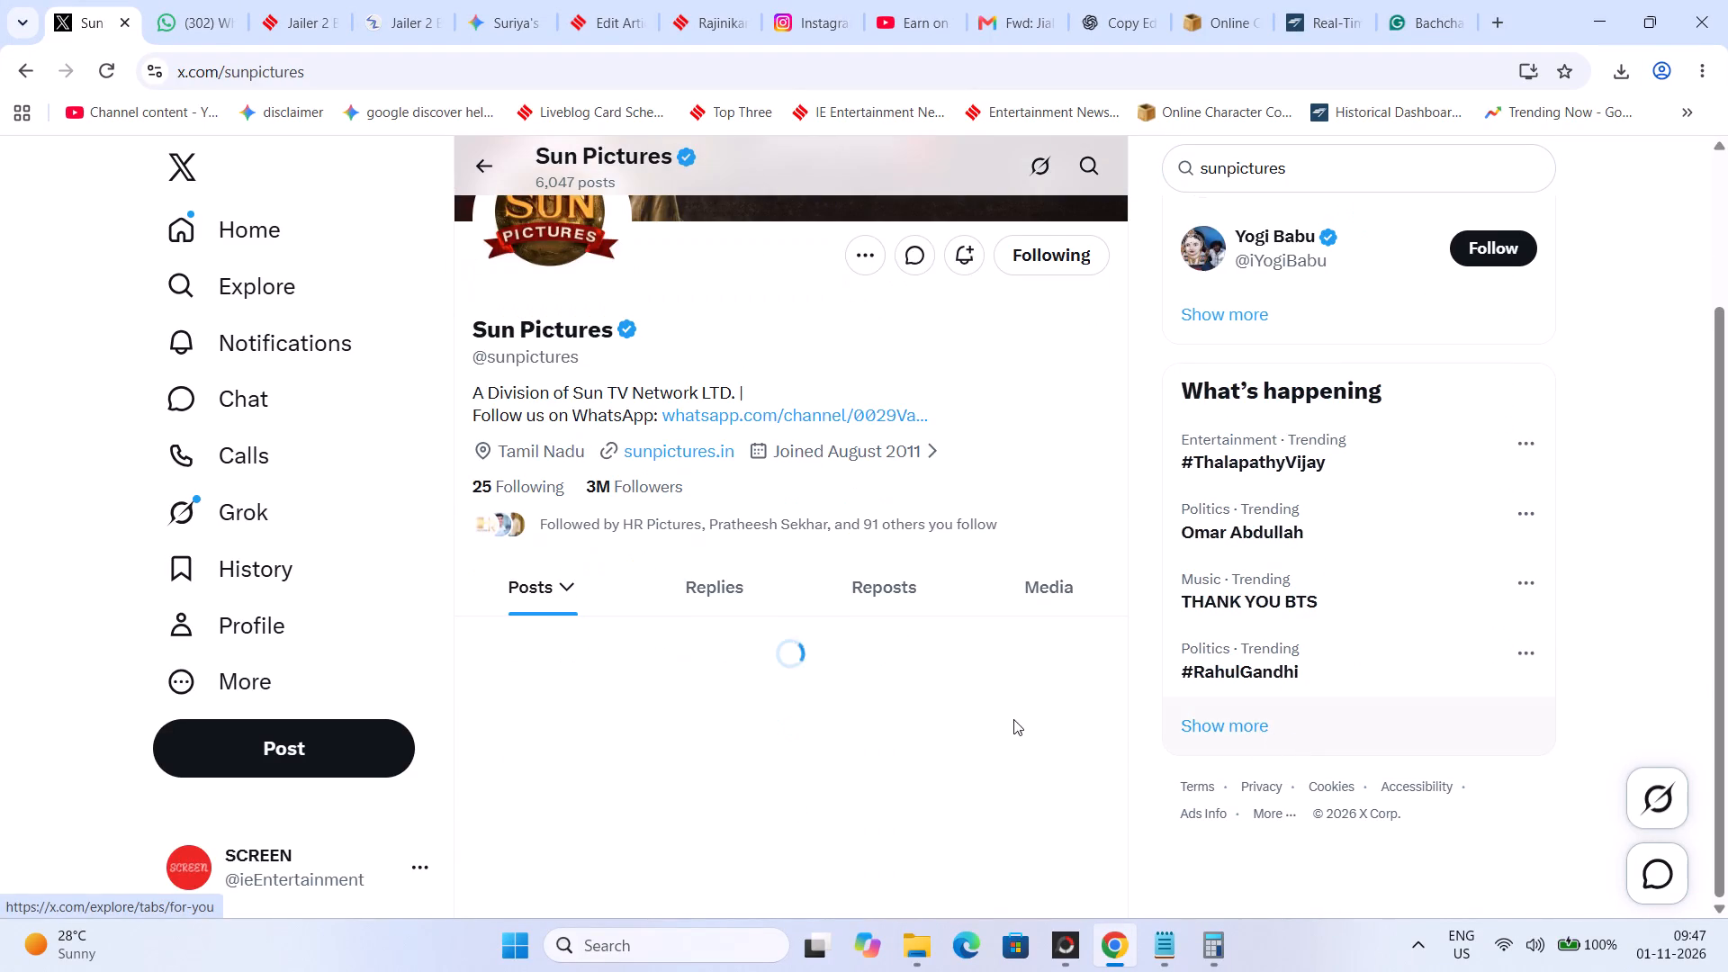
click(1060, 573)
scroll(836, 643, down, 2)
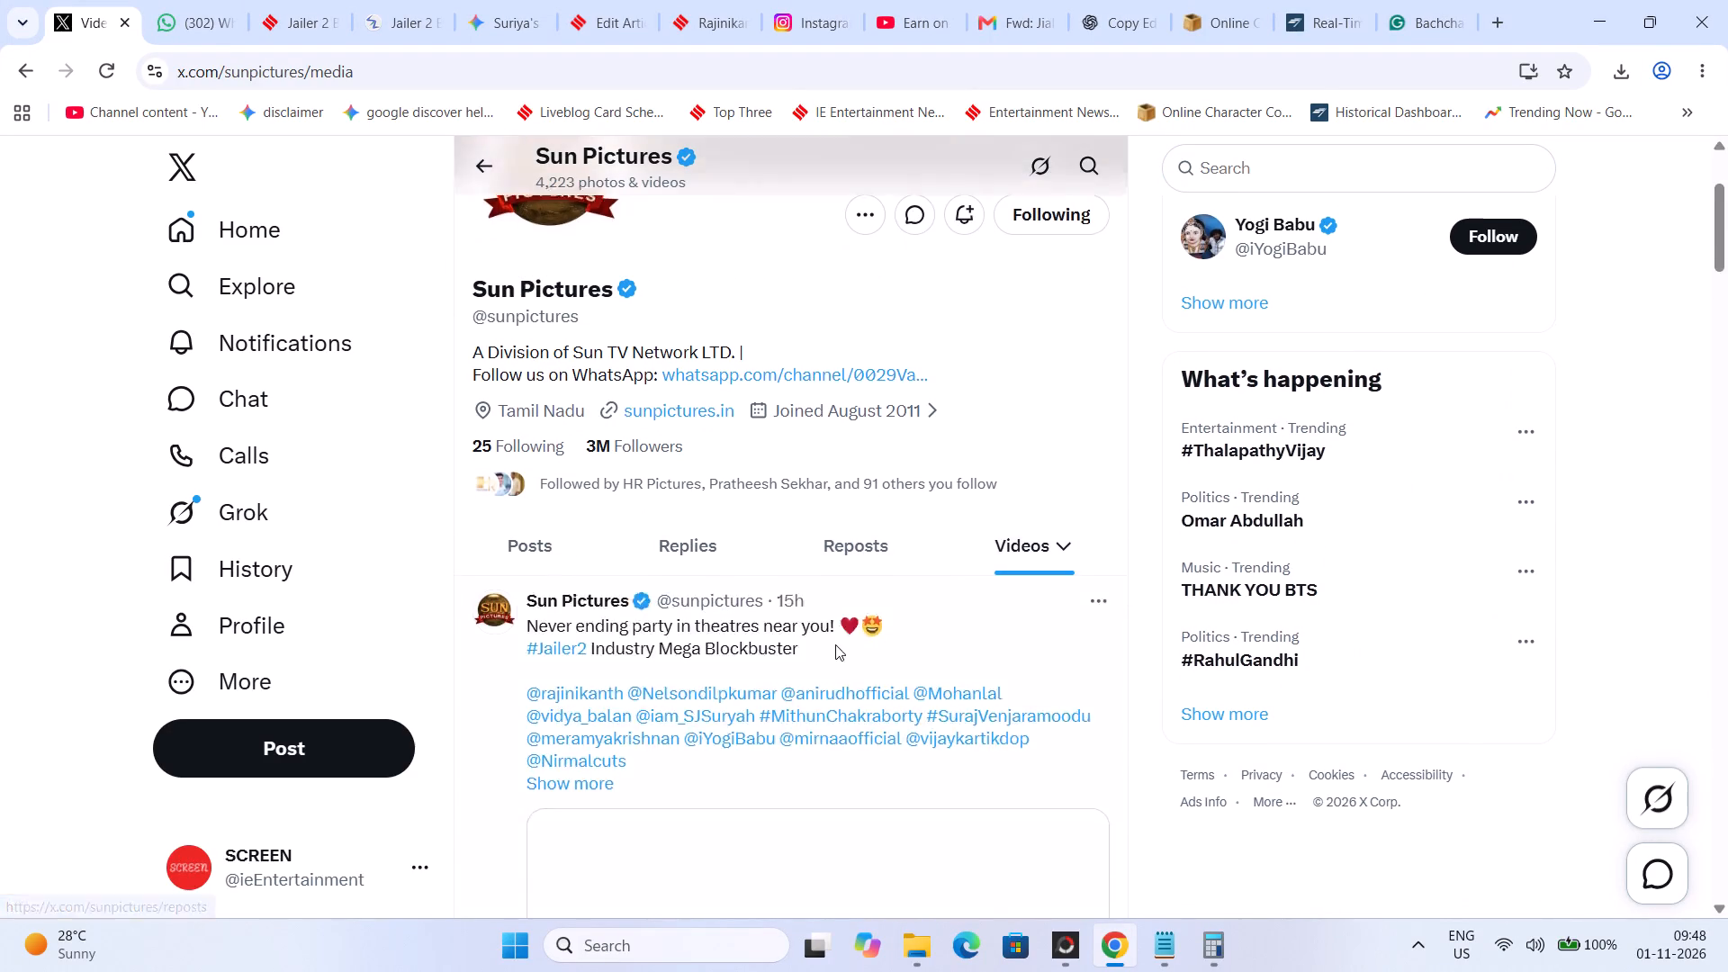
scroll(835, 644, down, 17)
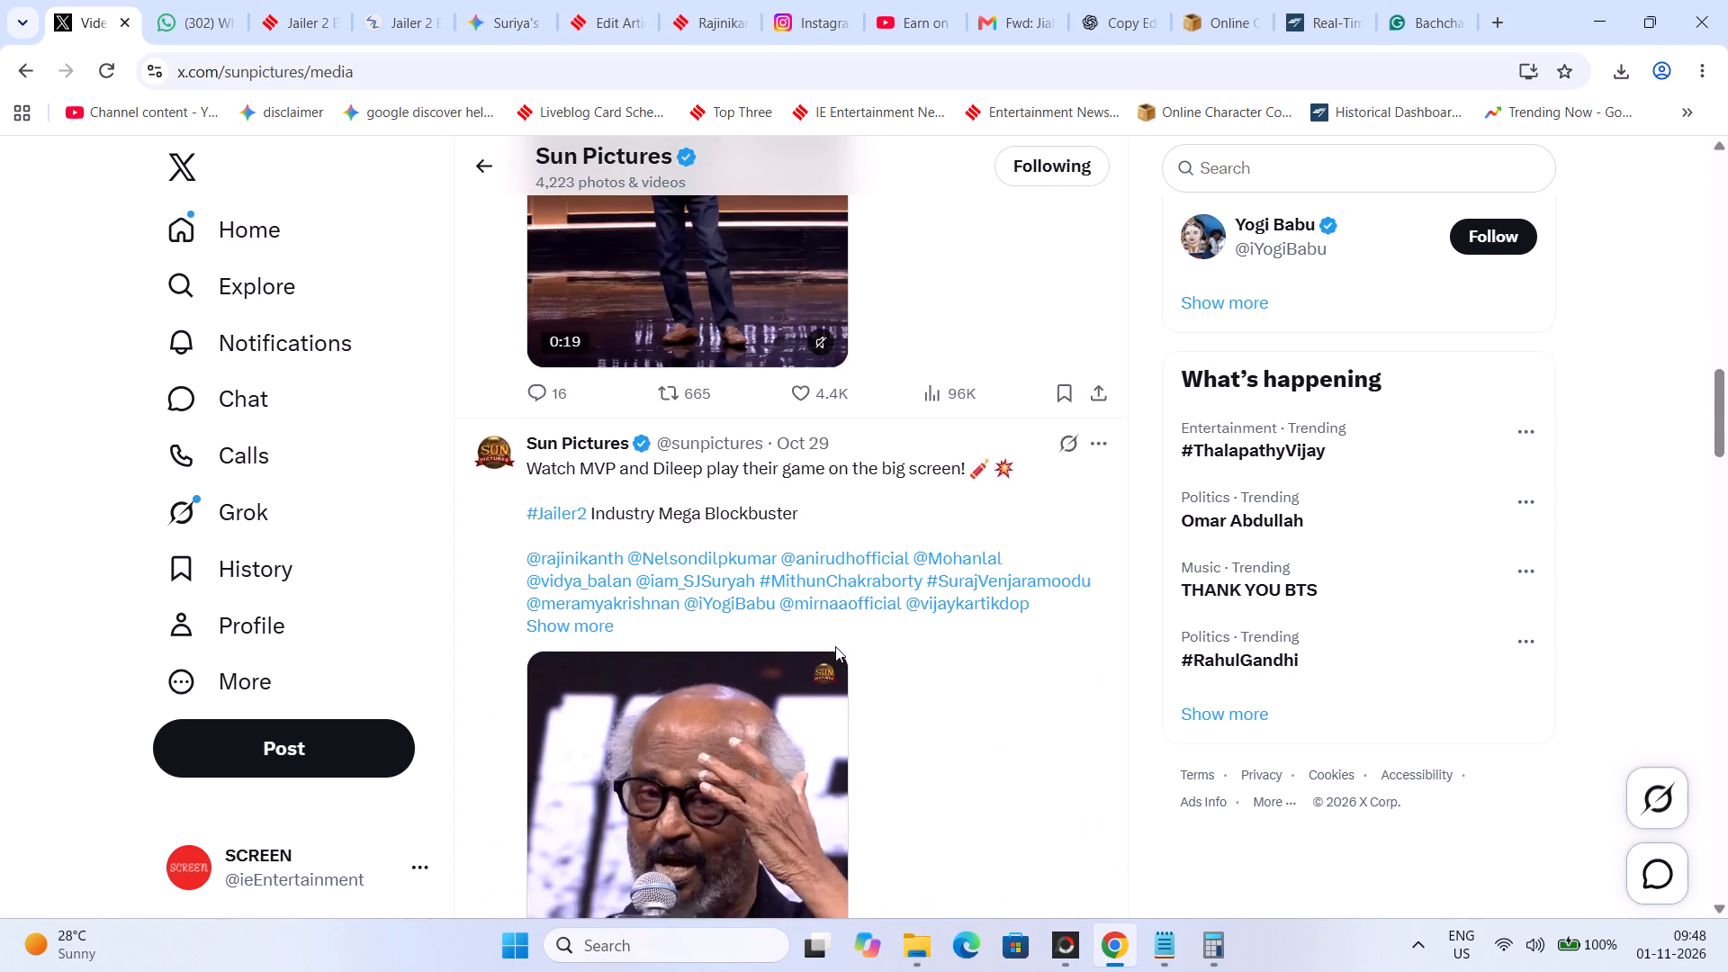
Look through the Sun Pictures video posts on X for a suitable Jailer 2 visual.
scroll(835, 646, down, 19)
scroll(835, 646, down, 4)
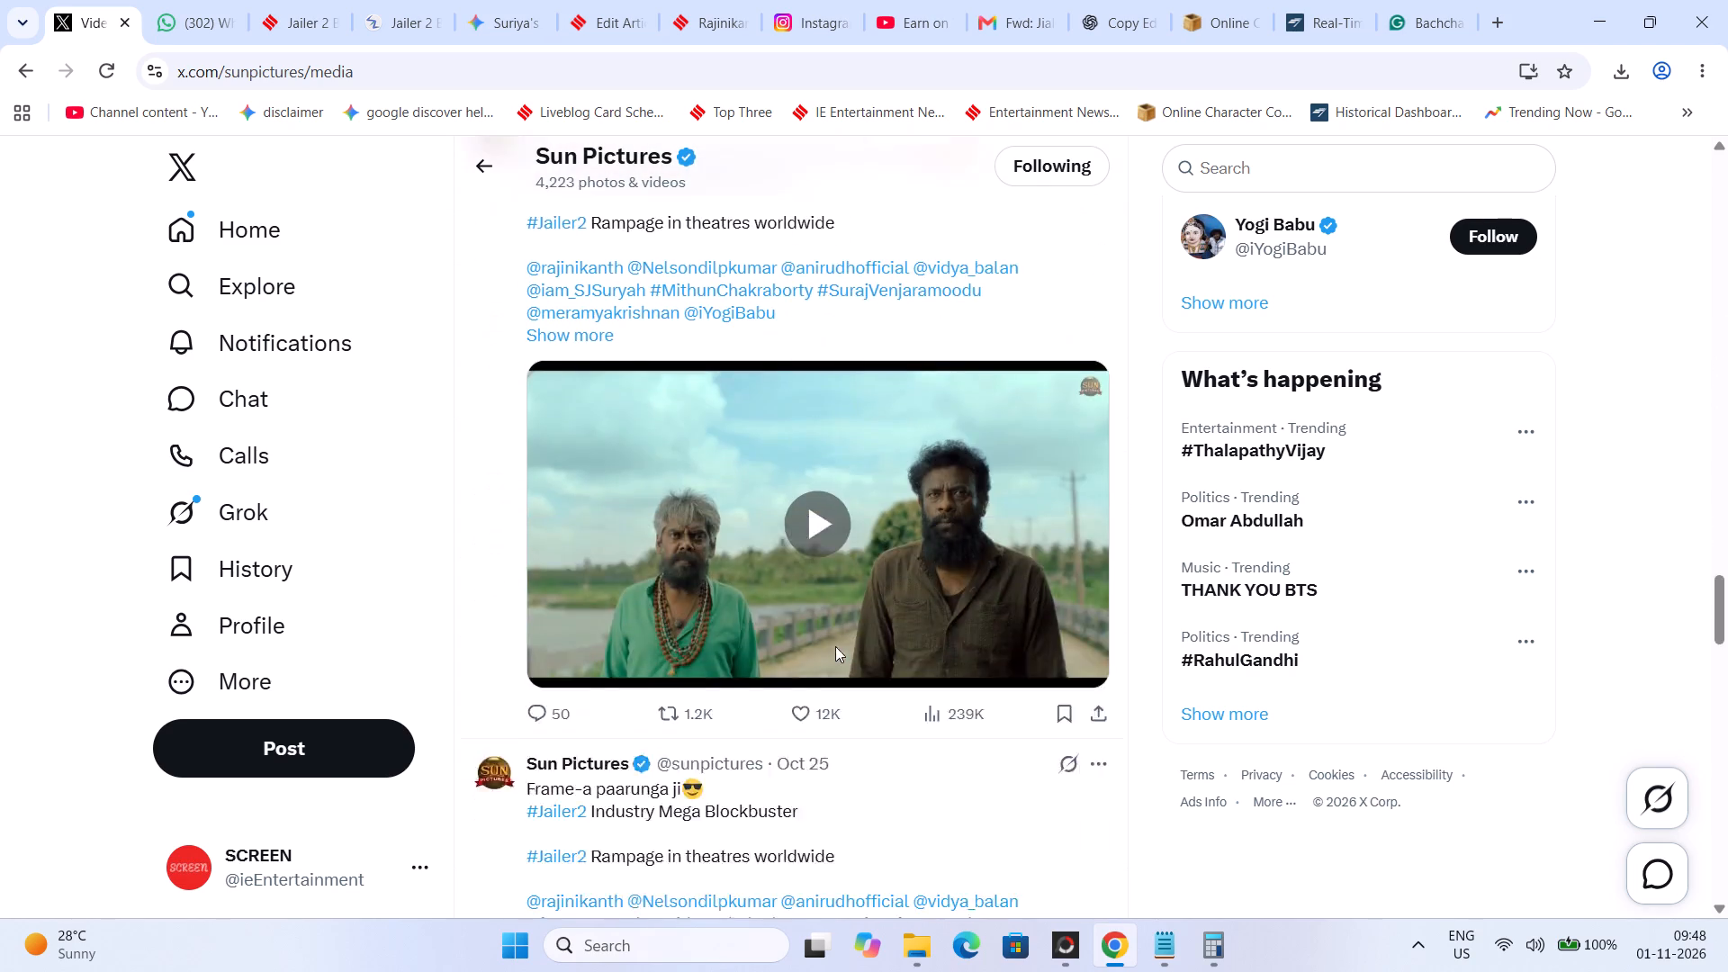
scroll(835, 646, down, 8)
scroll(841, 634, up, 14)
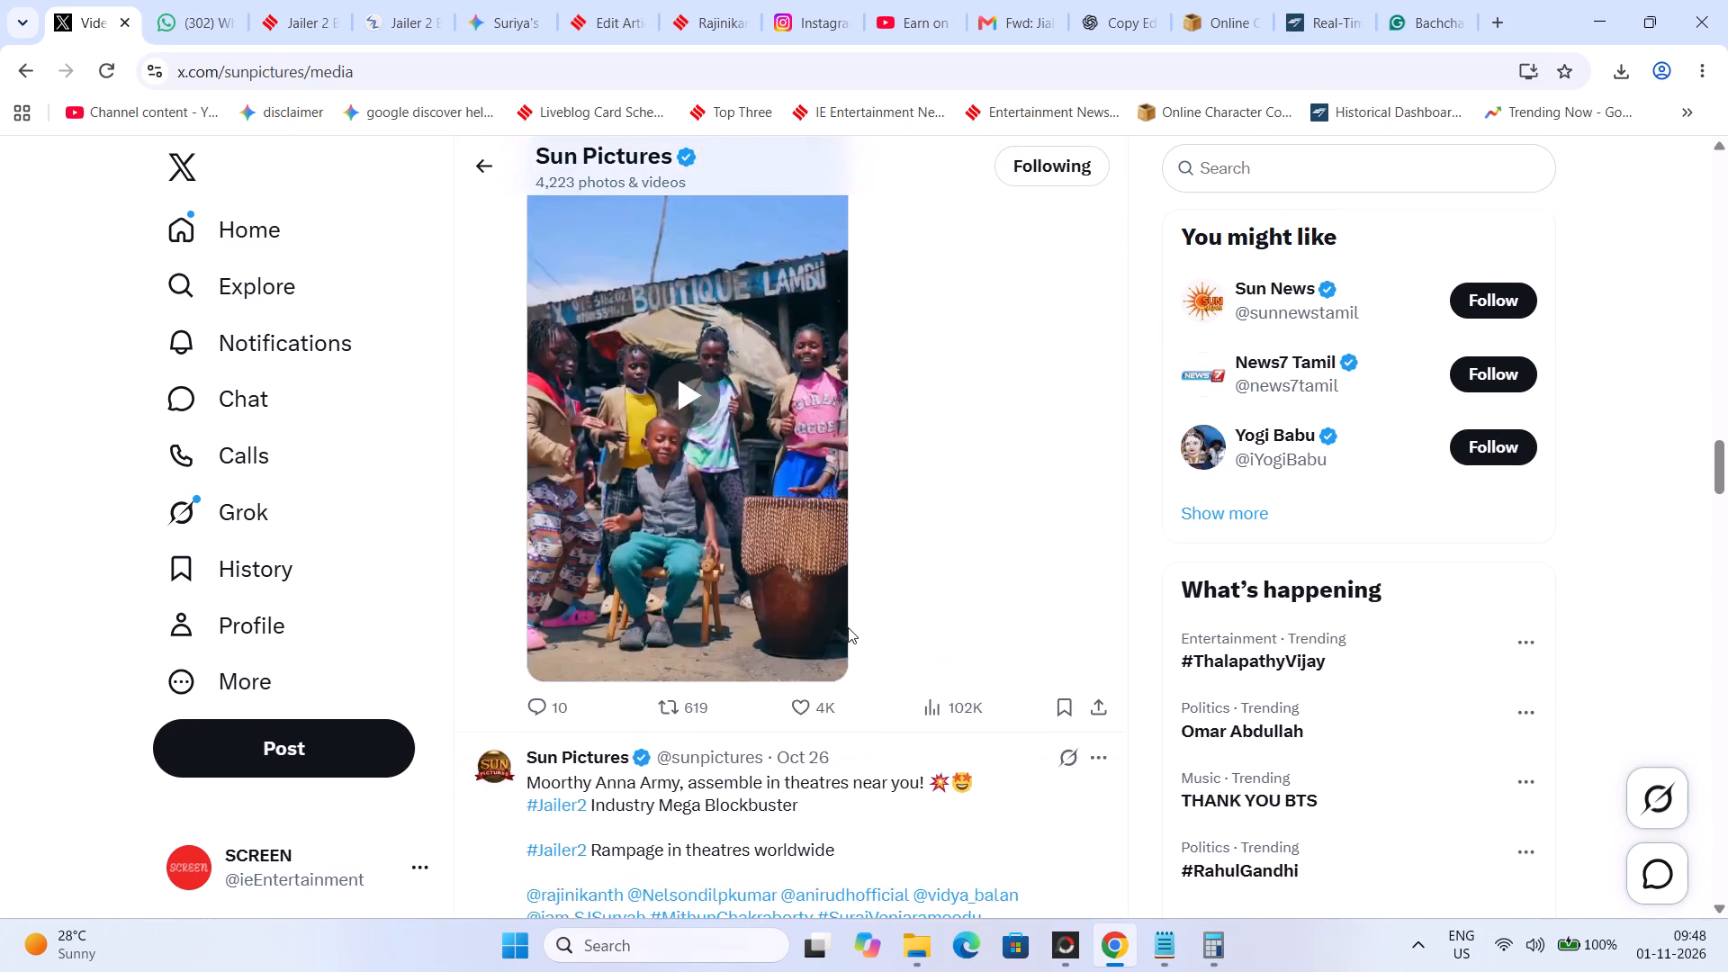
scroll(848, 627, up, 20)
scroll(848, 627, up, 20)
scroll(848, 627, up, 4)
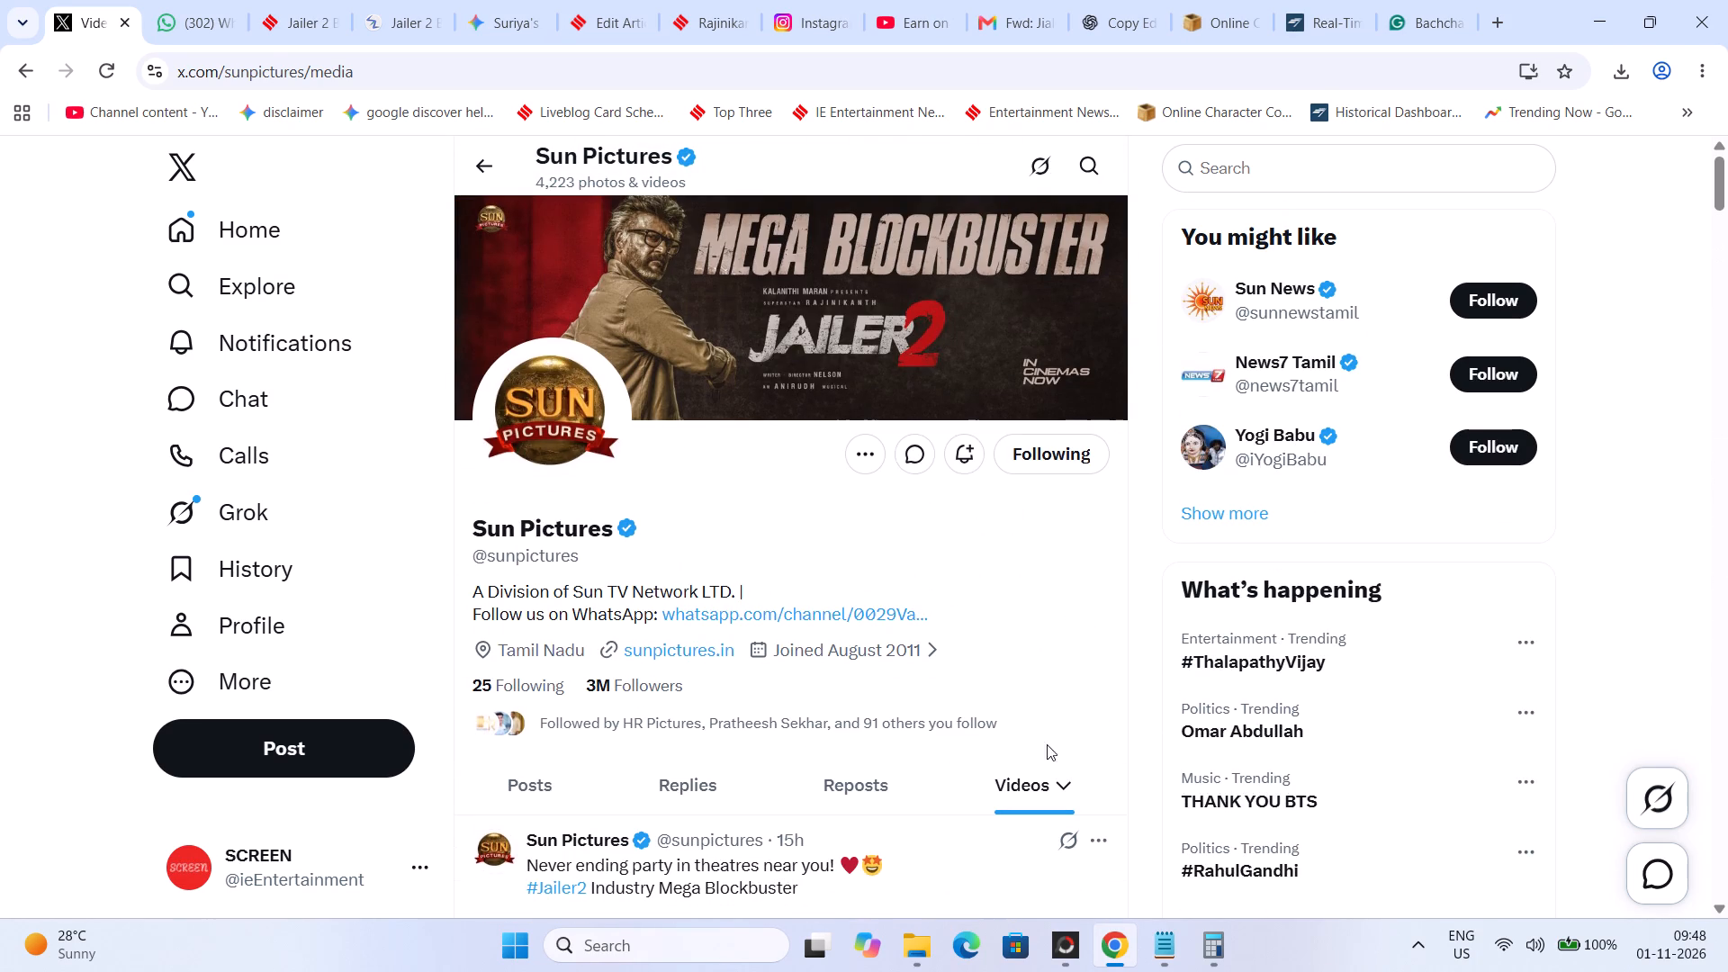
Filter the Sun Pictures media to photos and save the first Jailer 2 photo to Downloads as a JPEG.
click(1031, 783)
click(1028, 819)
scroll(978, 807, down, 2)
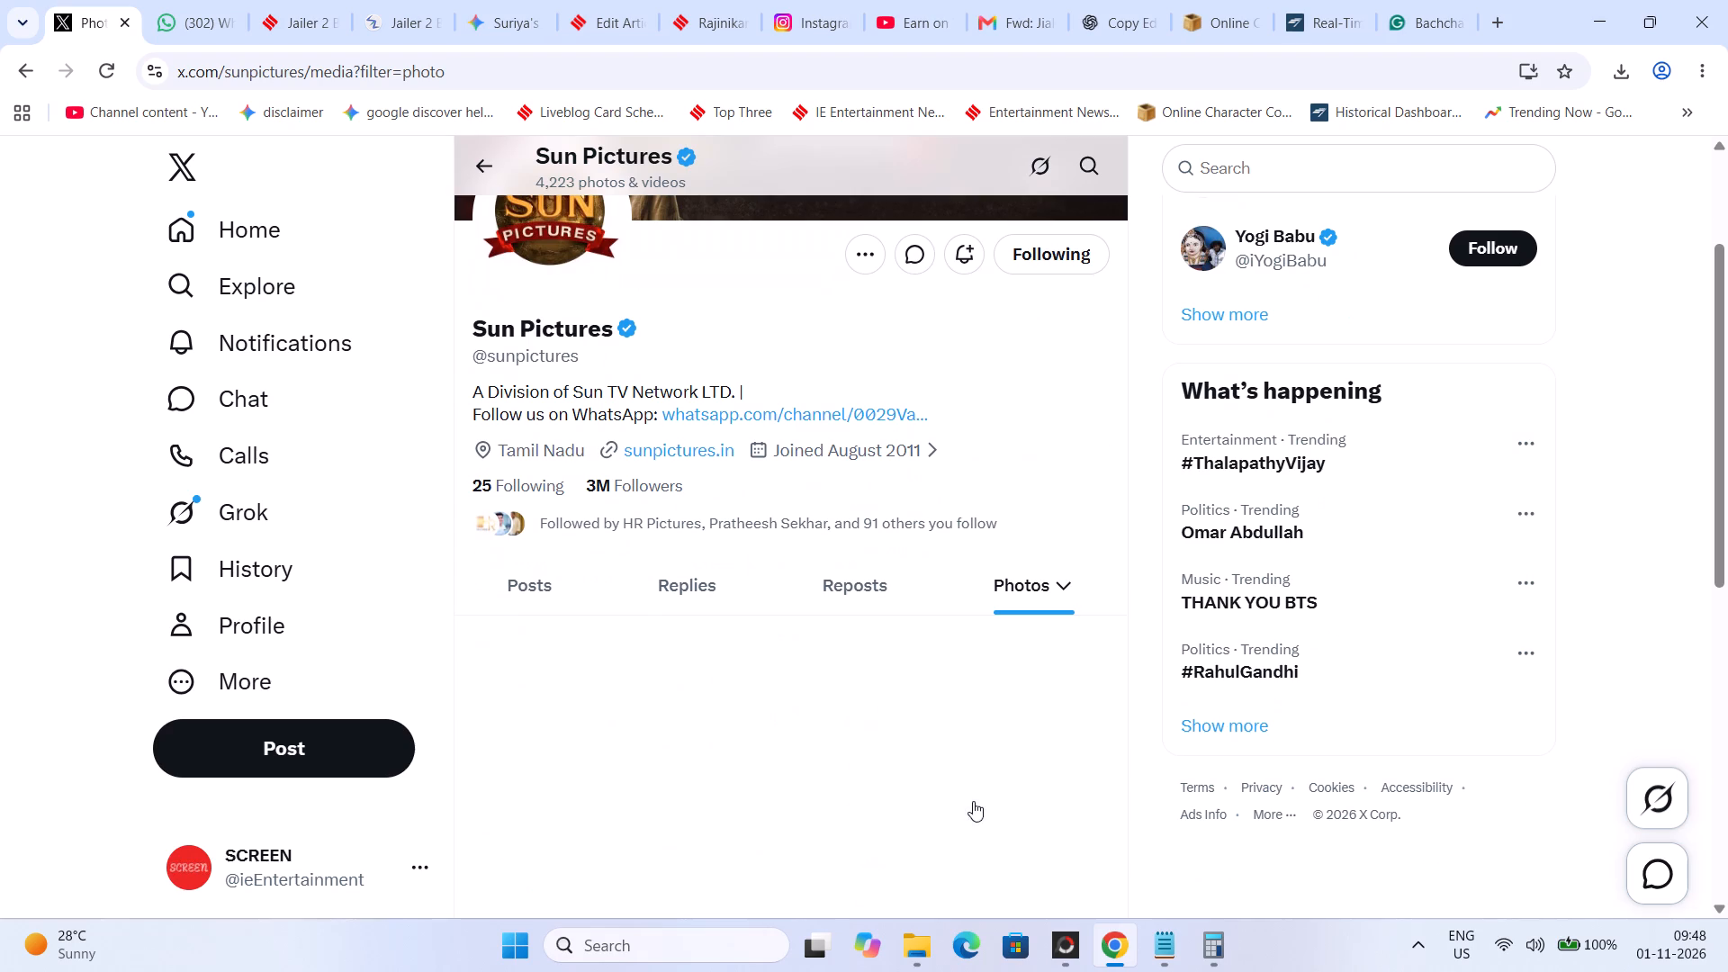
scroll(972, 801, down, 2)
click(475, 523)
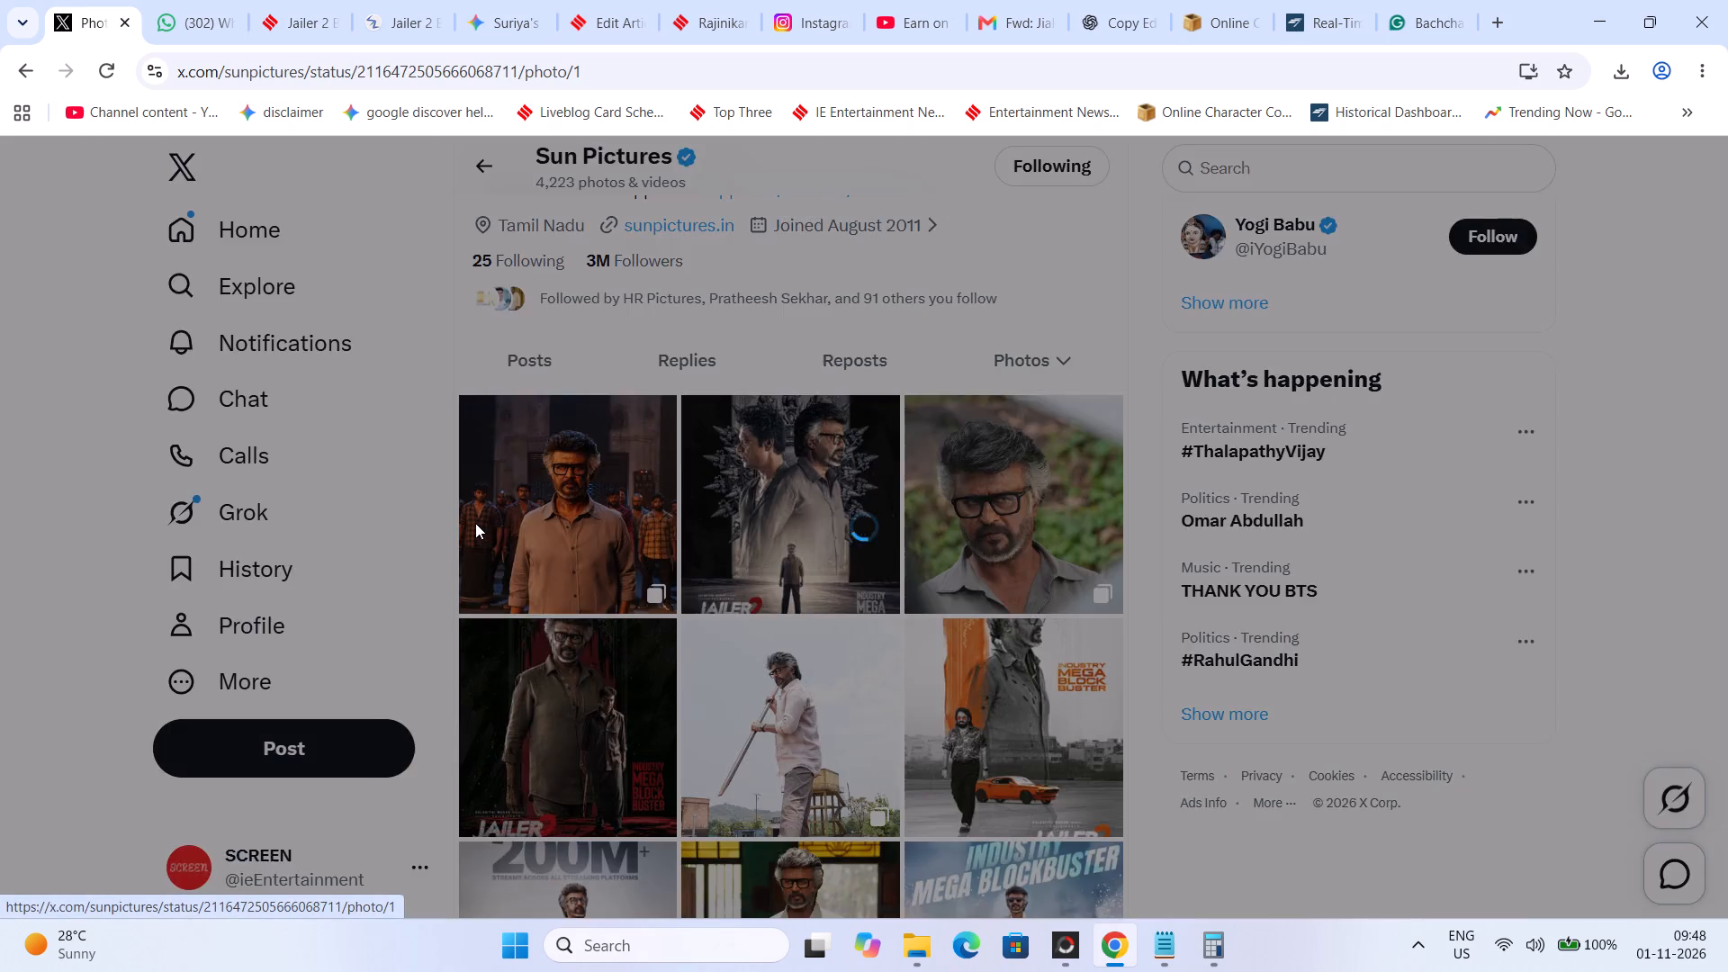
right_click(611, 481)
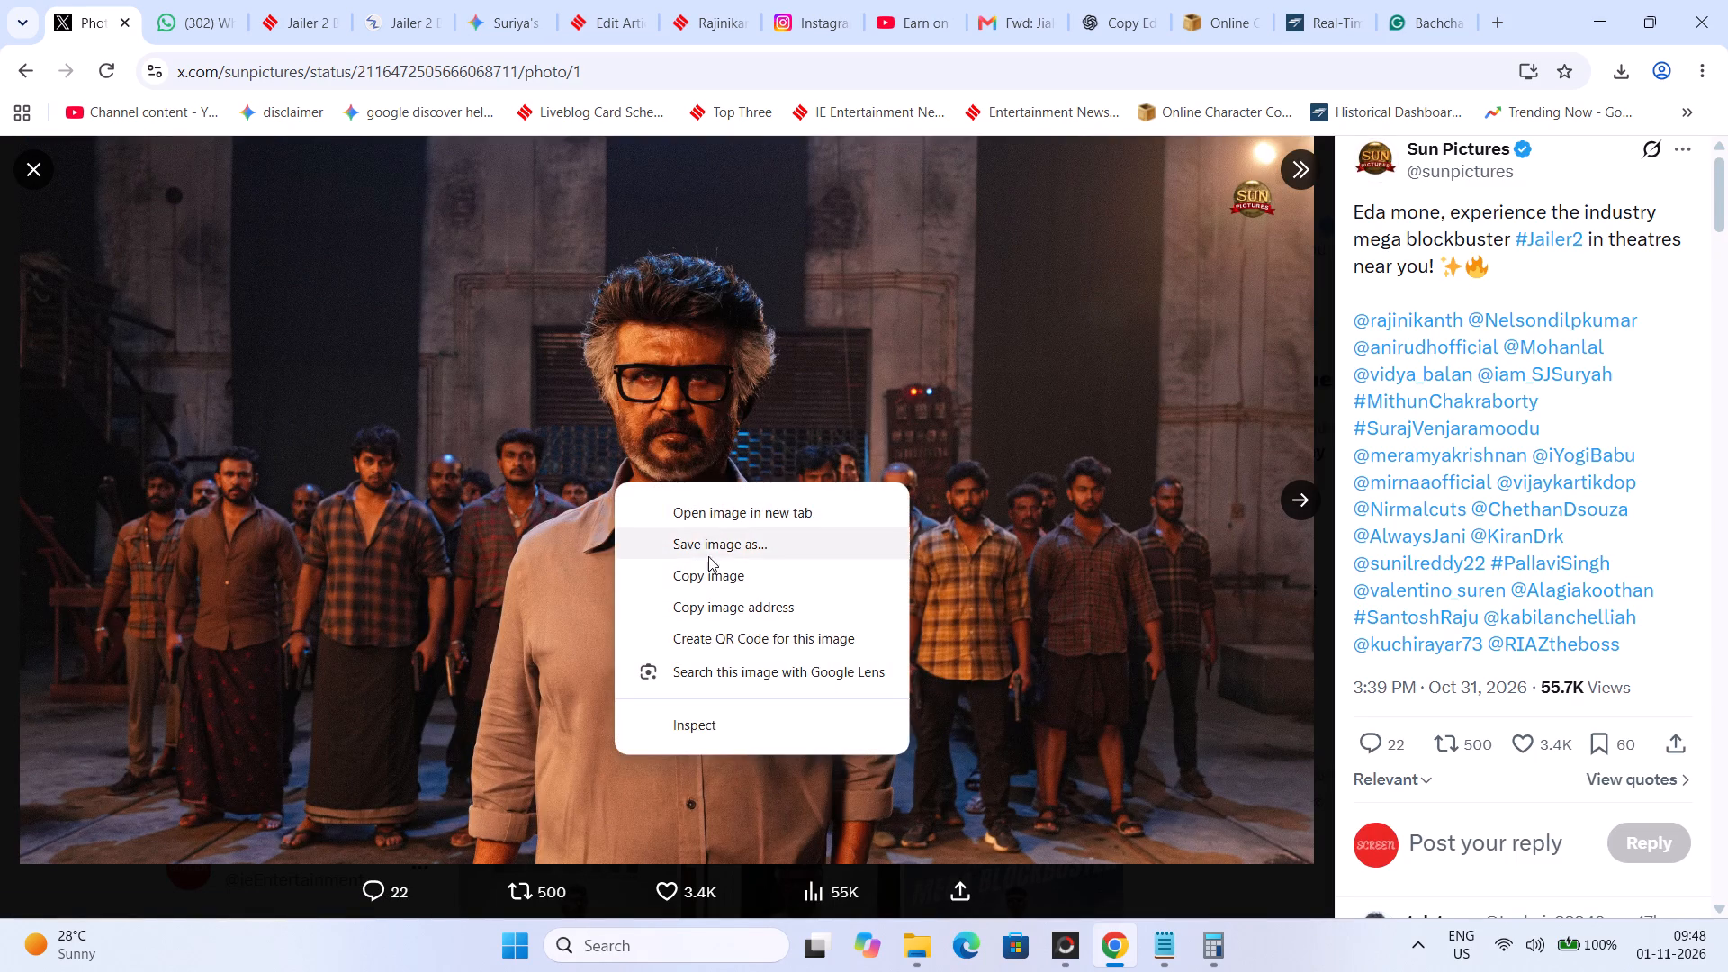
click(723, 549)
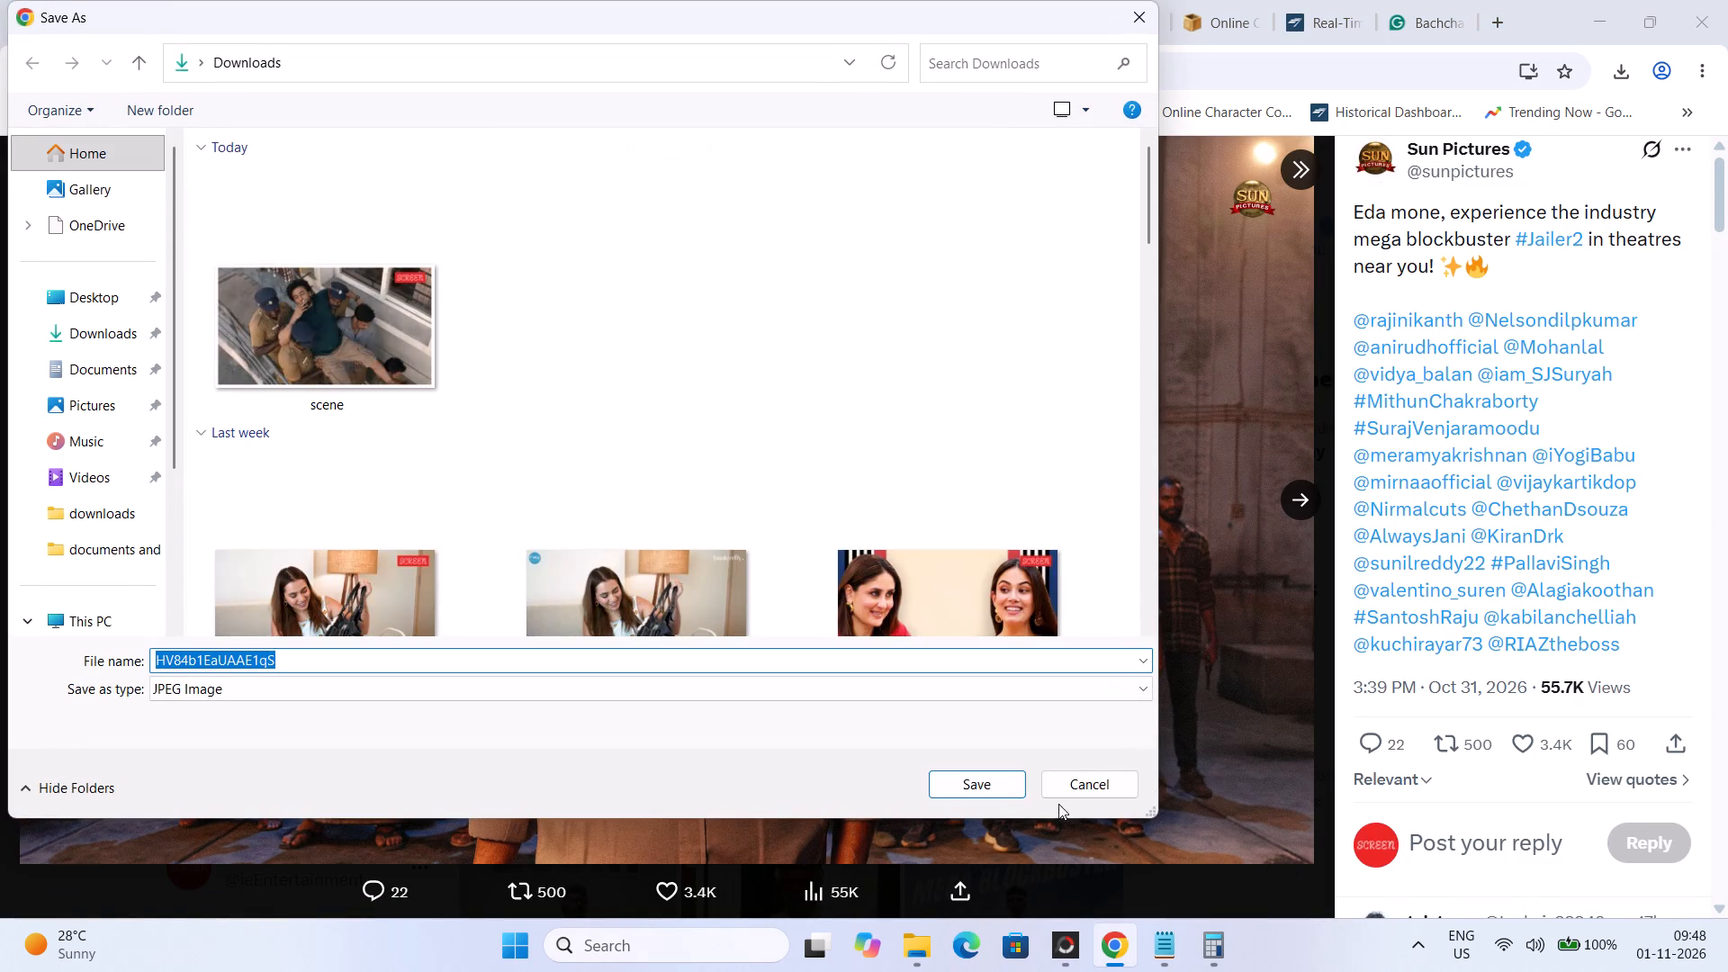
click(985, 780)
Switch to PhotoScape X, close the police stairs image and load the downloaded Jailer 2 photo from Downloads into the editor.
click(1071, 954)
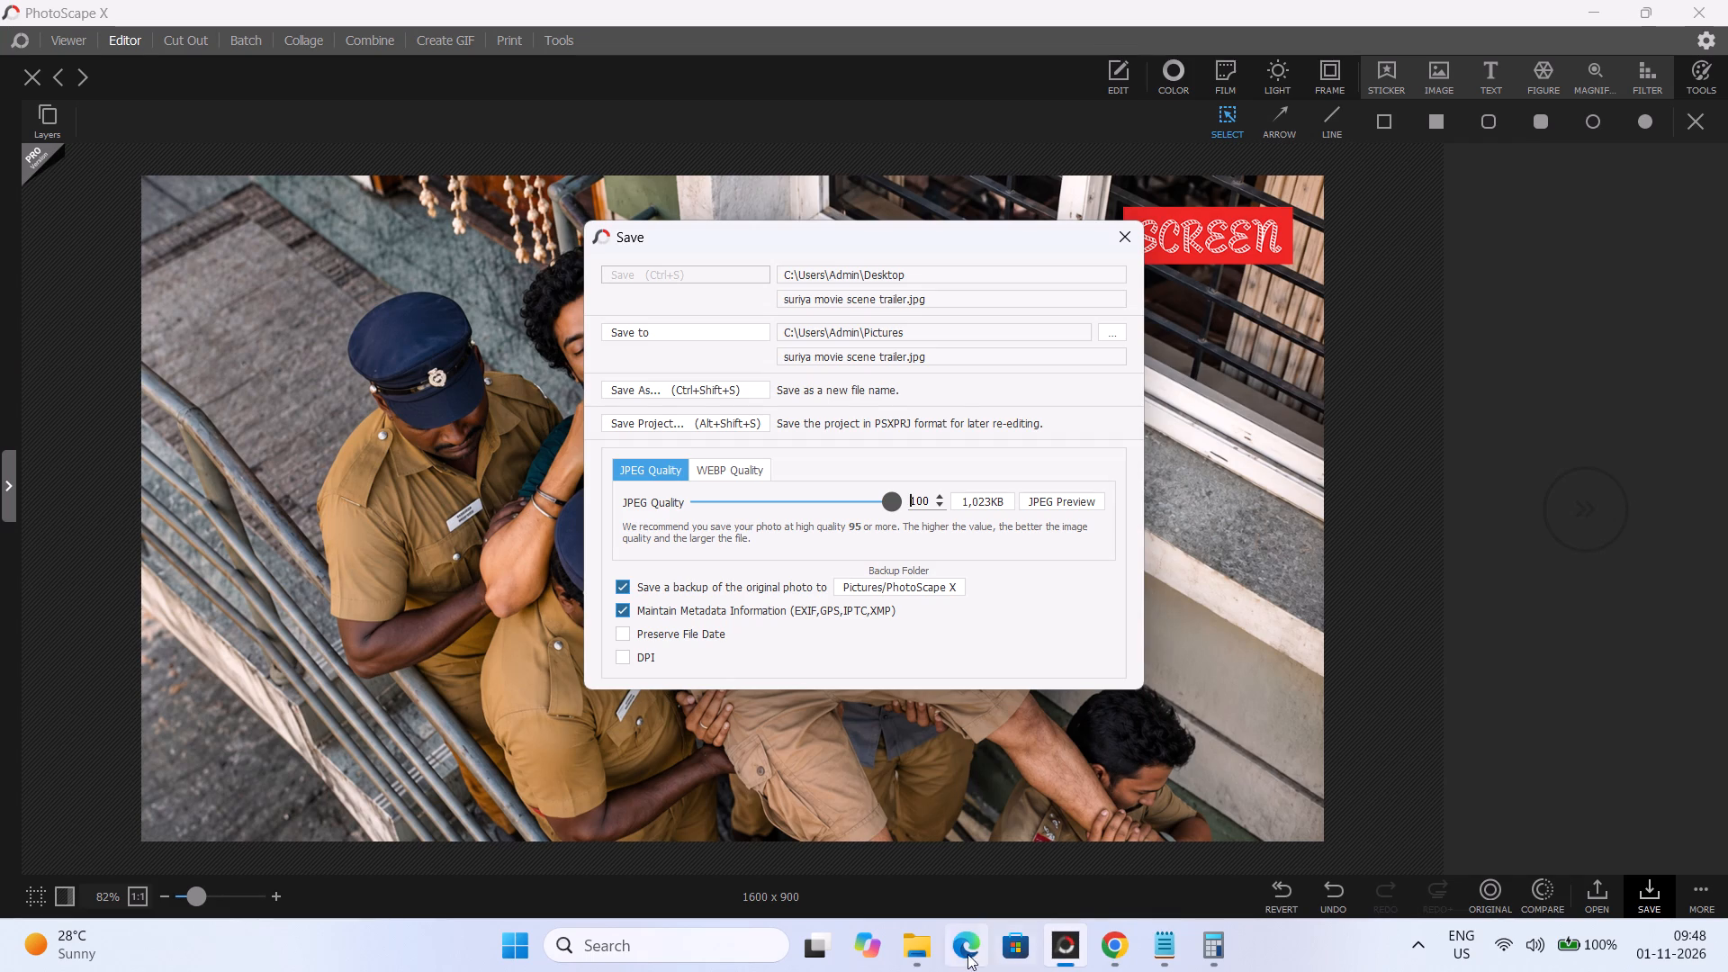
click(1114, 244)
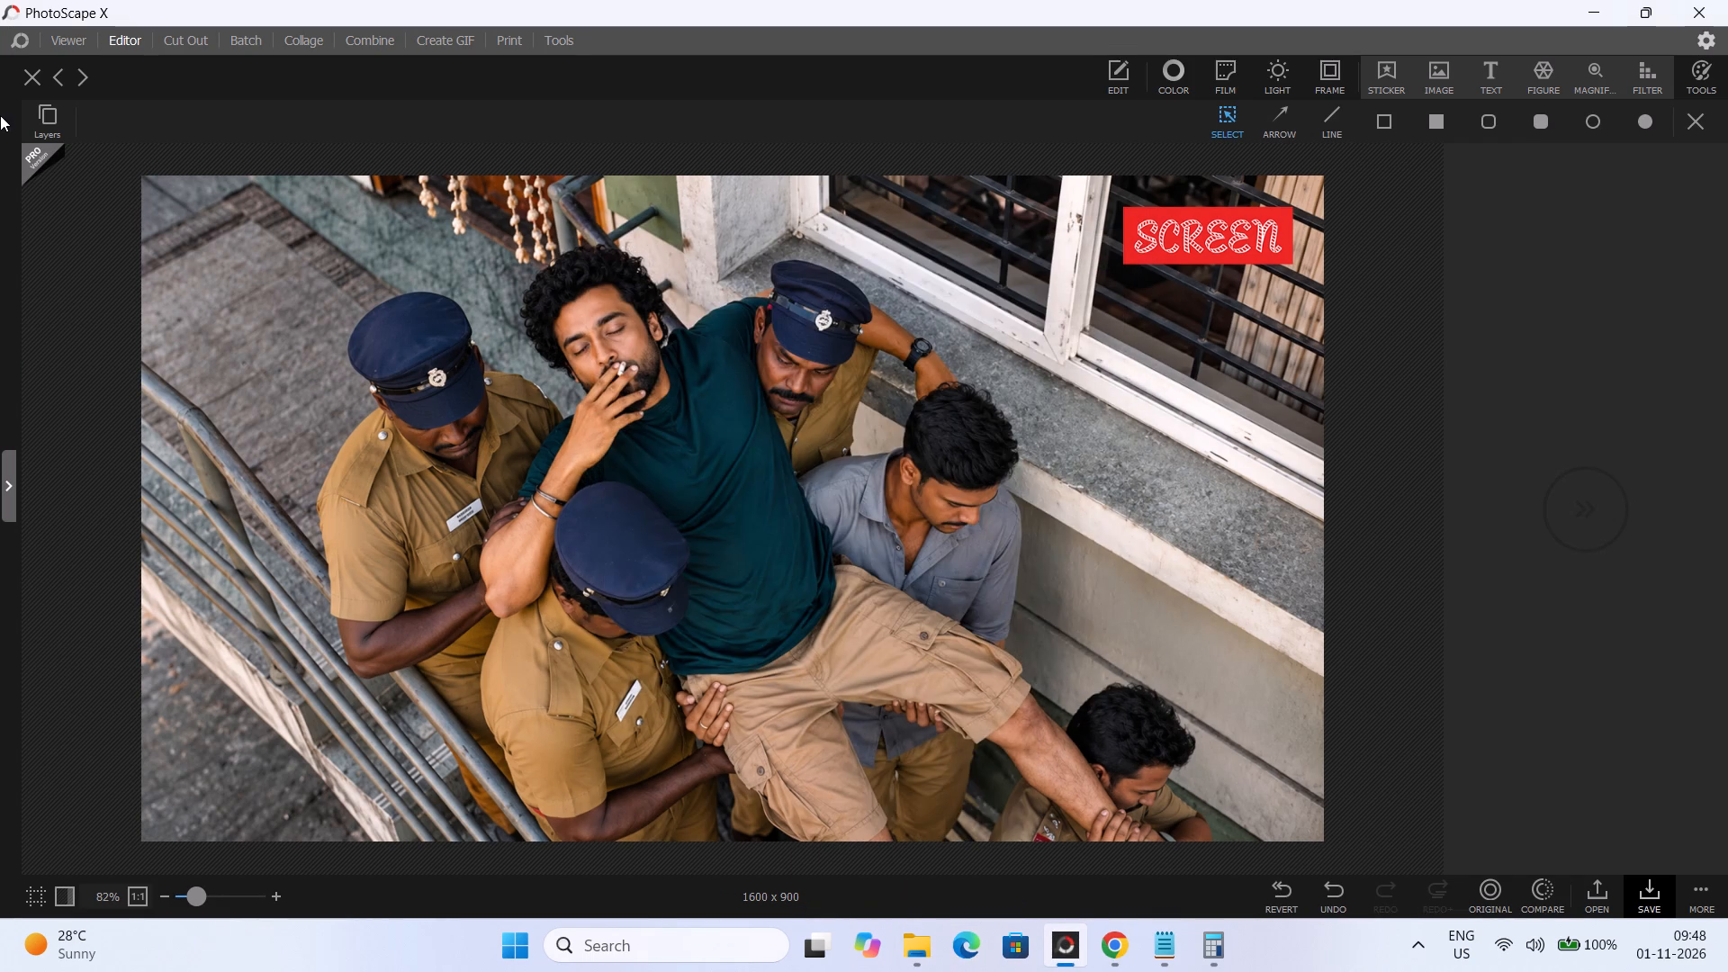
click(26, 77)
click(912, 956)
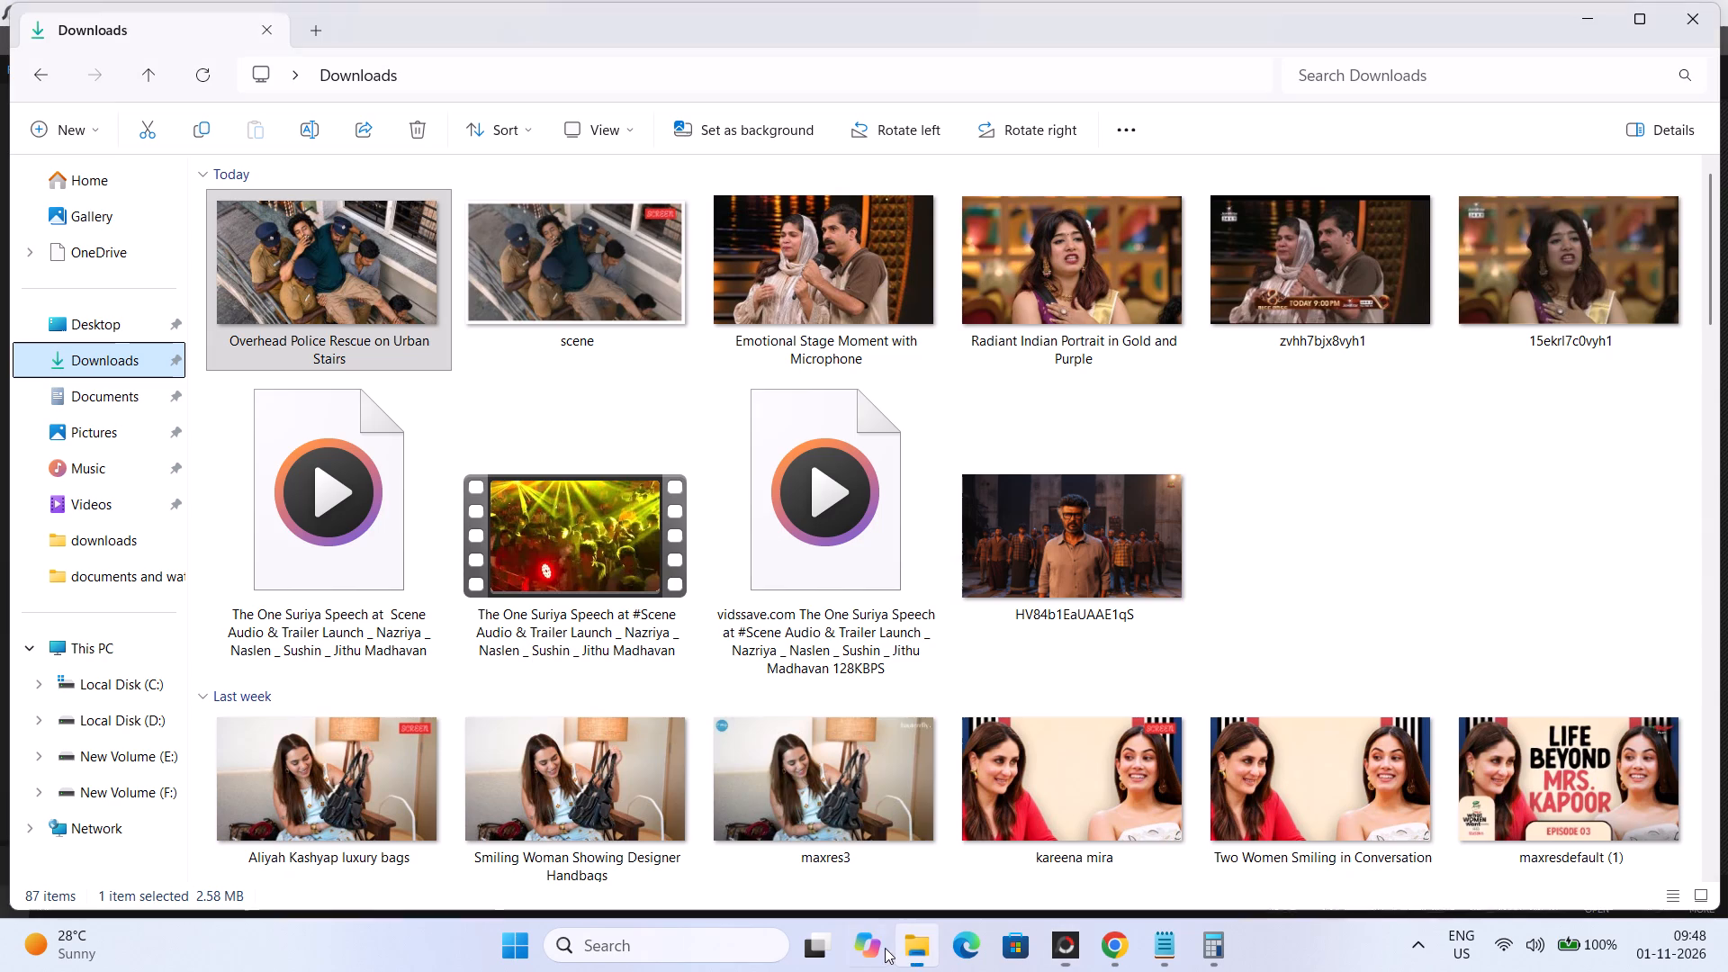
drag(1082, 513, 928, 673)
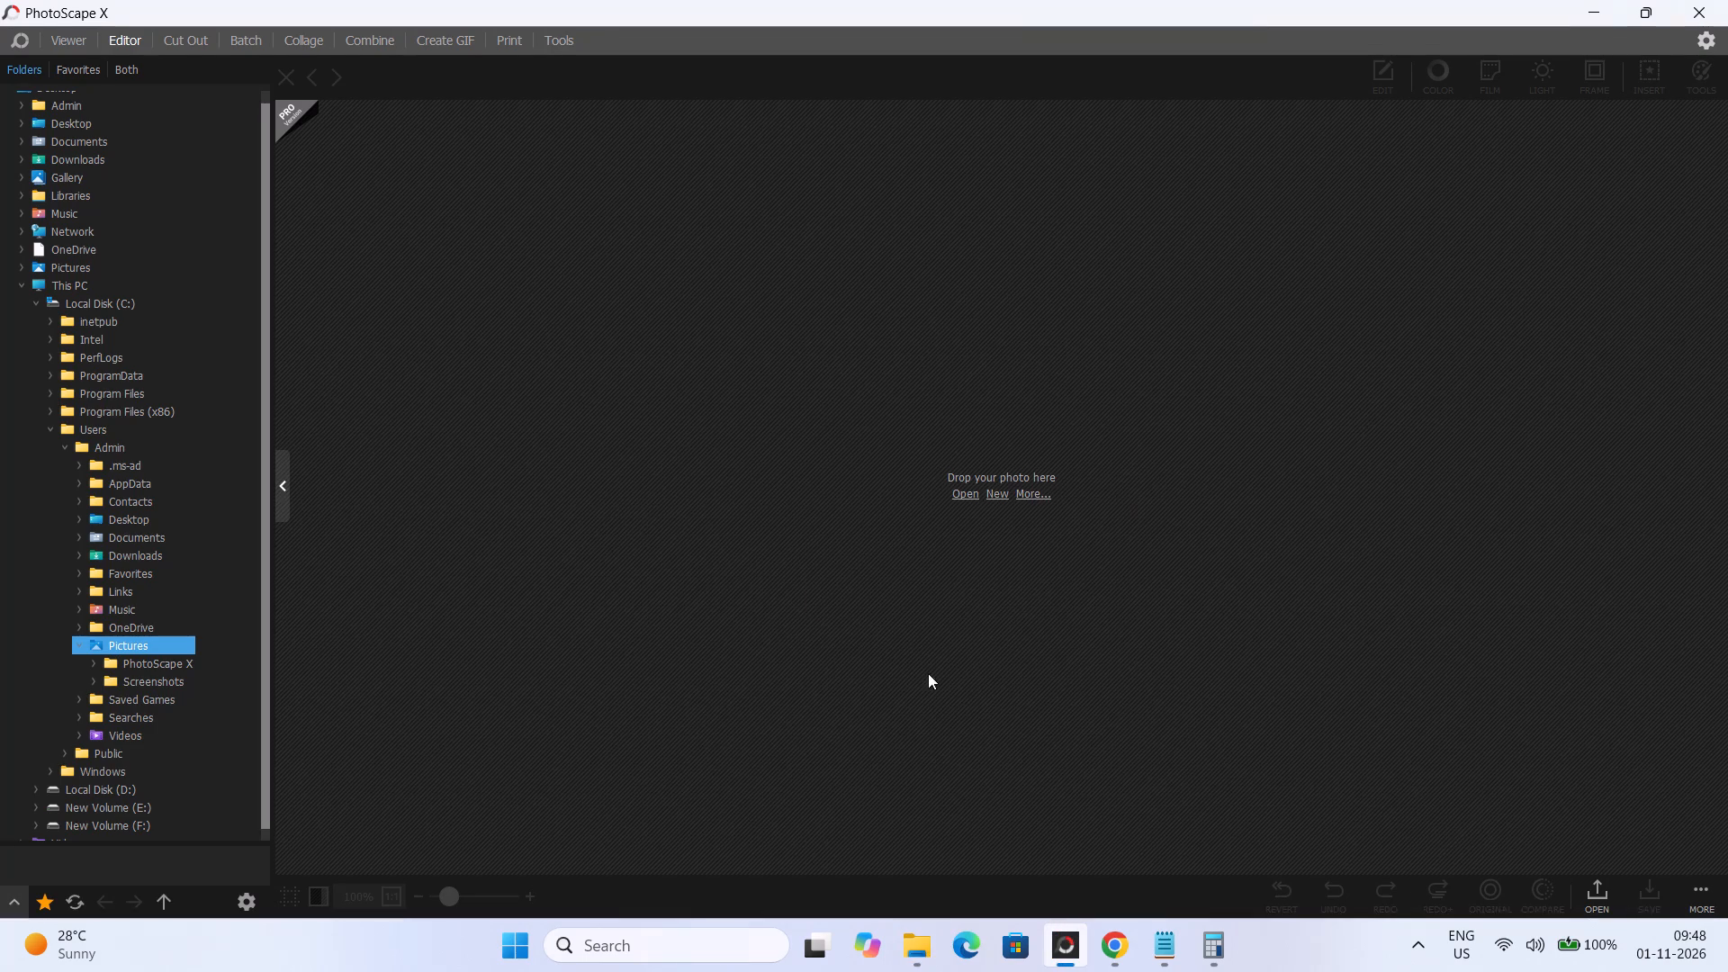
drag(928, 673, 777, 492)
Resize the Jailer 2 photo to a width of 1600 px with the aspect ratio preserved.
click(1538, 189)
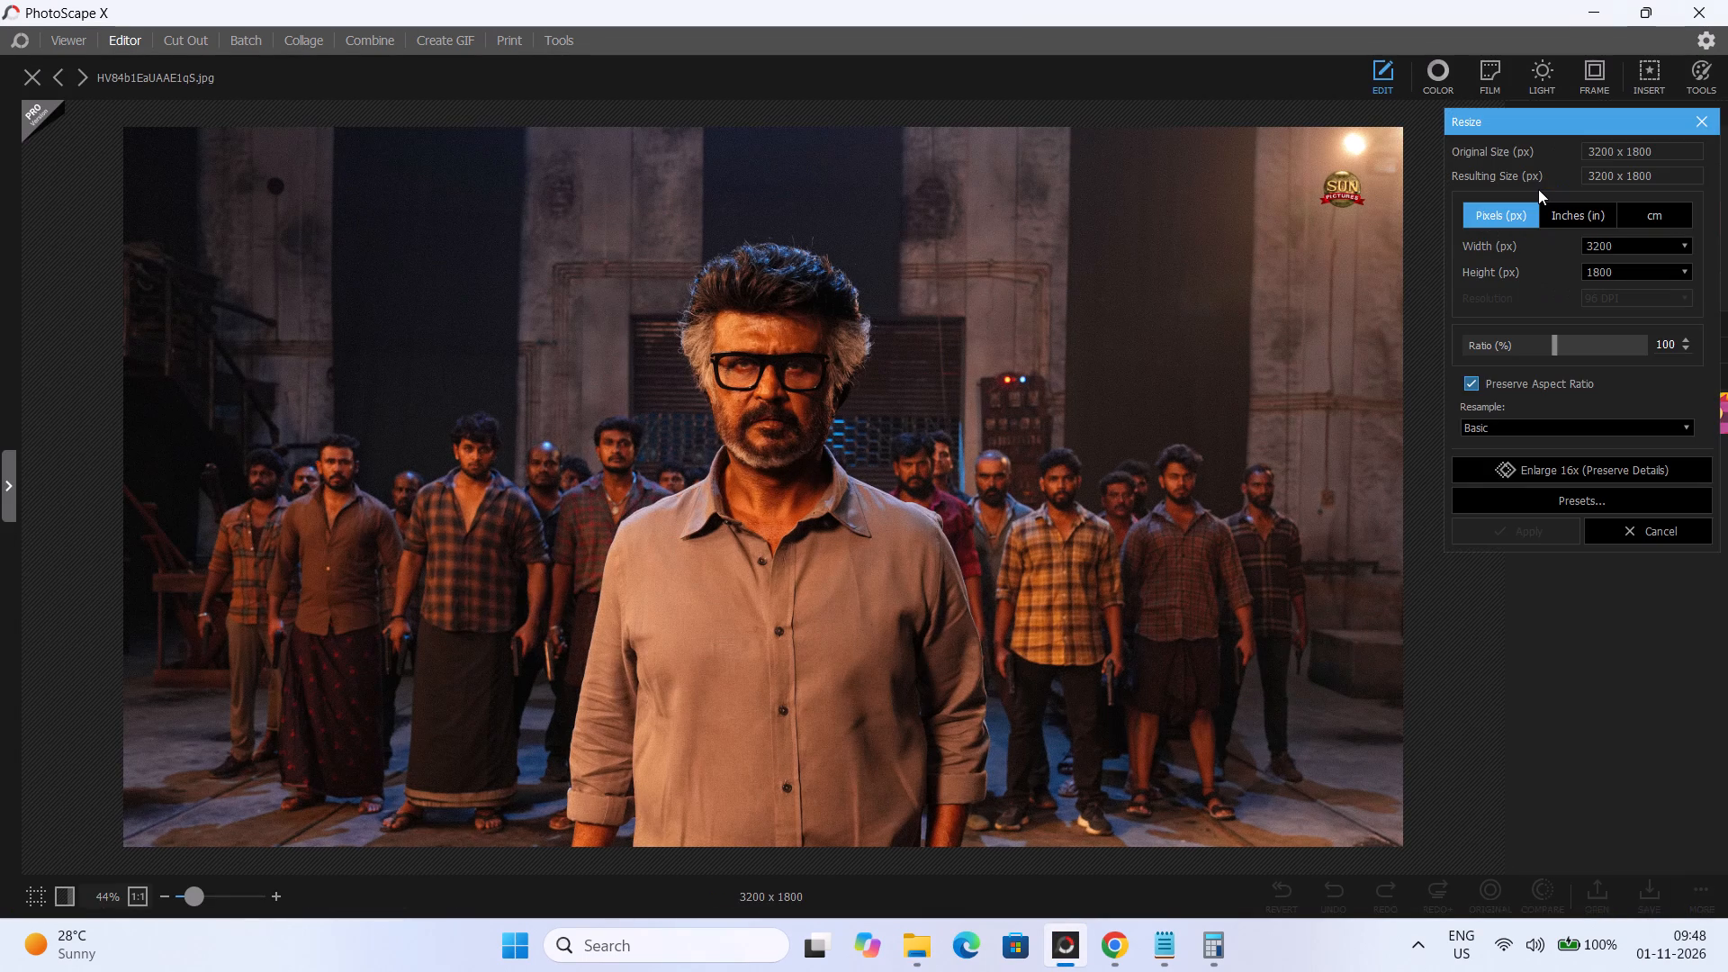
drag(1618, 247, 1477, 236)
text(160)
key(0)
click(1507, 524)
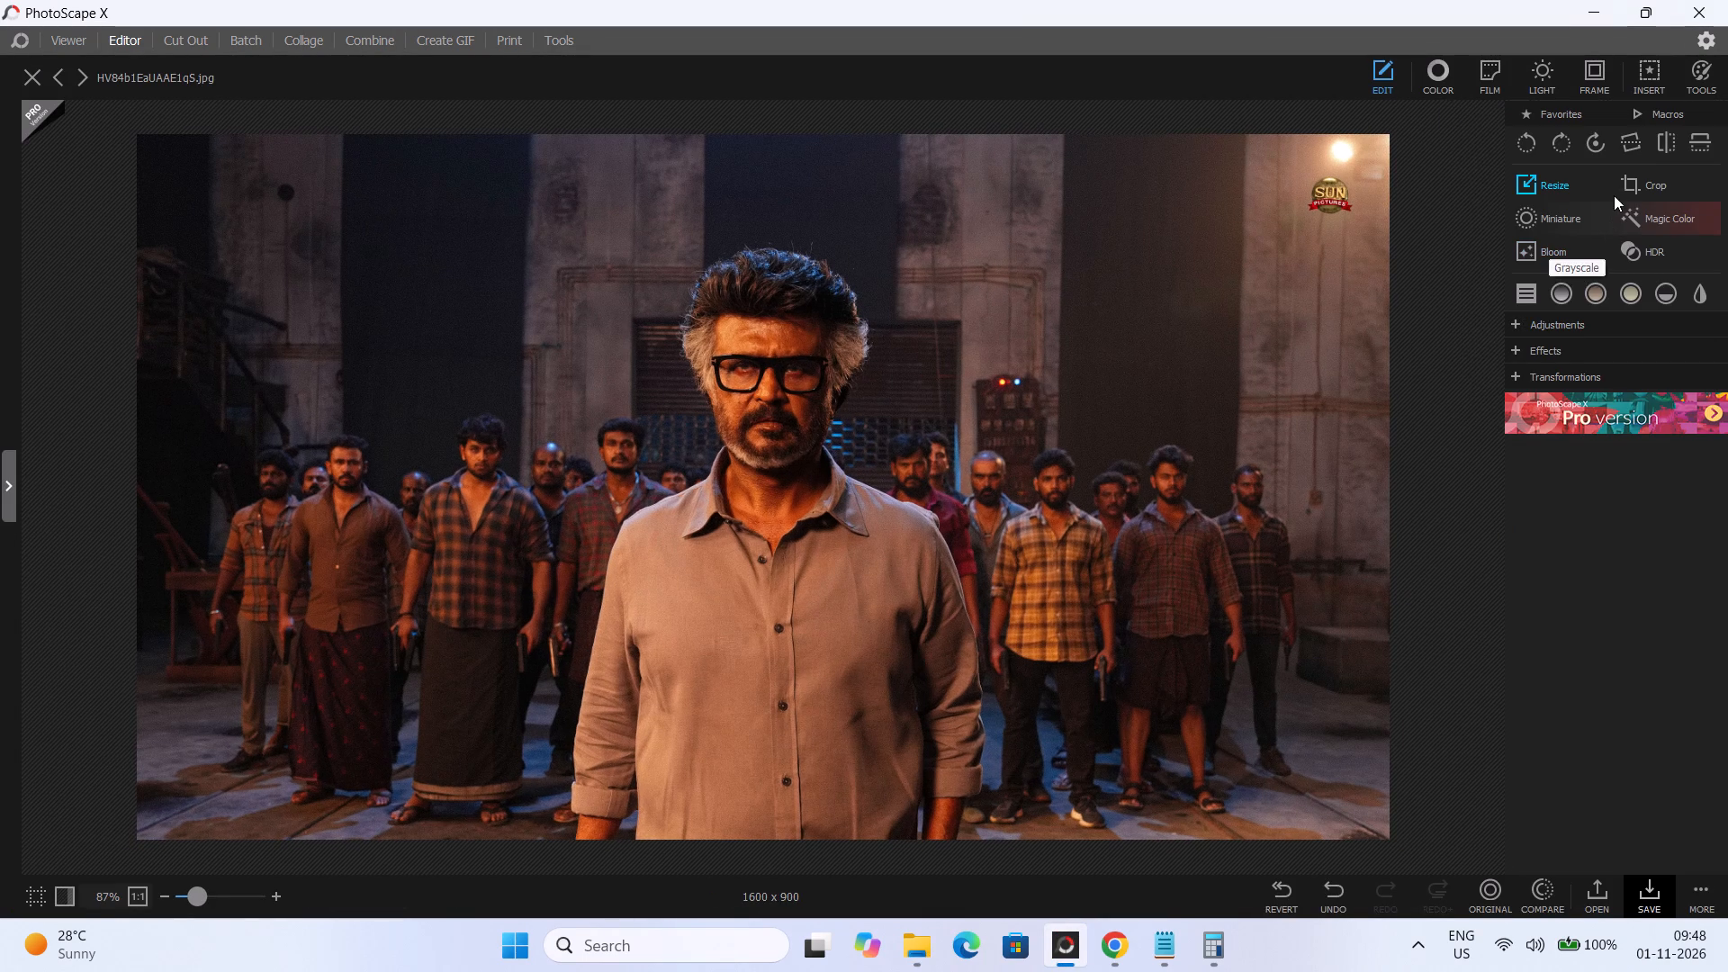
Insert the SCREEN watermark image from the documents and watermarks folder and stretch it over the whole photo, covering the Sun Pictures logo.
click(1626, 74)
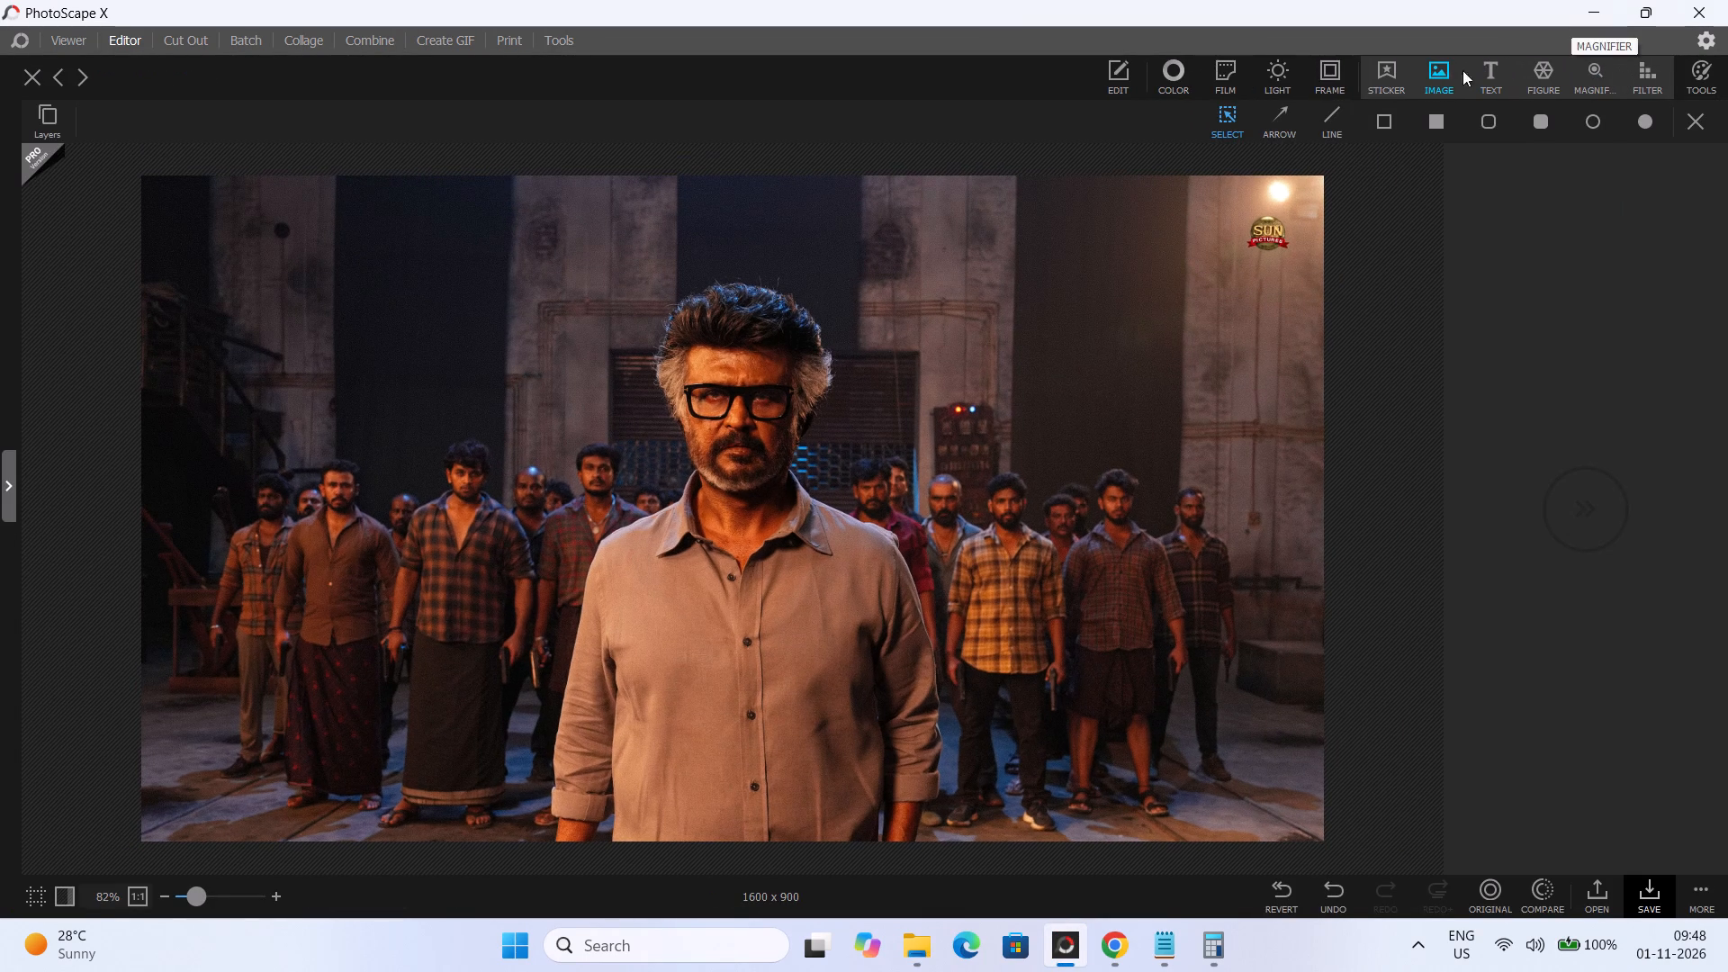
click(1434, 70)
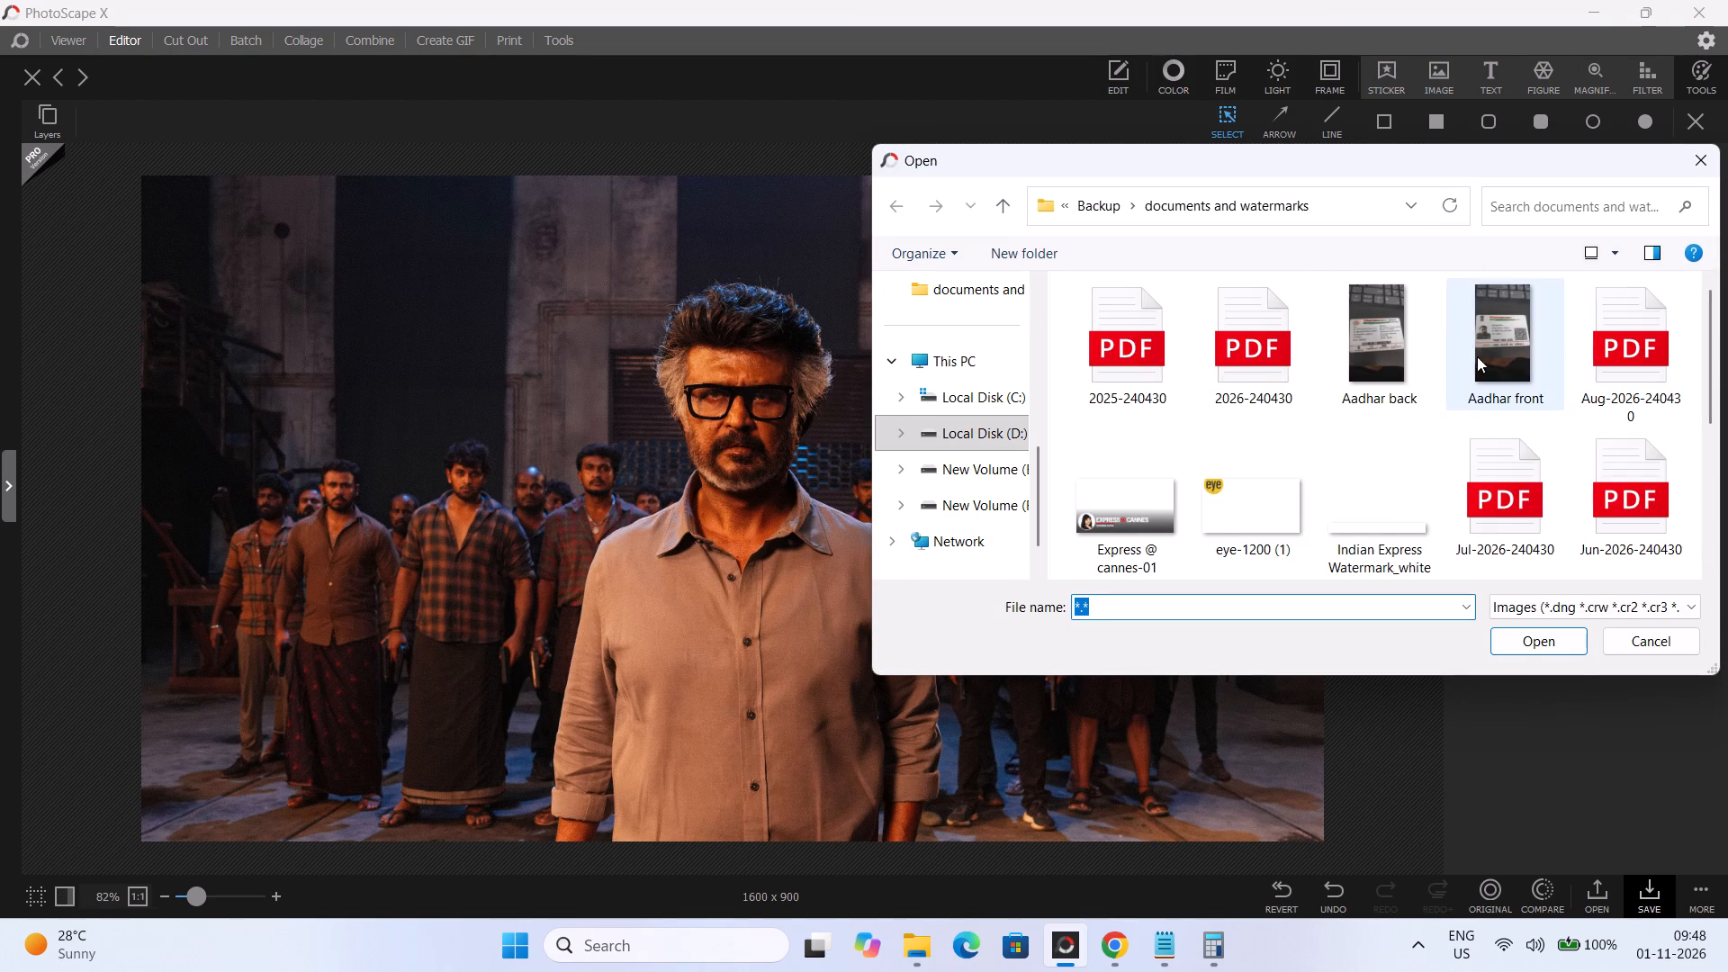
scroll(1462, 442, down, 3)
click(1637, 312)
key(Return)
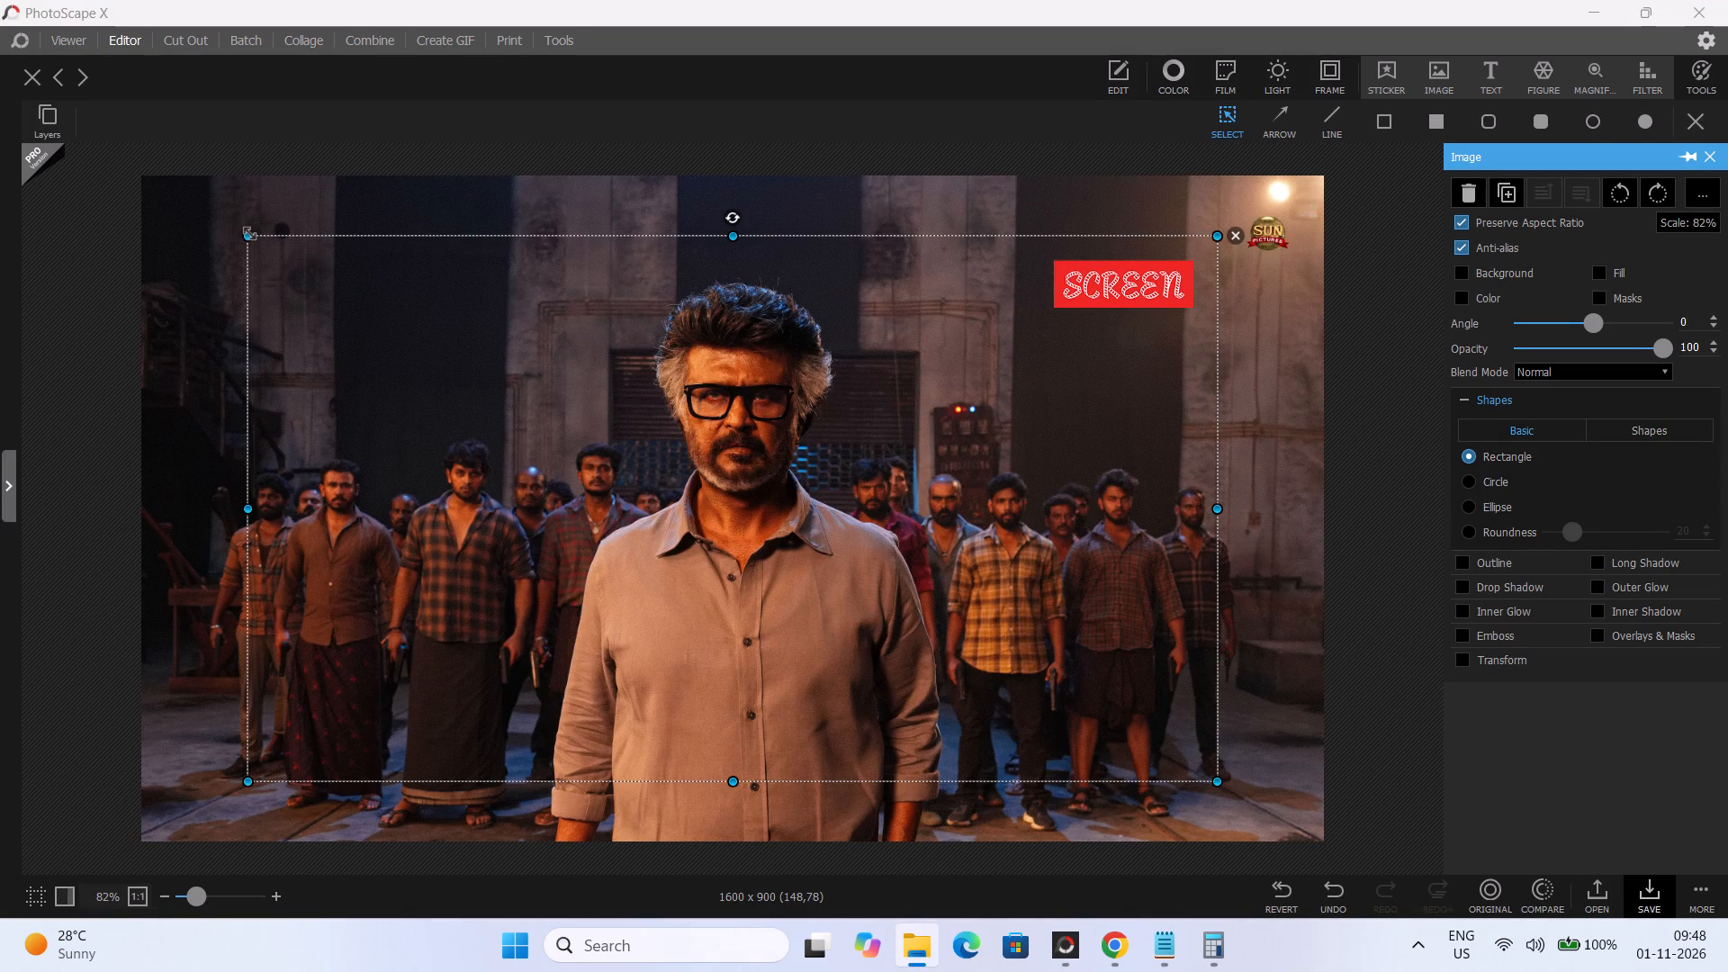
drag(250, 233, 142, 202)
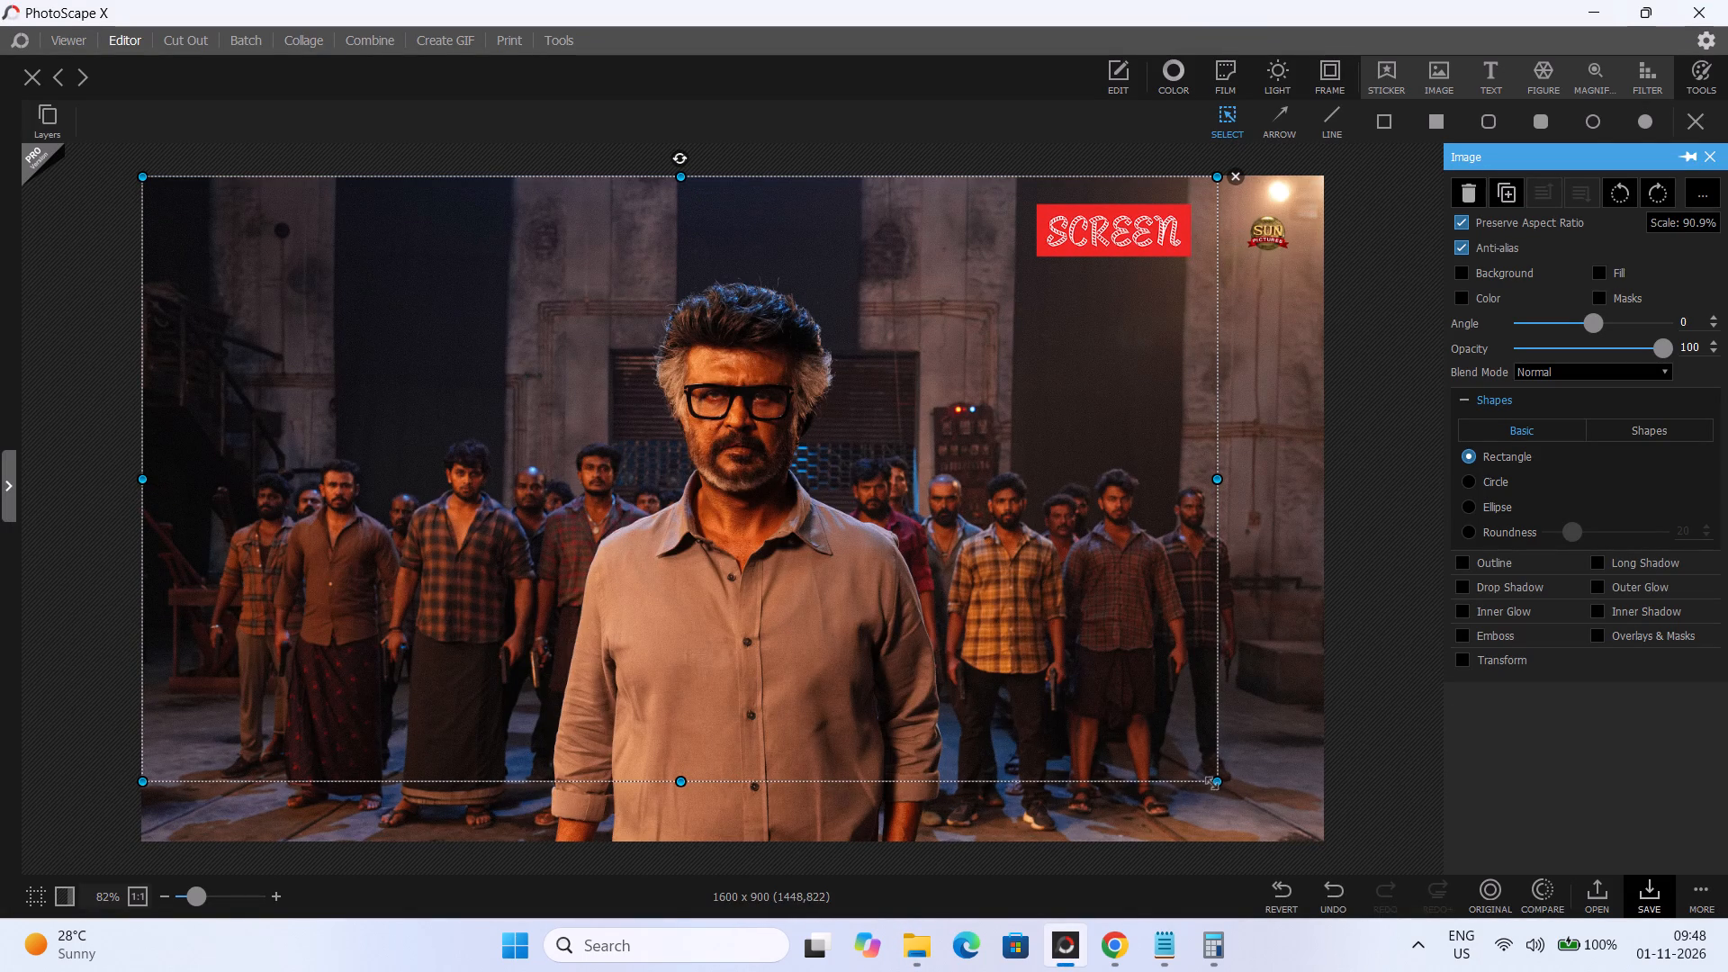
drag(1214, 779, 1318, 869)
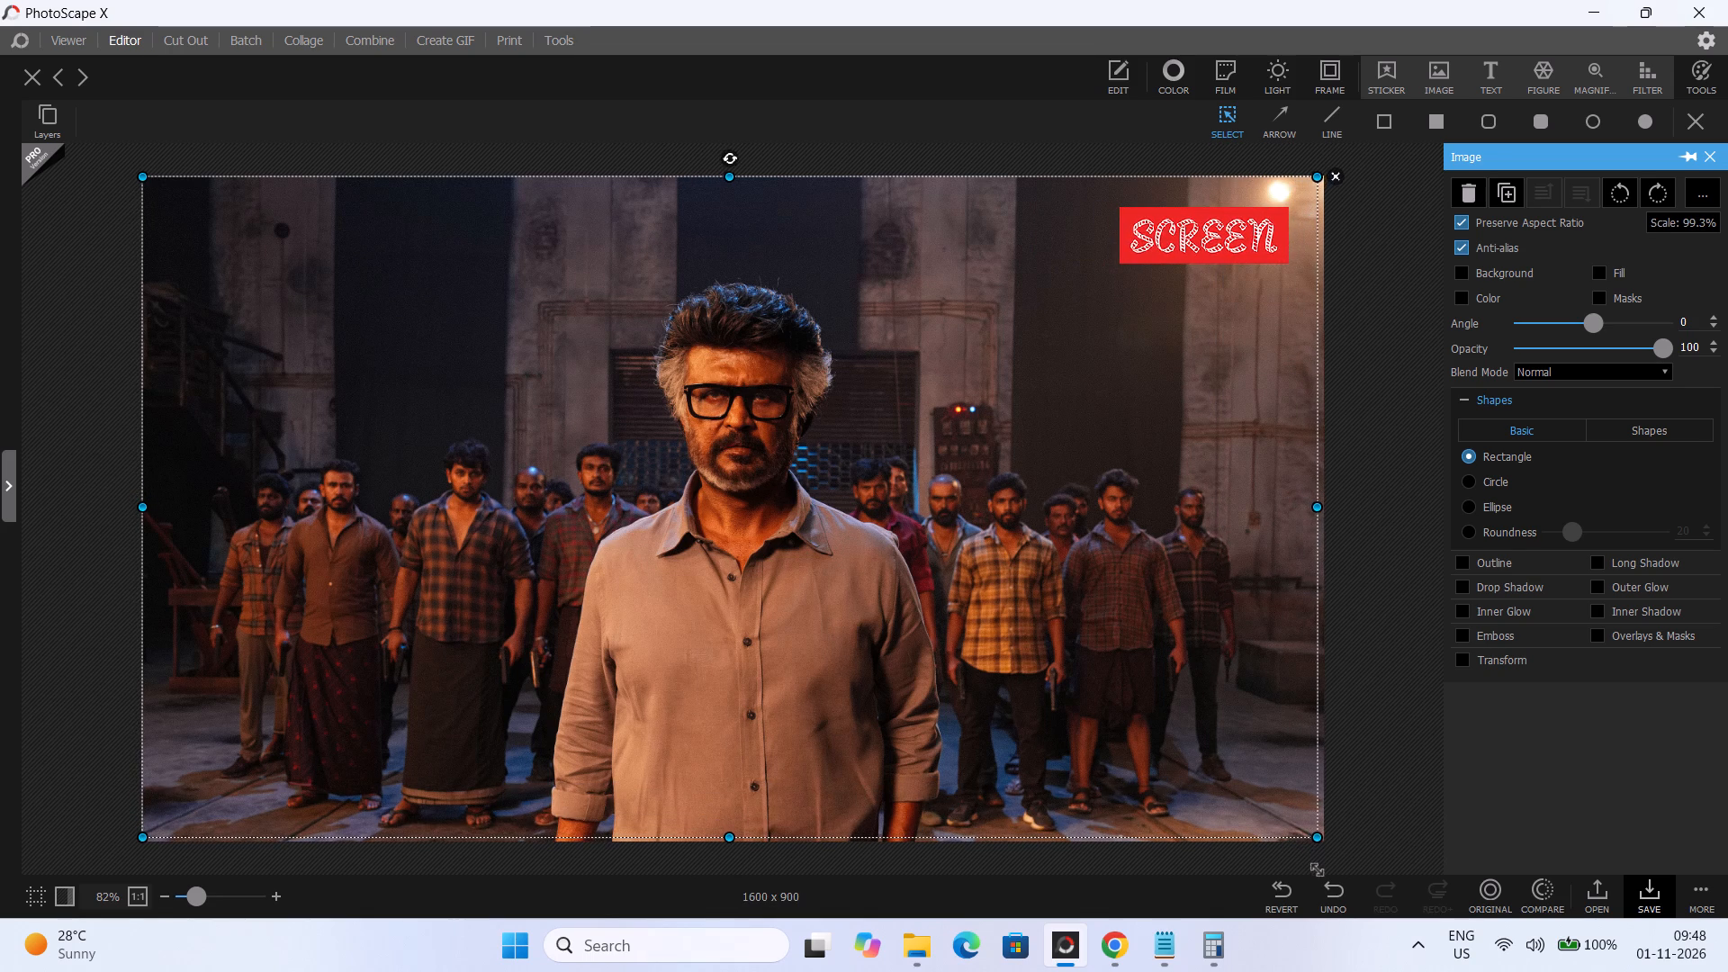
drag(1318, 869, 1321, 875)
click(1390, 639)
Save the watermarked photo as a new JPEG named "jailer day 17 collection" in Downloads.
click(1646, 891)
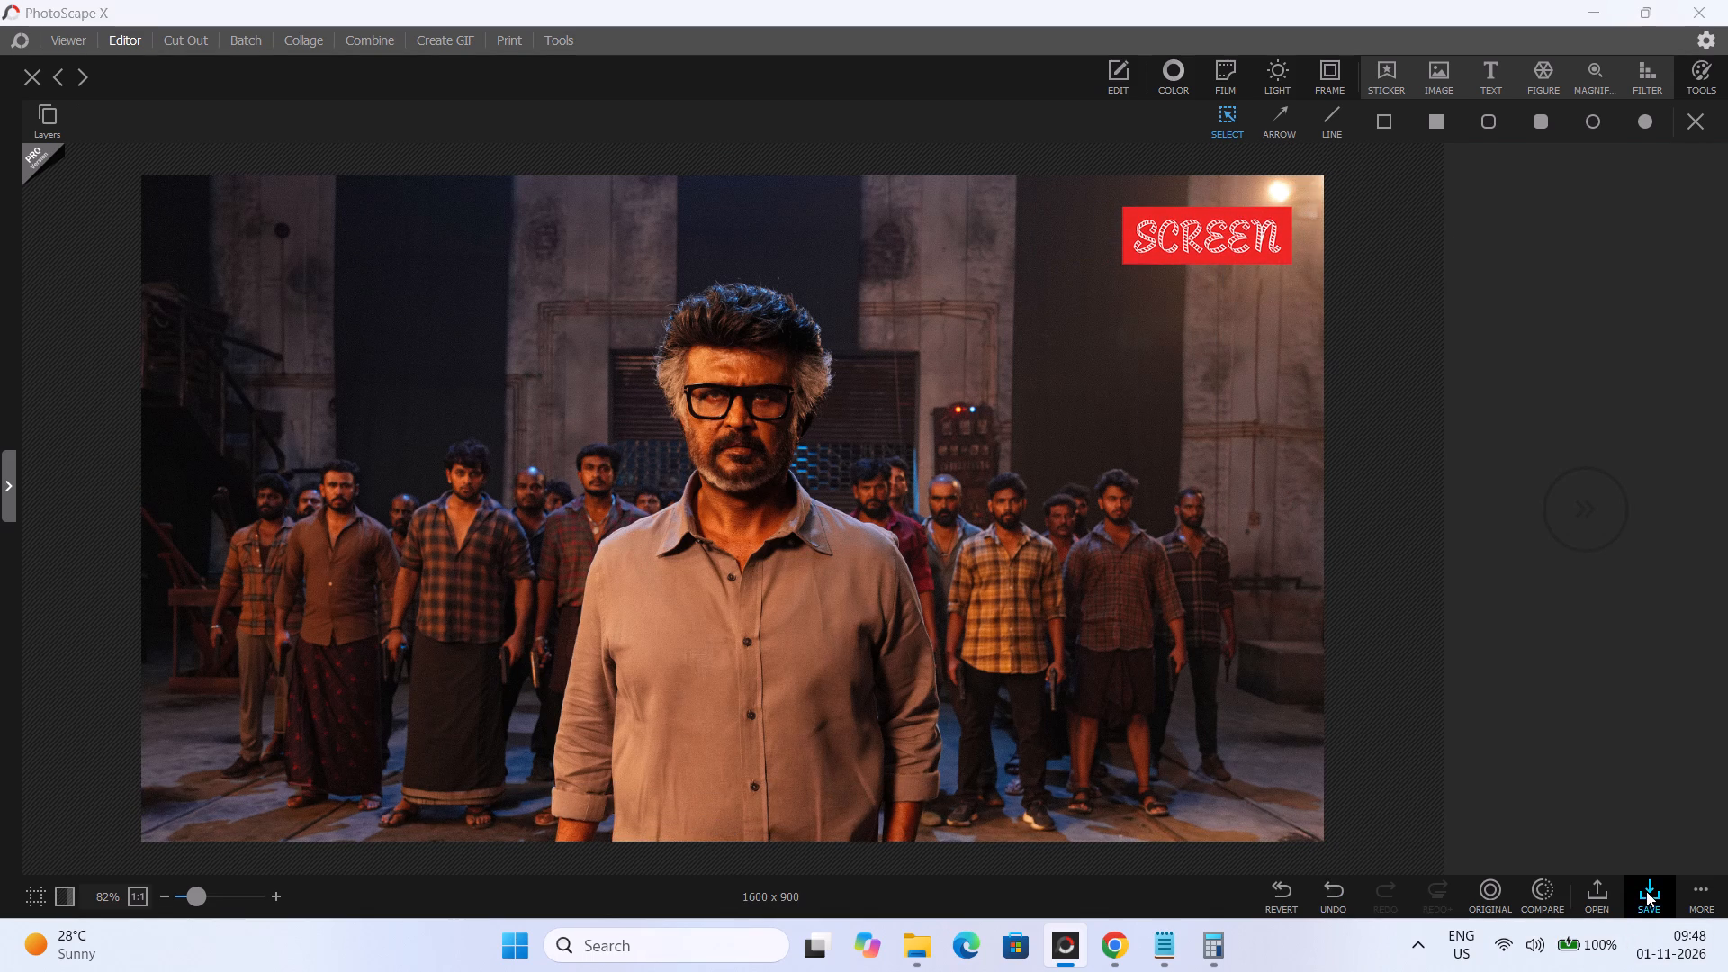
click(715, 395)
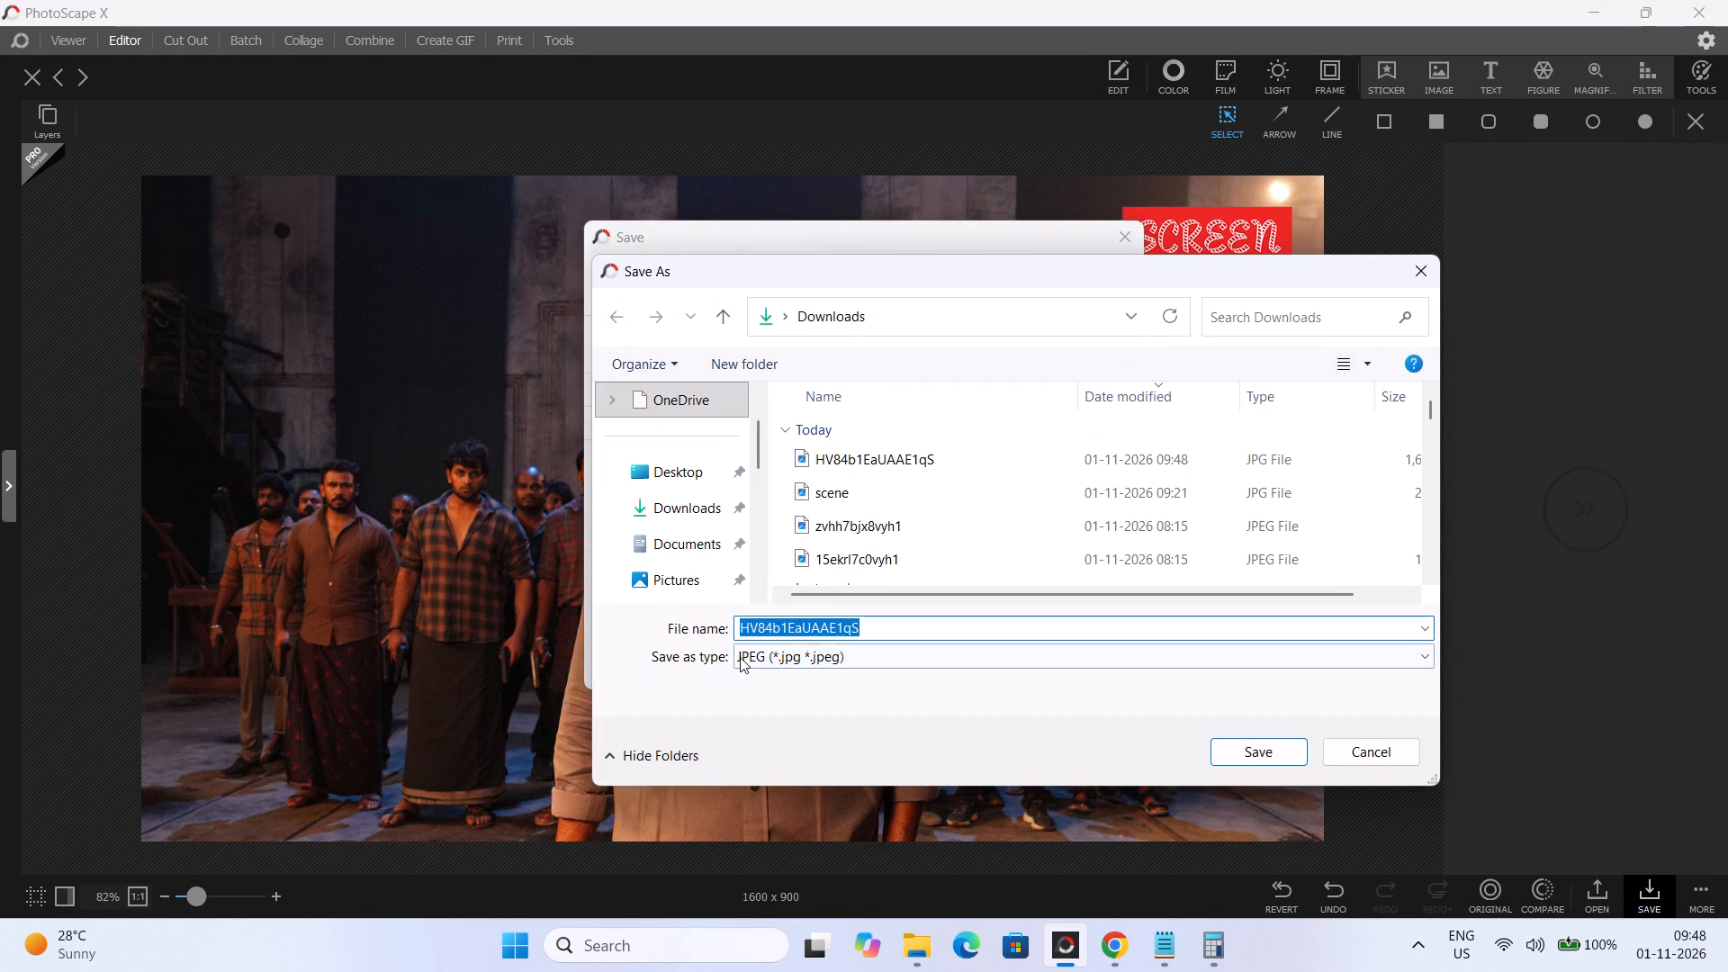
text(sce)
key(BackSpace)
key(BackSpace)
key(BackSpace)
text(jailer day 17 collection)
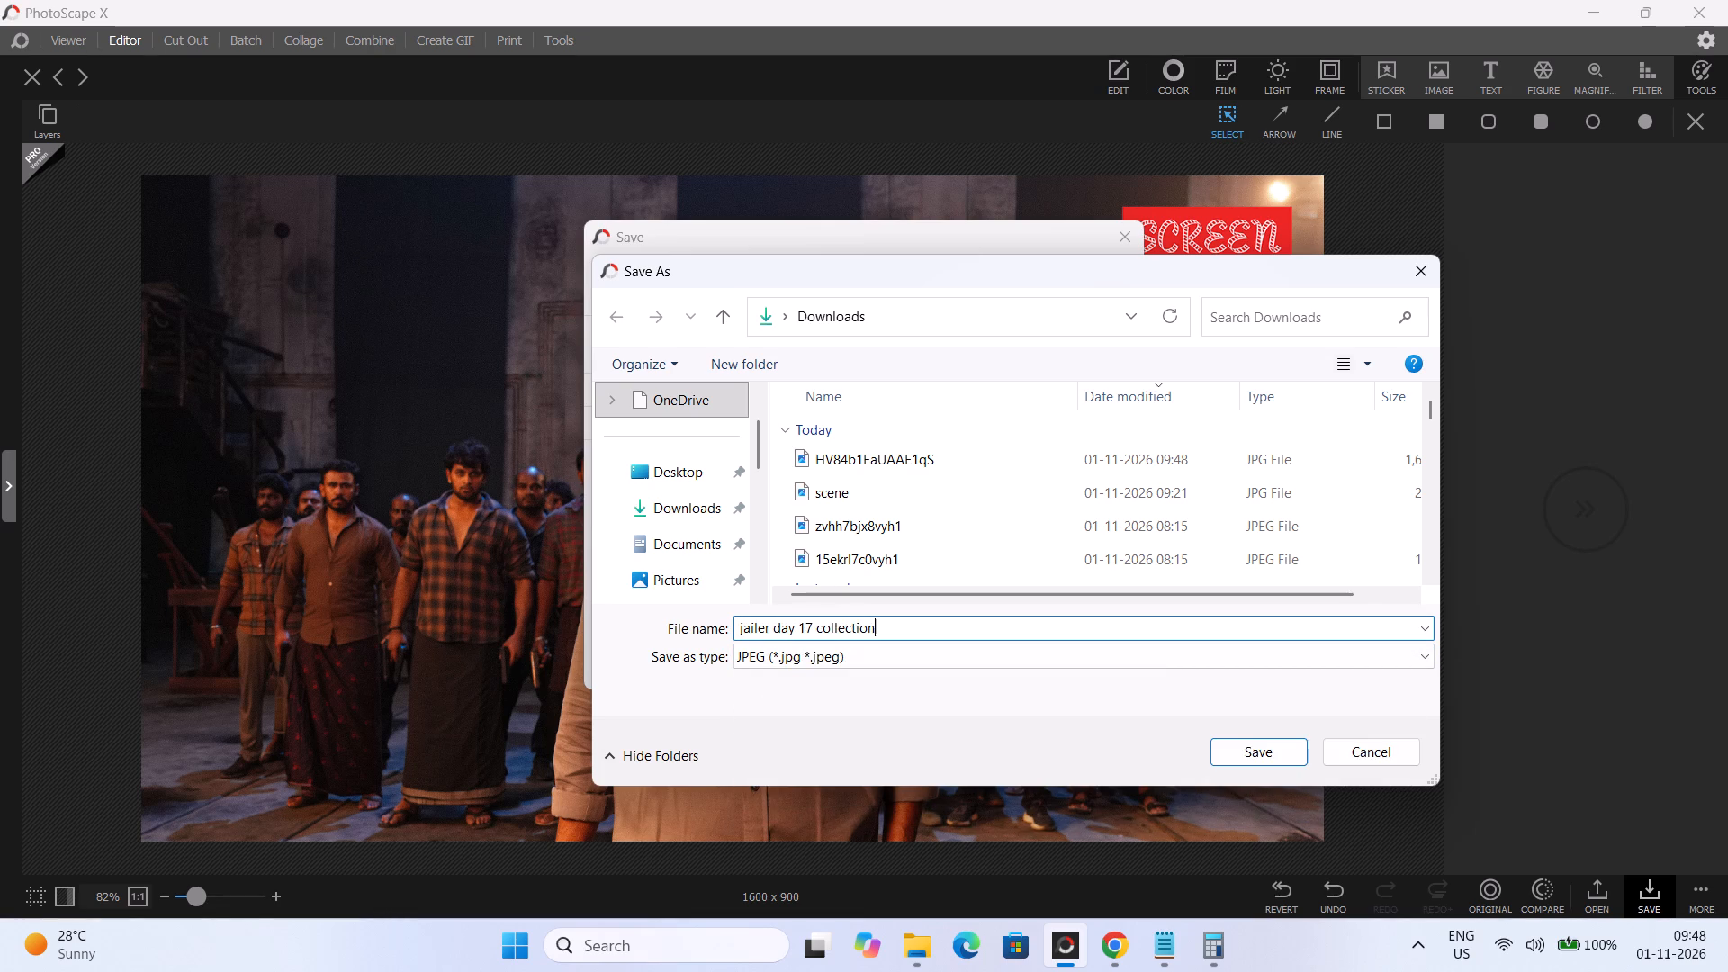
Save the watermarked Jailer 2 photo as a JPEG named "jailer day 17 collection" in Downloads.
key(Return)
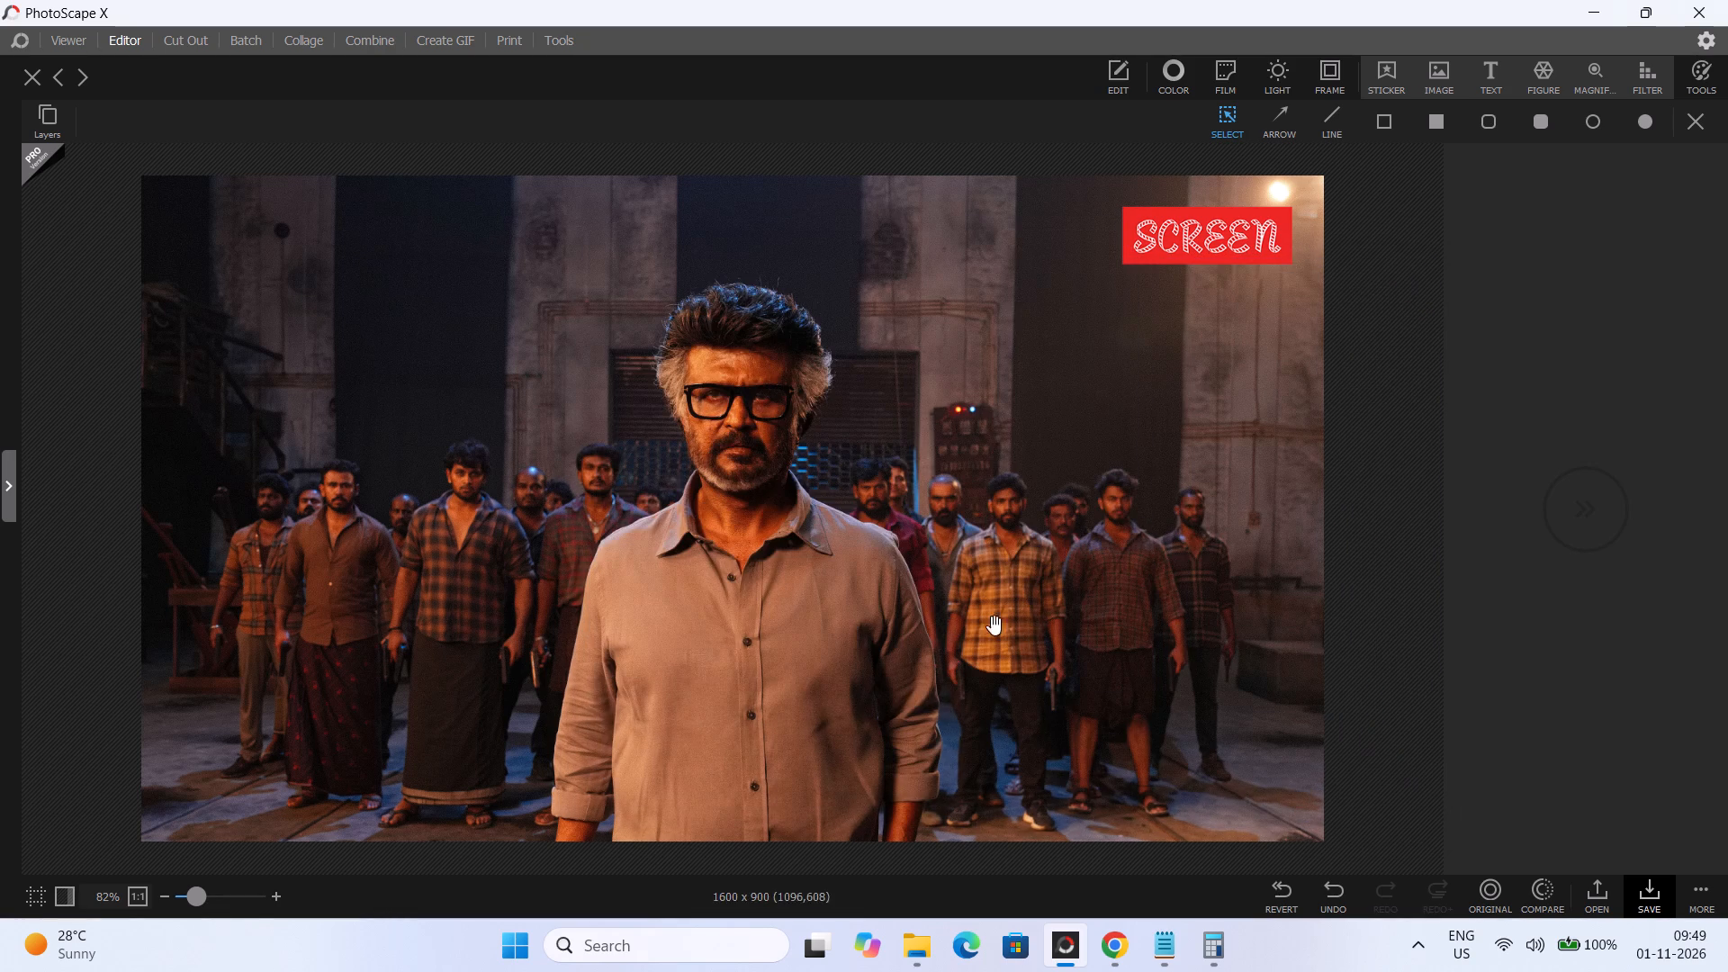
Switch to the article editor in Chrome and copy the bold lead-in "Jailer 2 Box Office Collection Day 17 Updates:" from the body.
click(1115, 969)
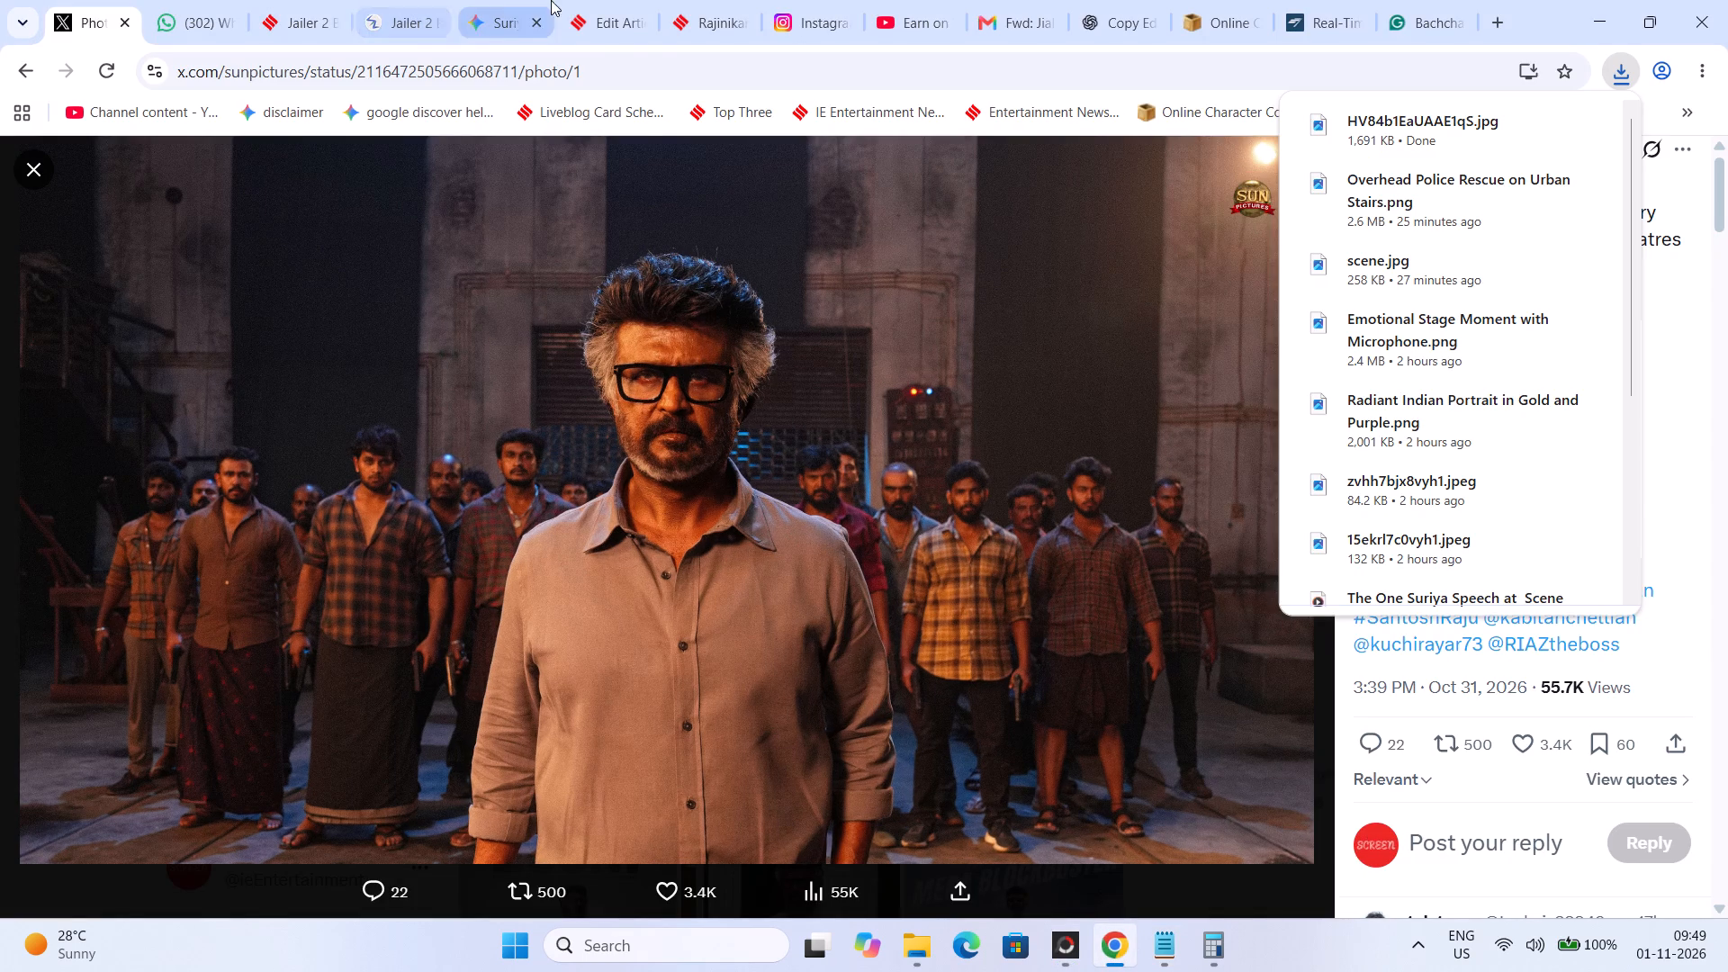
click(577, 2)
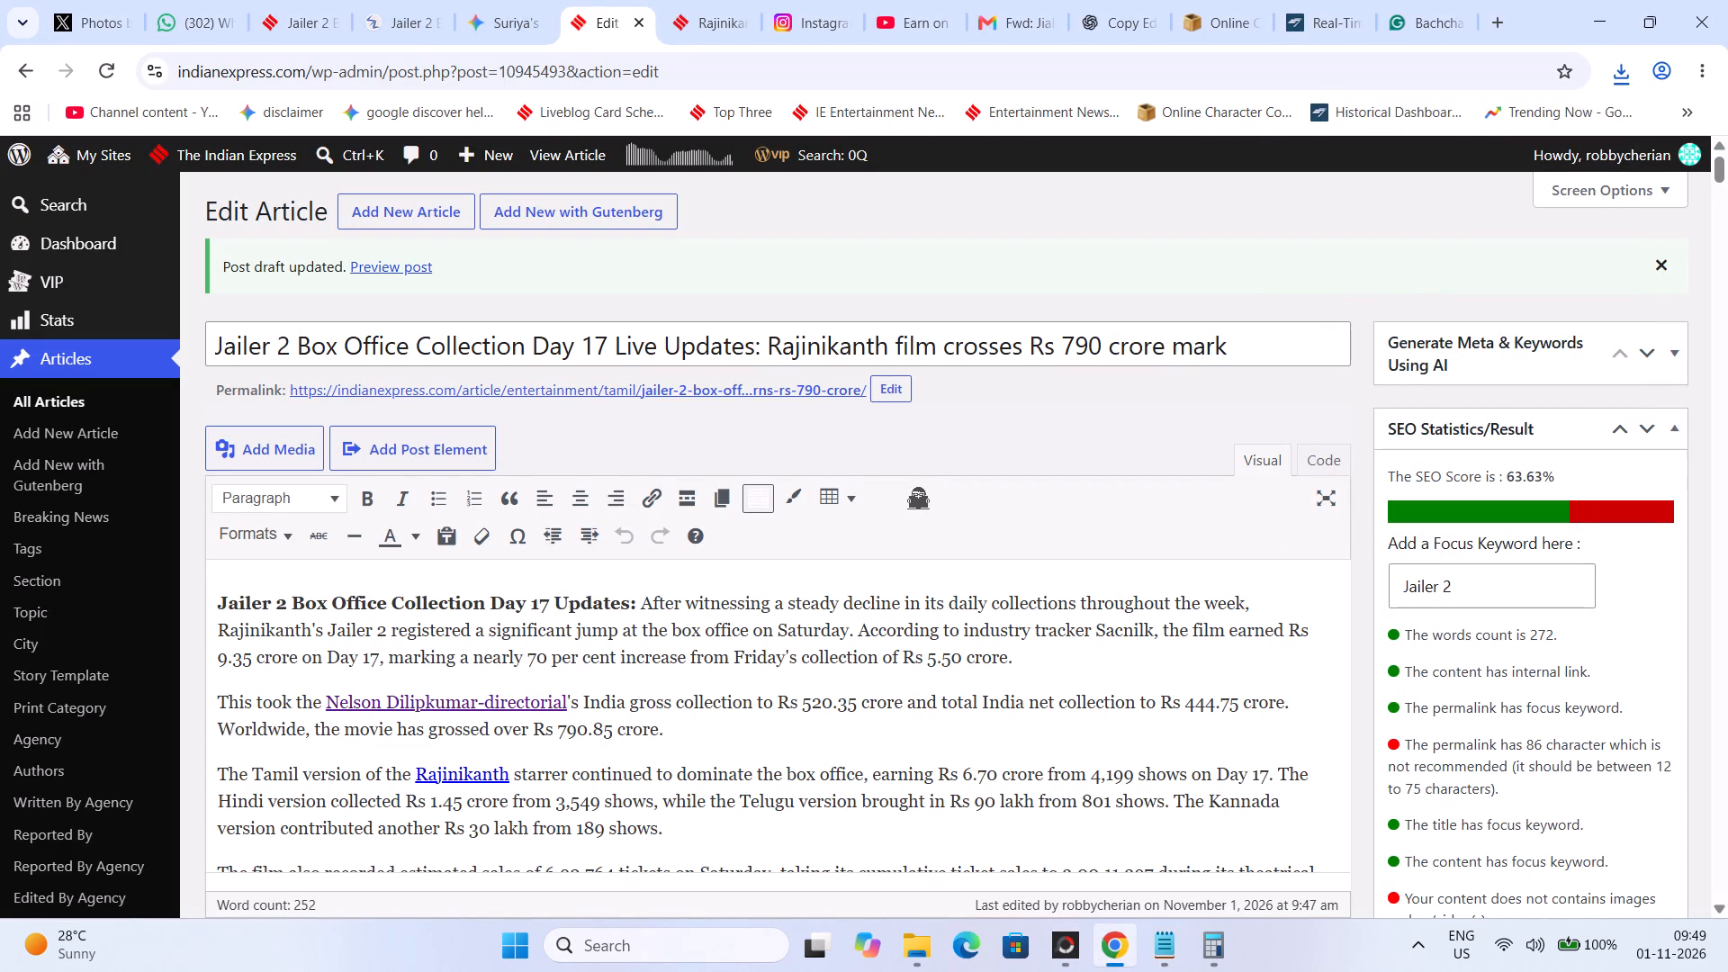
drag(639, 598, 184, 570)
key(ctrl+c)
Upload the watermarked Jailer 2 photo from Downloads as a new file for the article's featured image.
click(1727, 594)
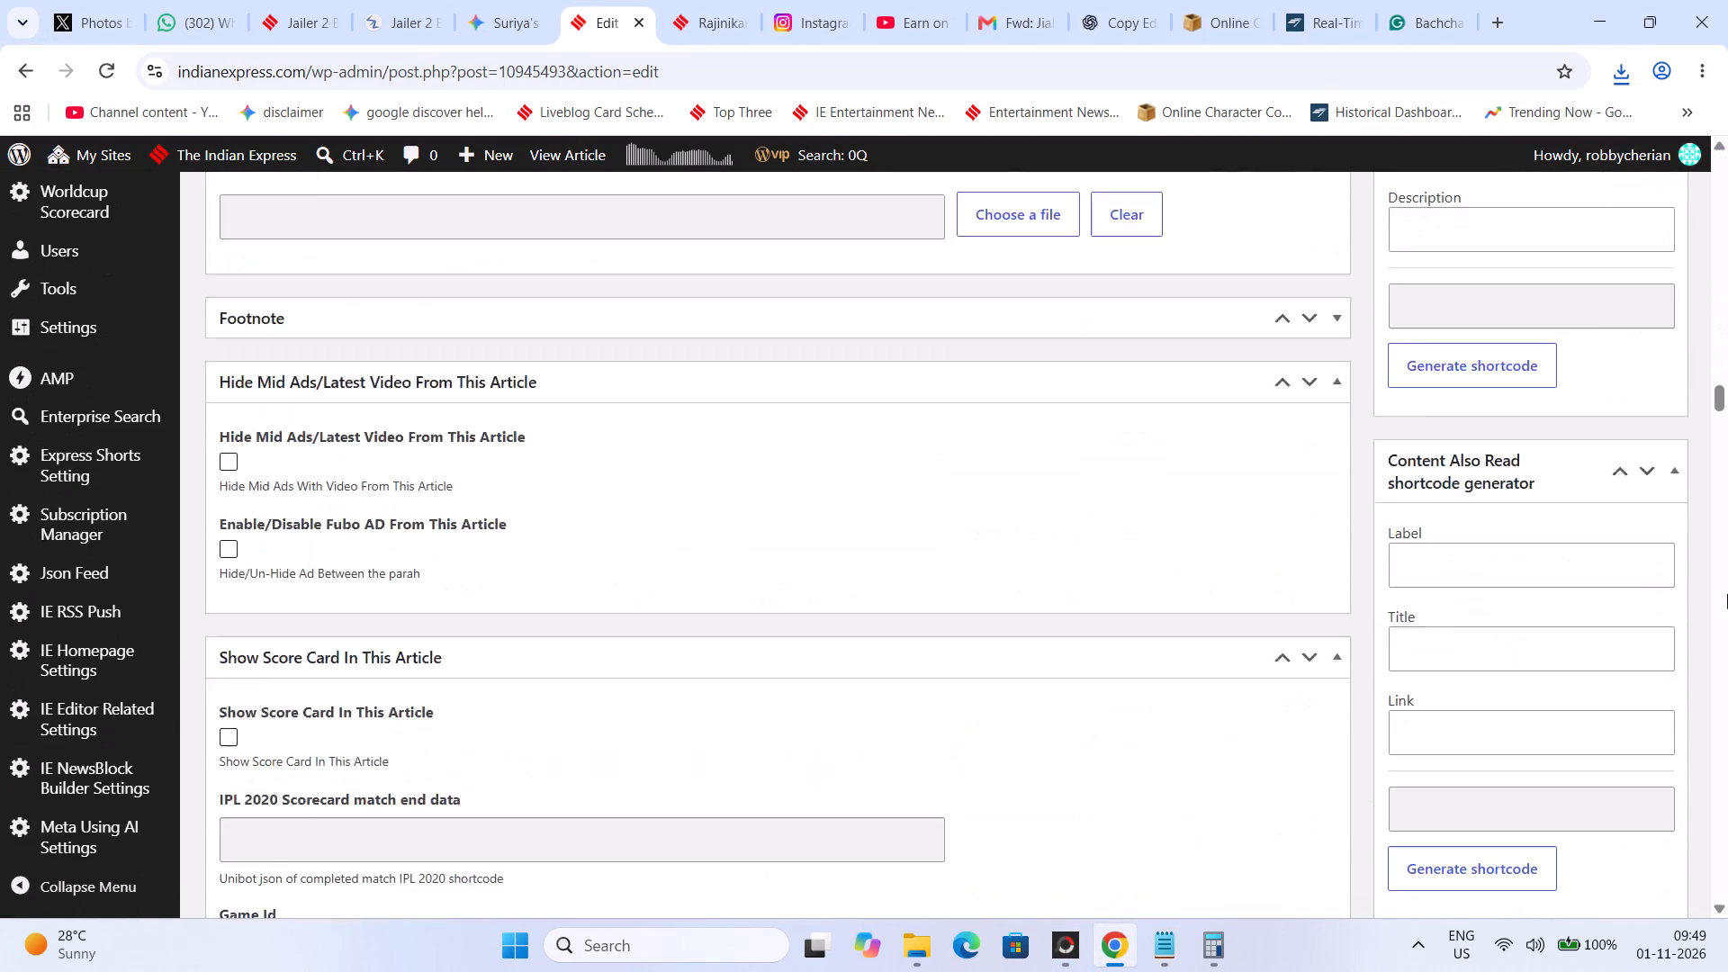
click(1455, 562)
click(105, 249)
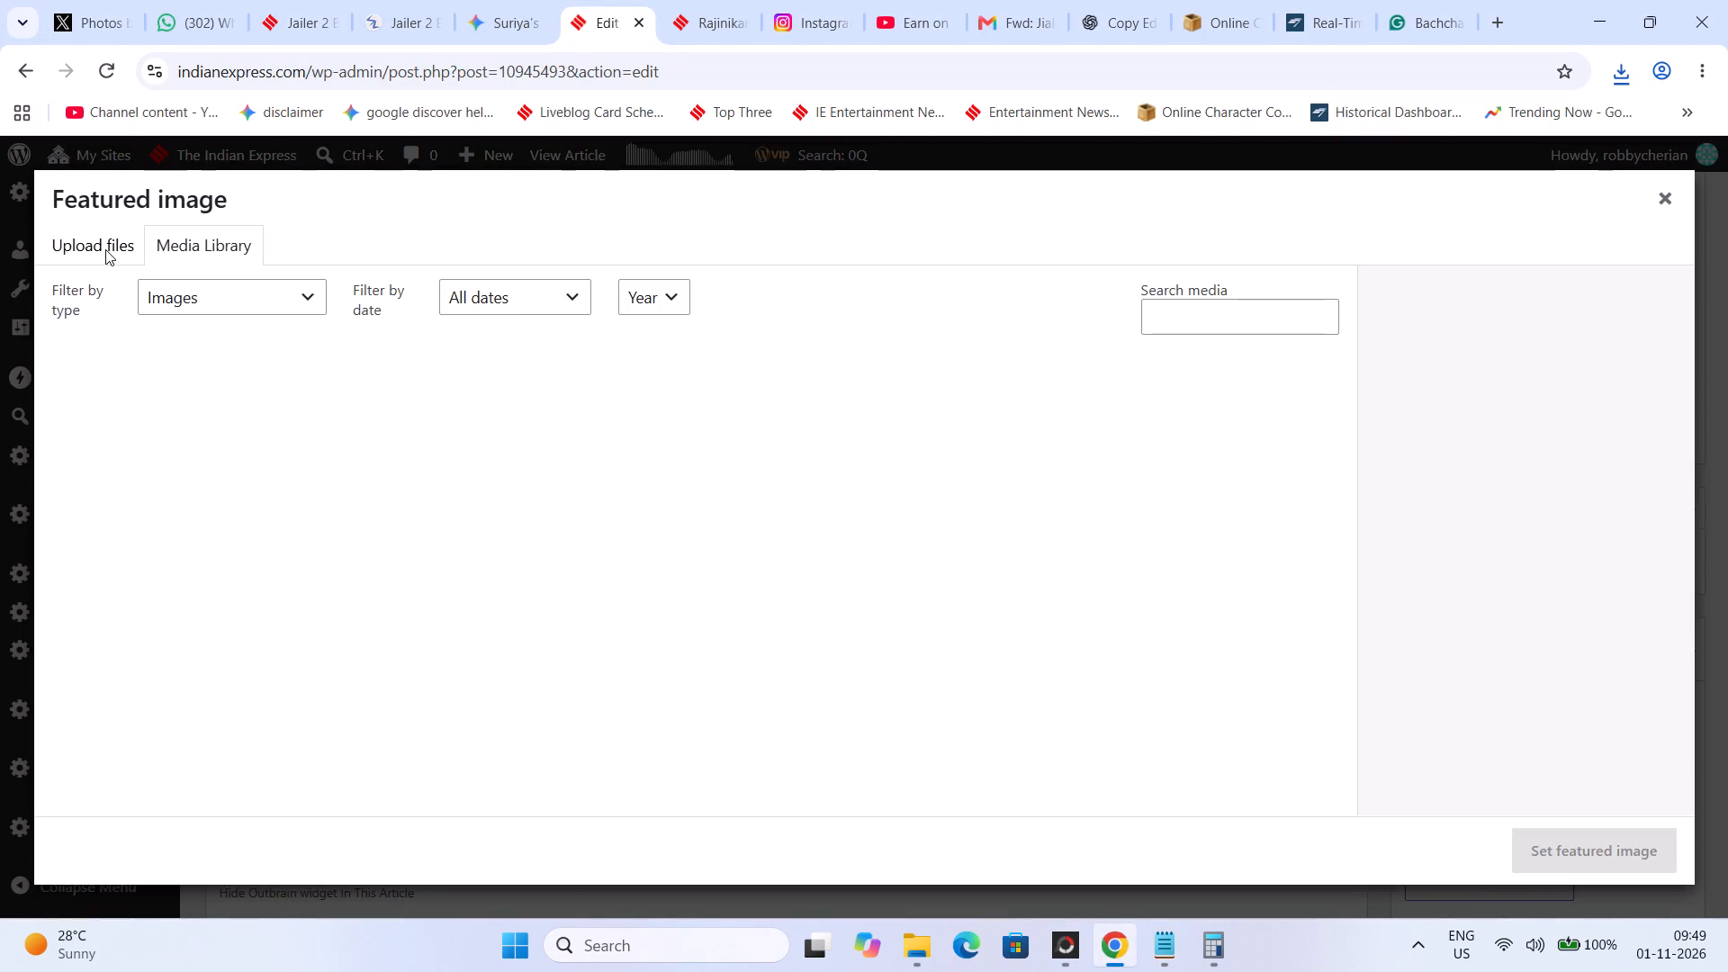
click(890, 540)
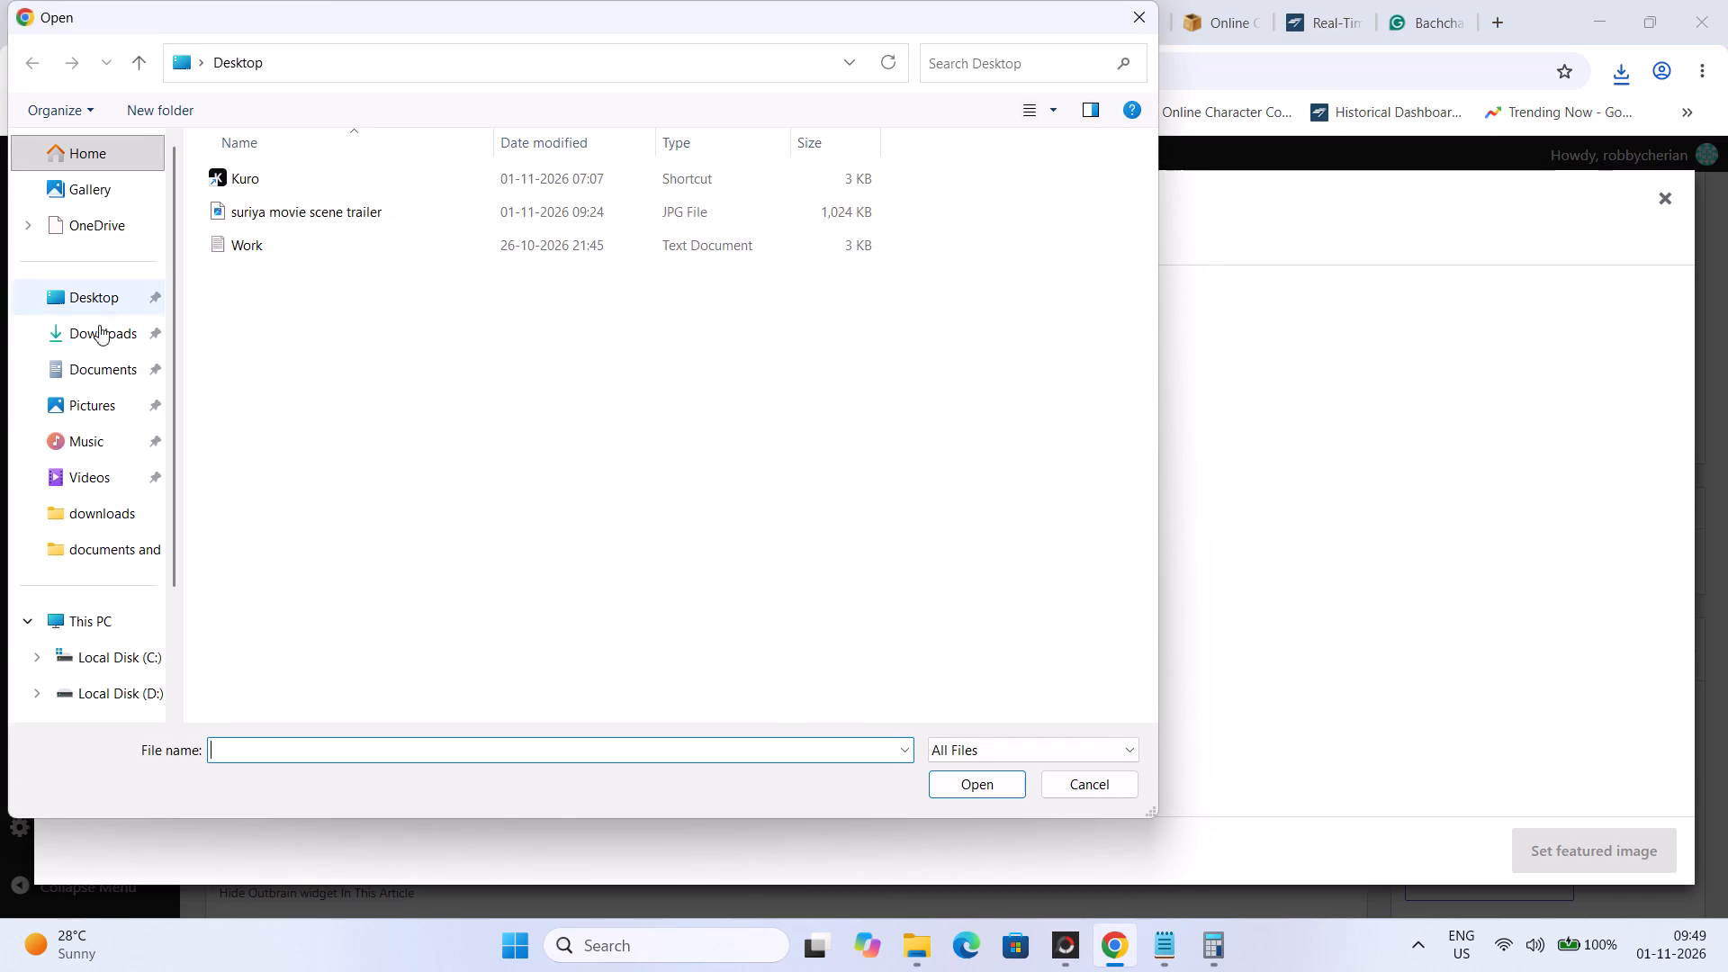
click(103, 335)
click(359, 212)
key(Return)
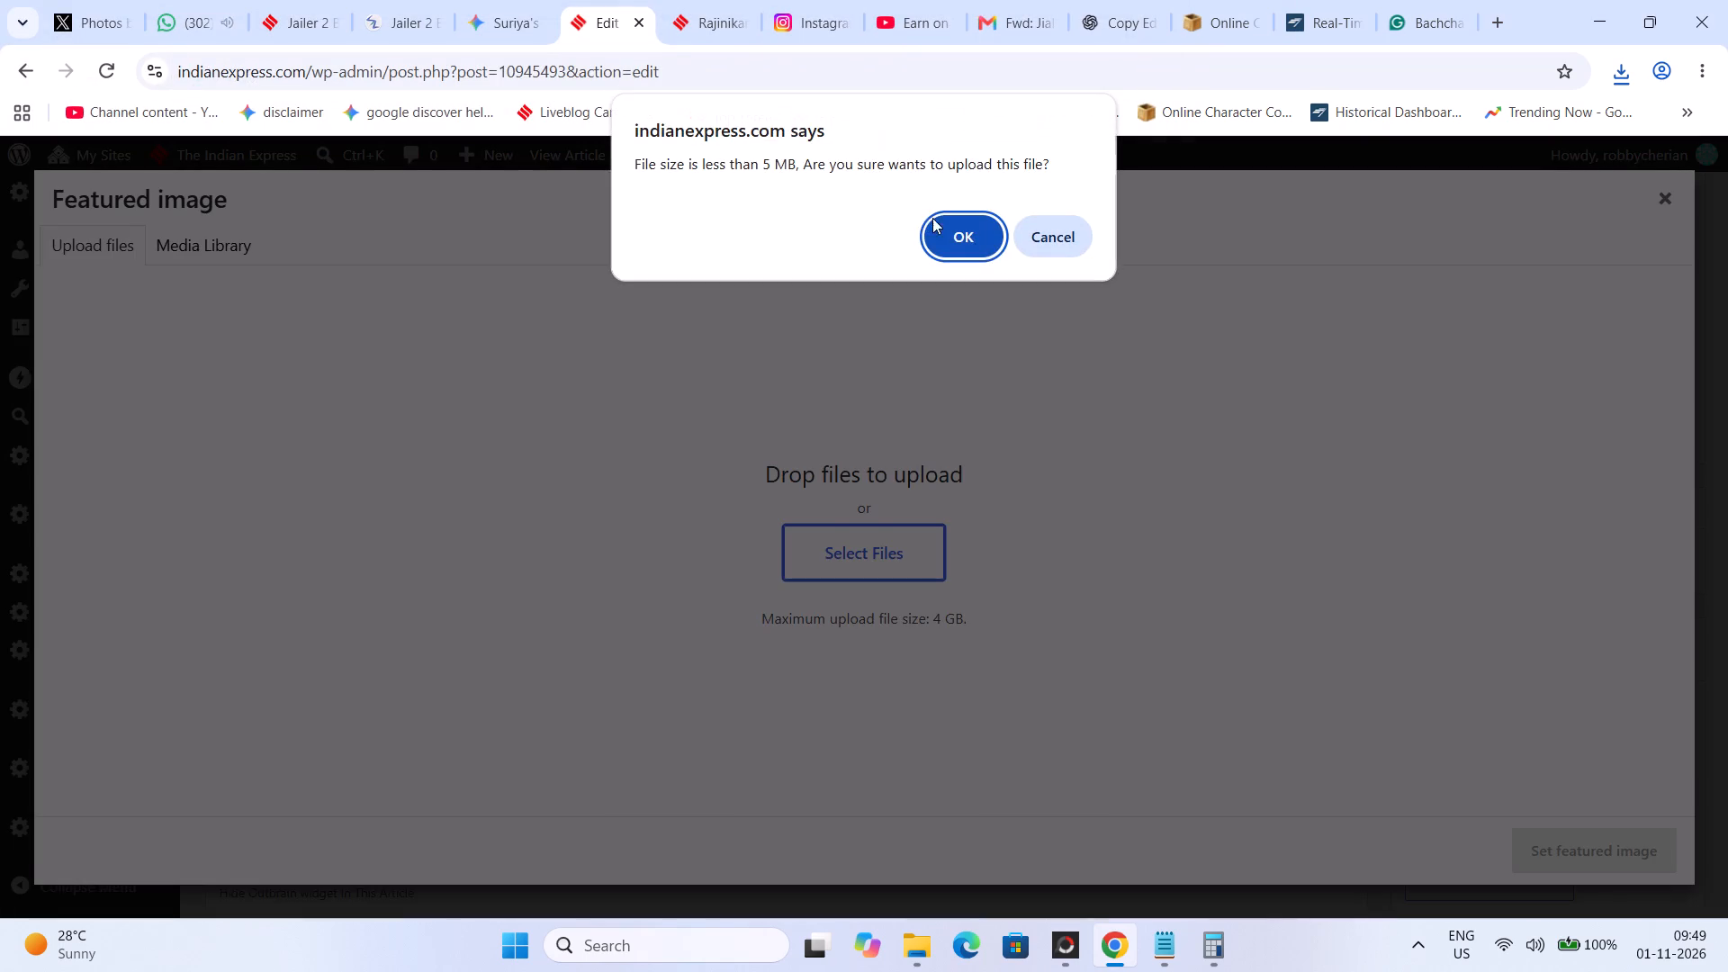
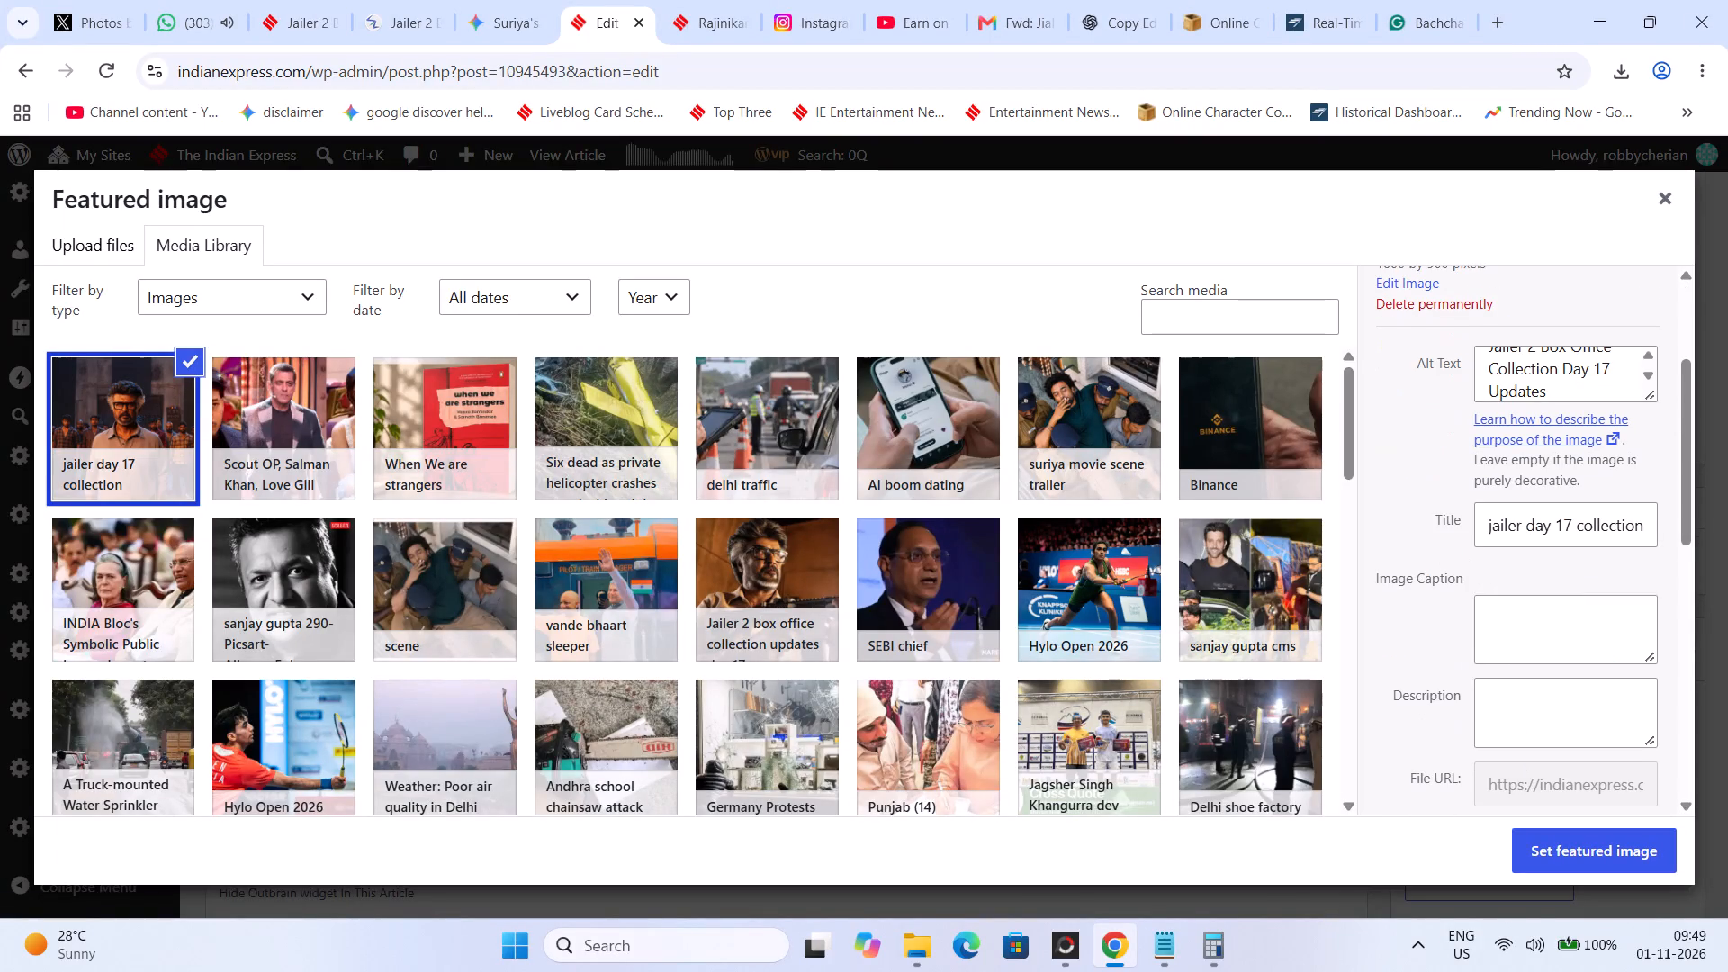
Caption the jailer day 17 collection image "Rajinikanth film Jailer 2 is set to cross Rs 800 crore mark." and set it as featured image.
click(1518, 628)
key(ctrl+v)
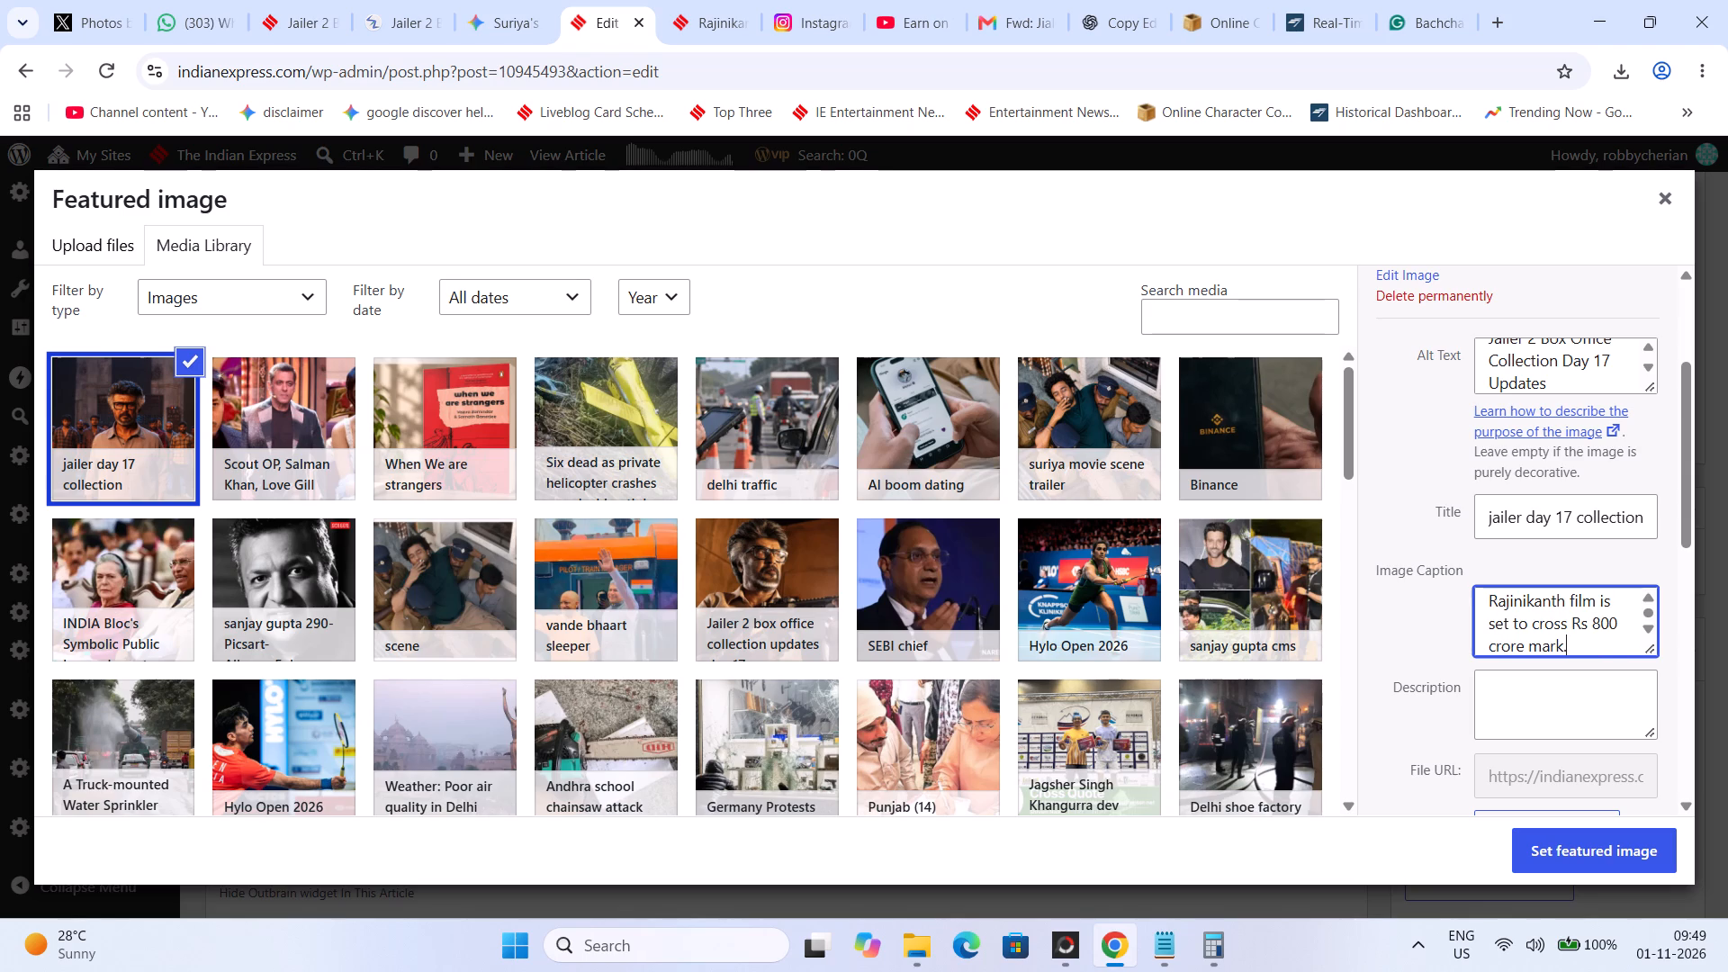
click(1596, 604)
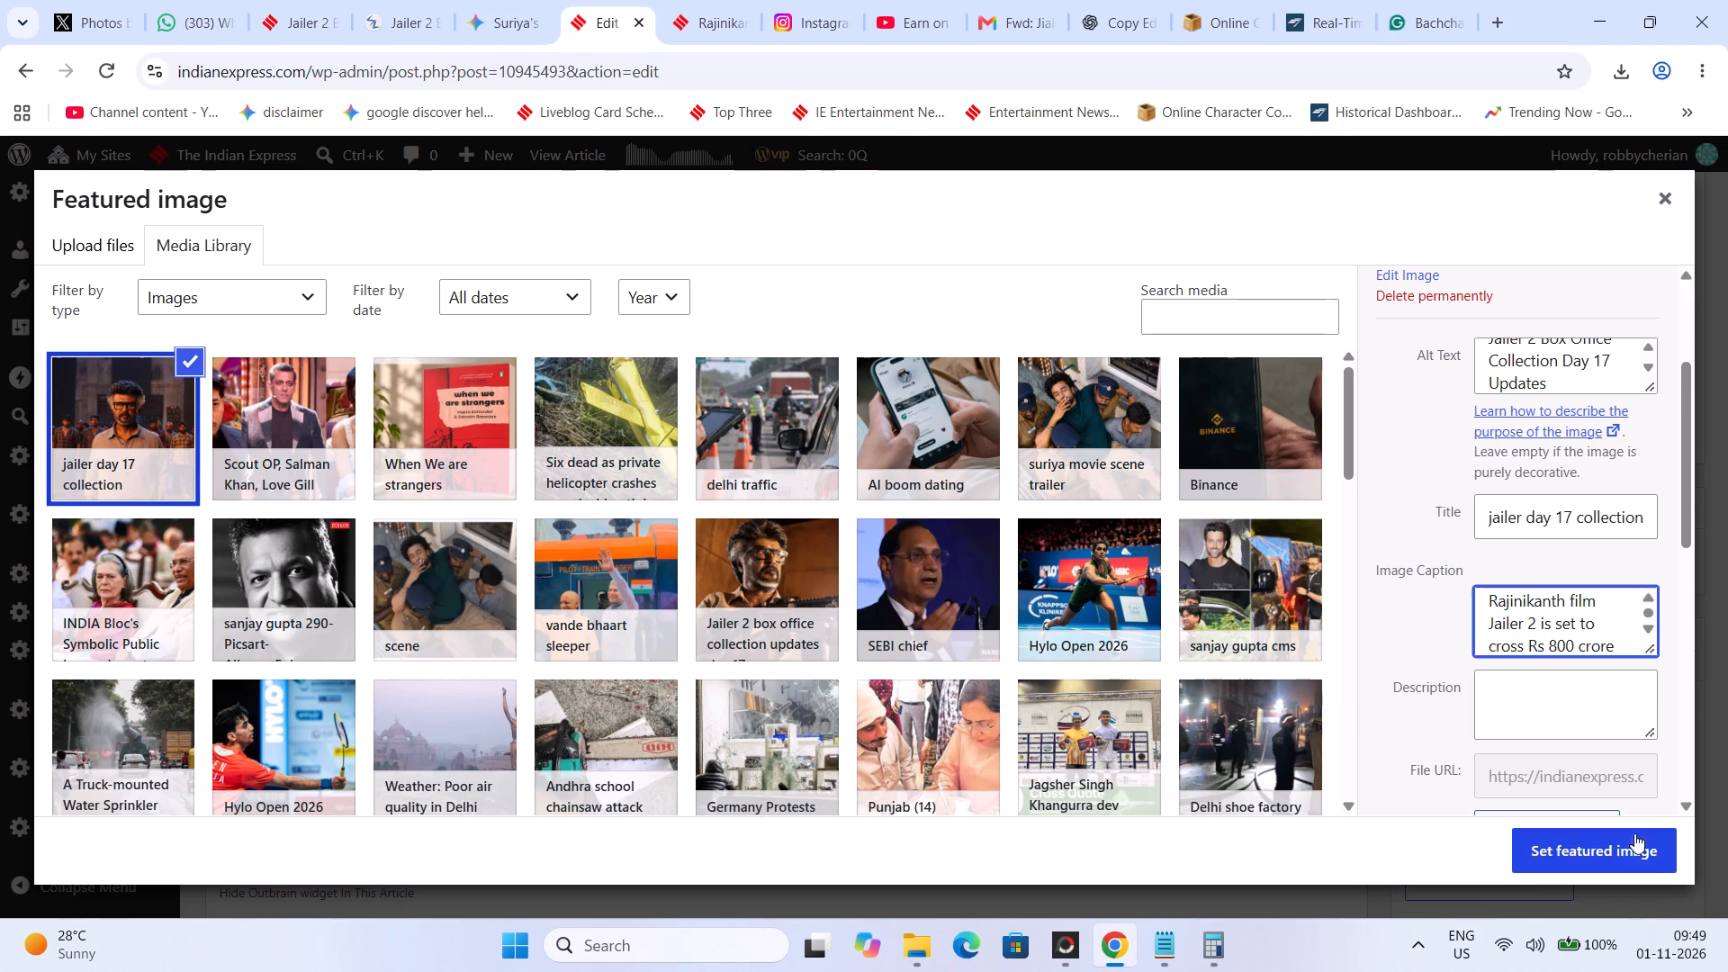
scroll(1503, 604, down, 3)
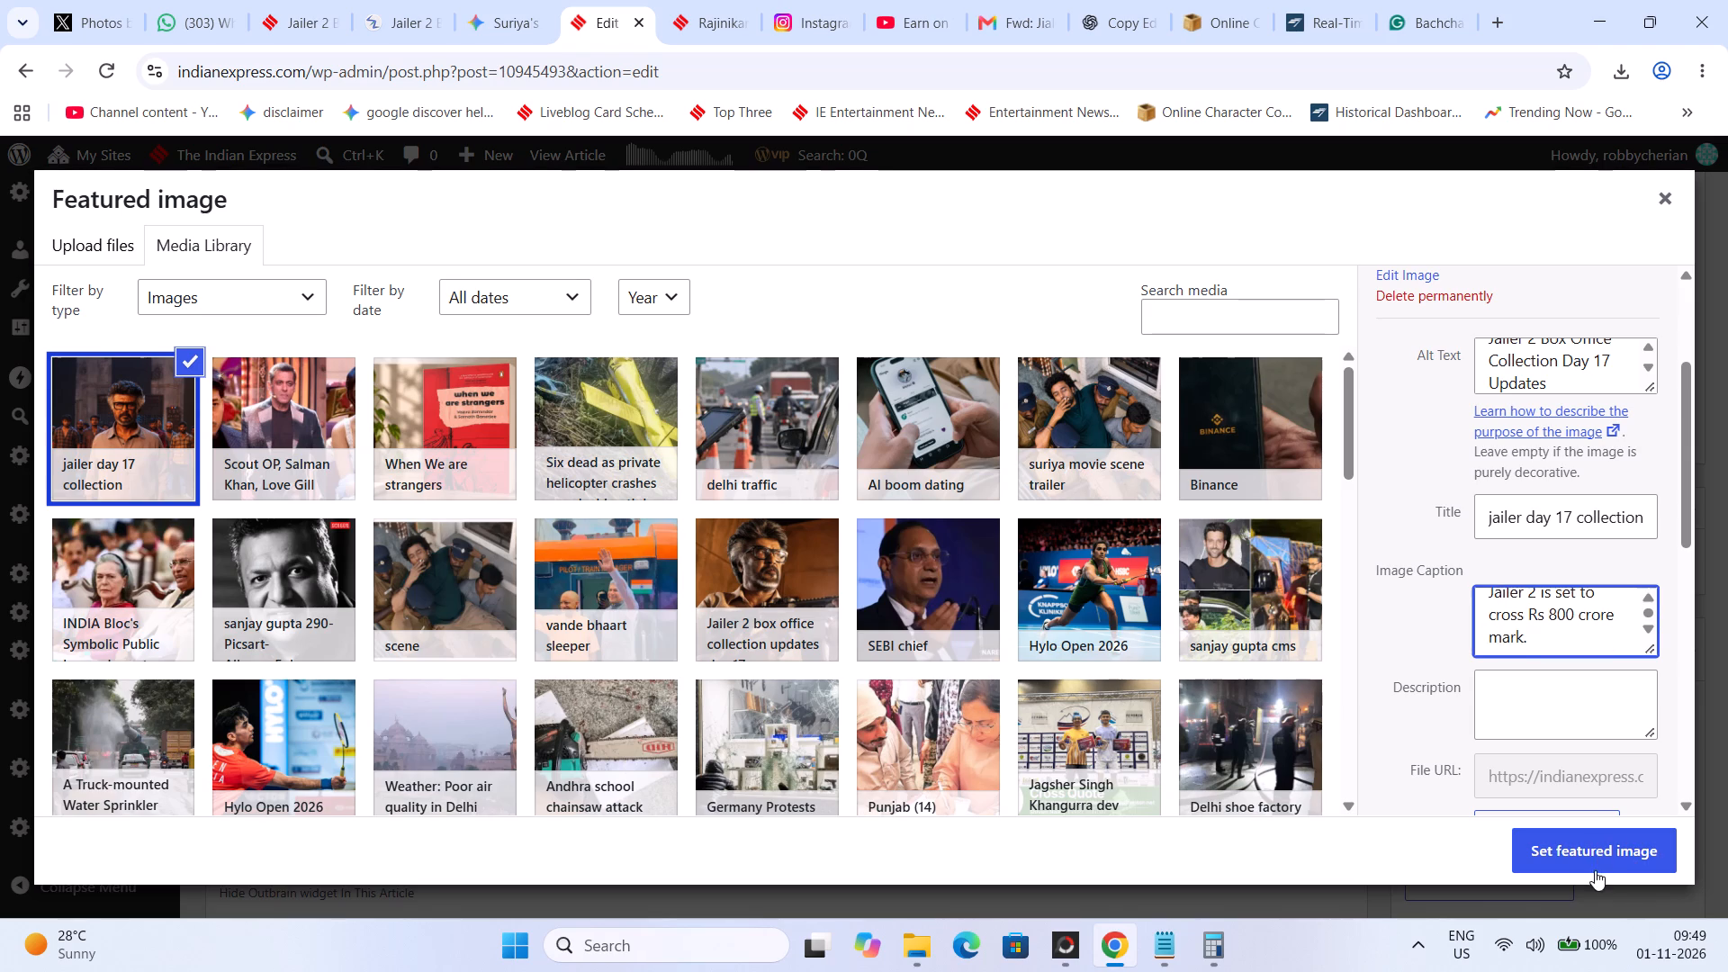
click(1595, 870)
Save the Jailer 2 Day 17 article as a draft.
drag(1727, 430, 1727, 204)
click(1727, 204)
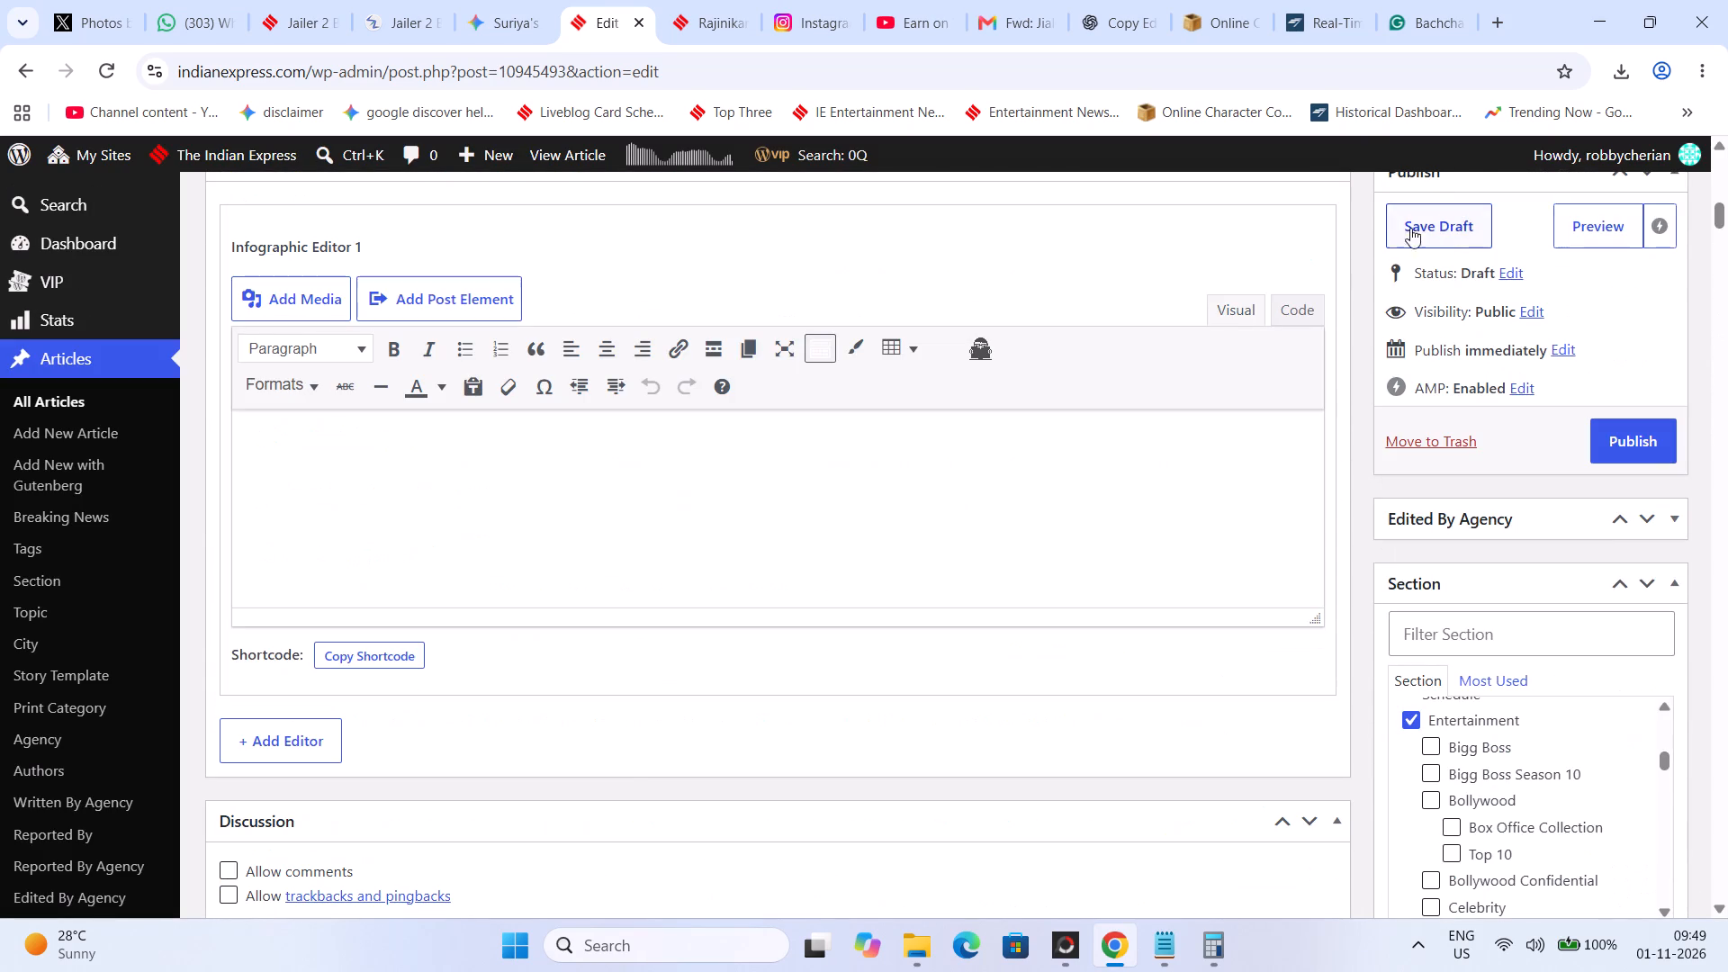
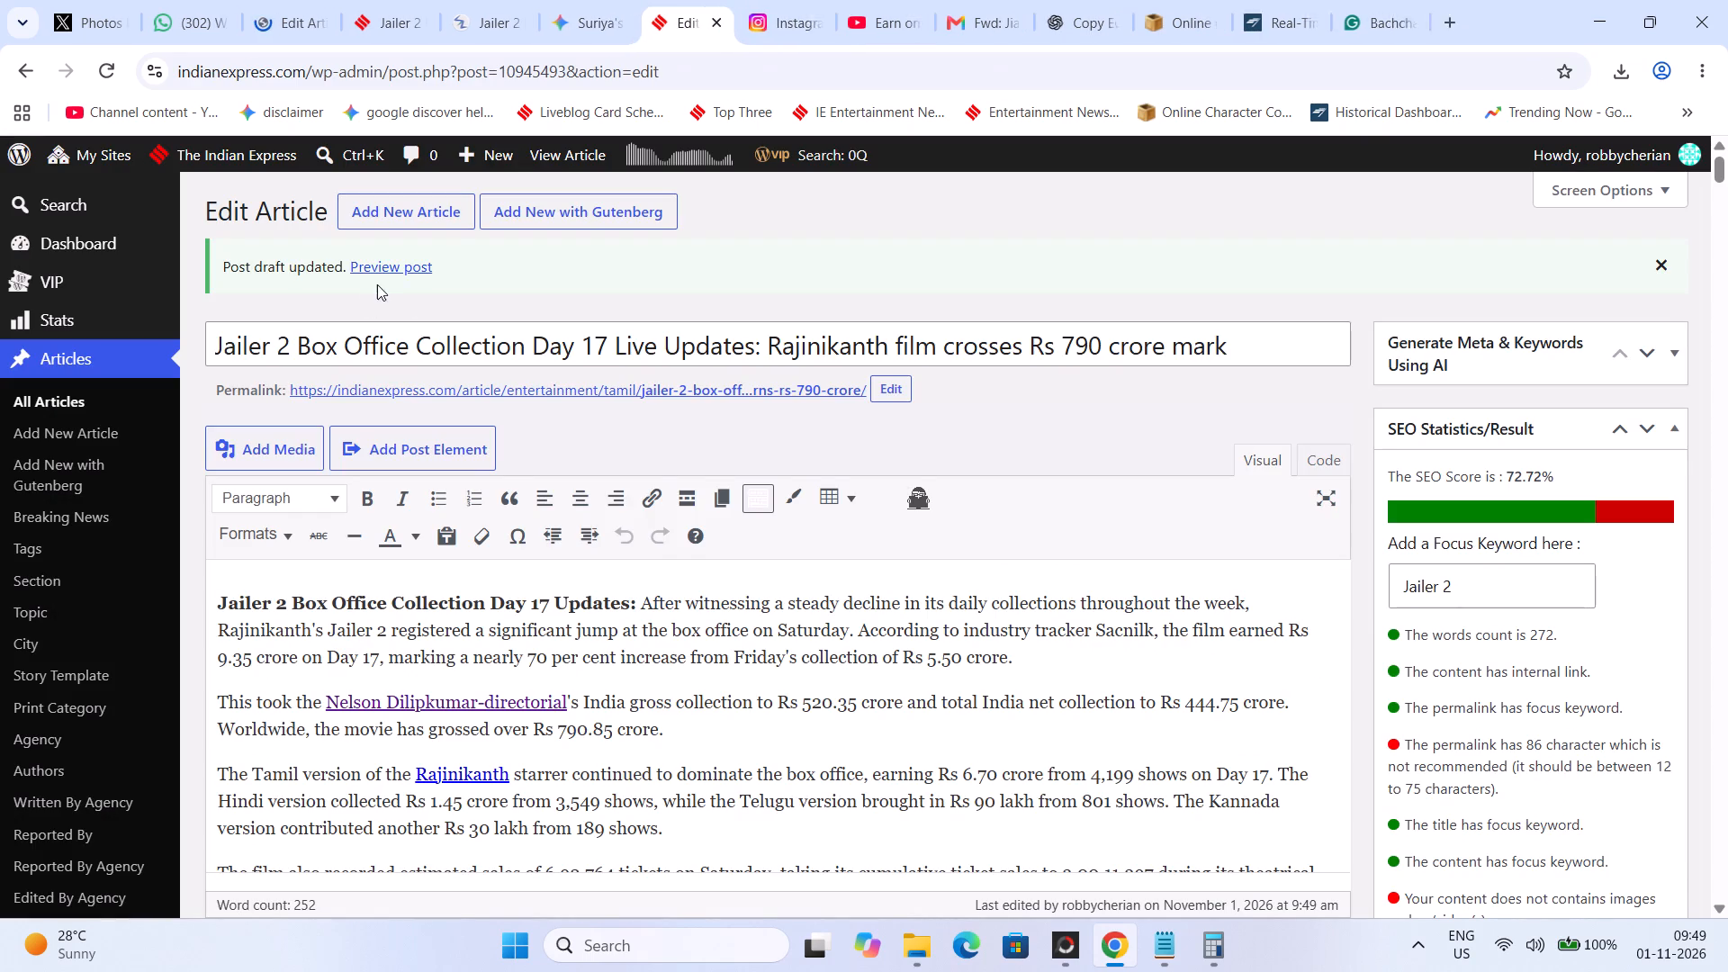
Open the draft's preview in a new tab and review the headline, excerpt, byline, featured image caption and body text.
right_click(386, 264)
click(434, 293)
click(740, 0)
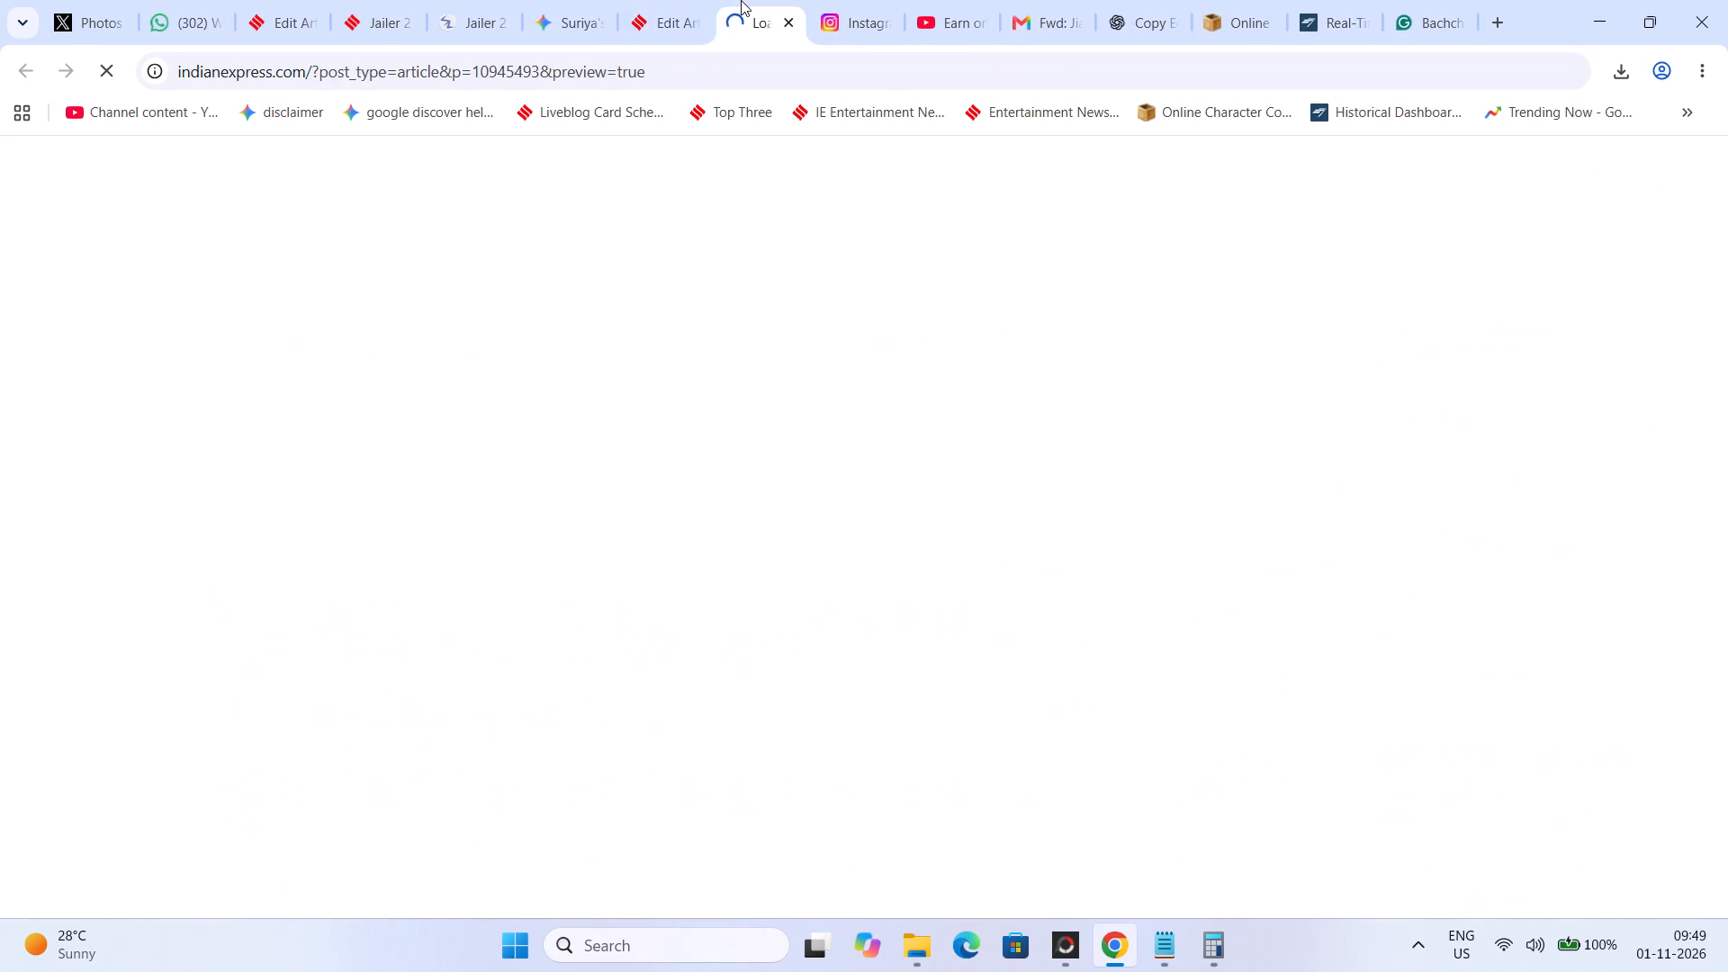
scroll(752, 648, down, 3)
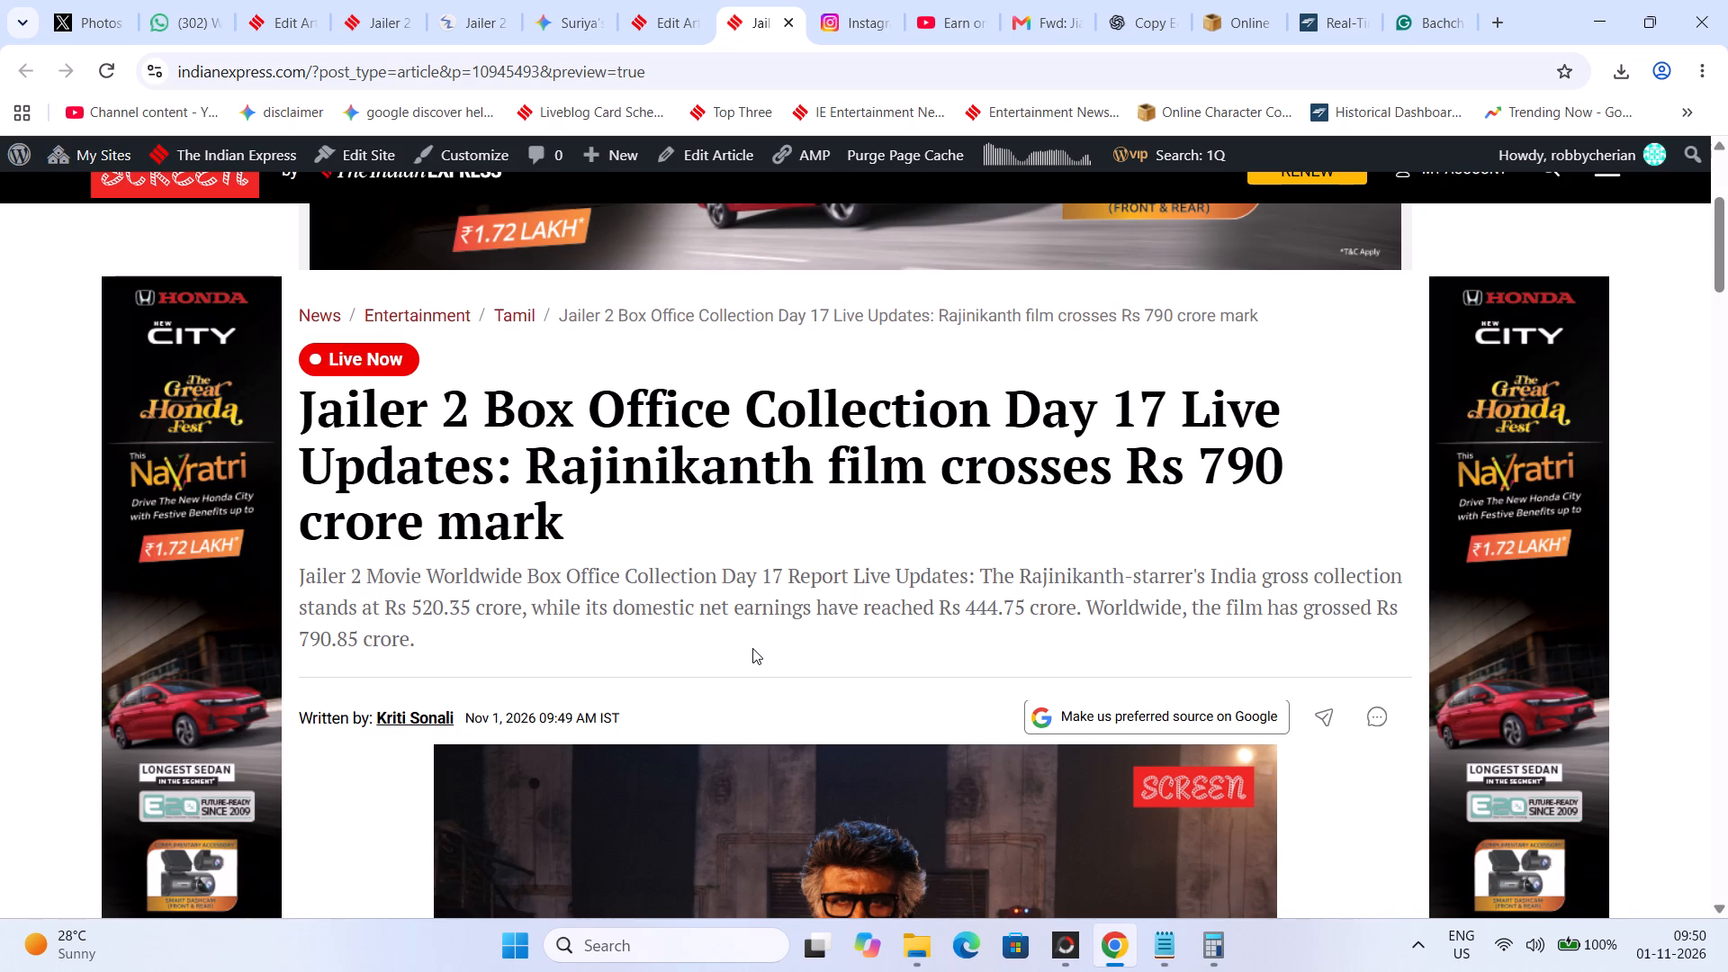
scroll(752, 648, down, 6)
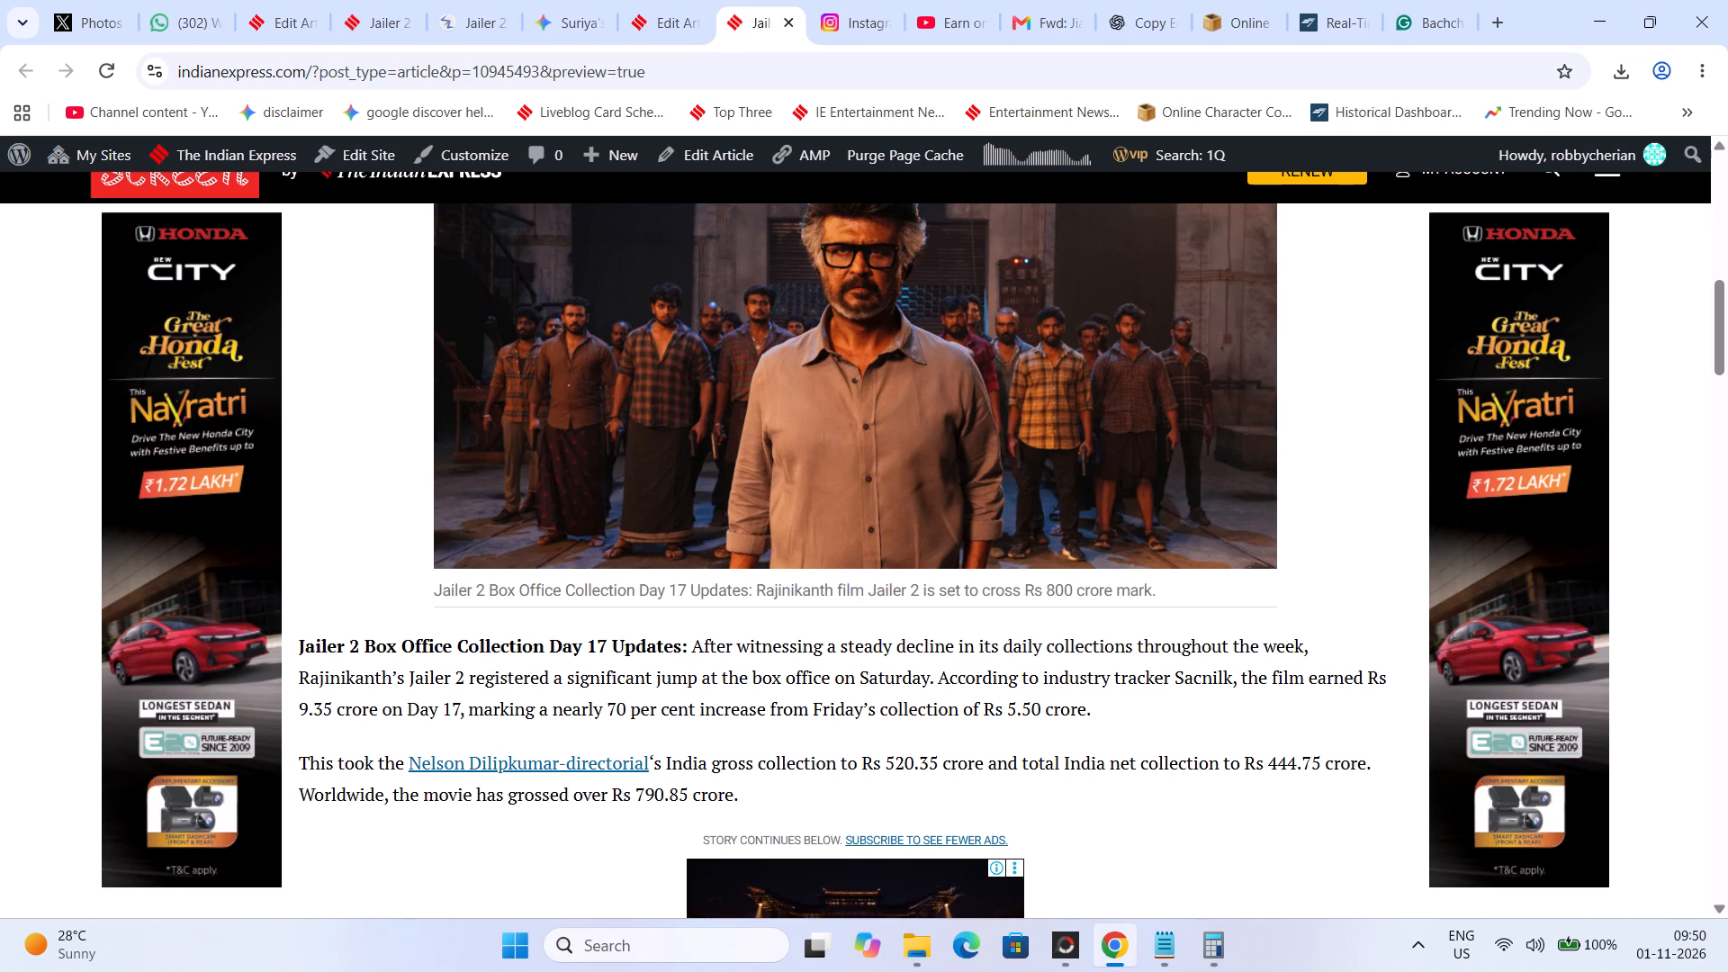
scroll(751, 646, down, 2)
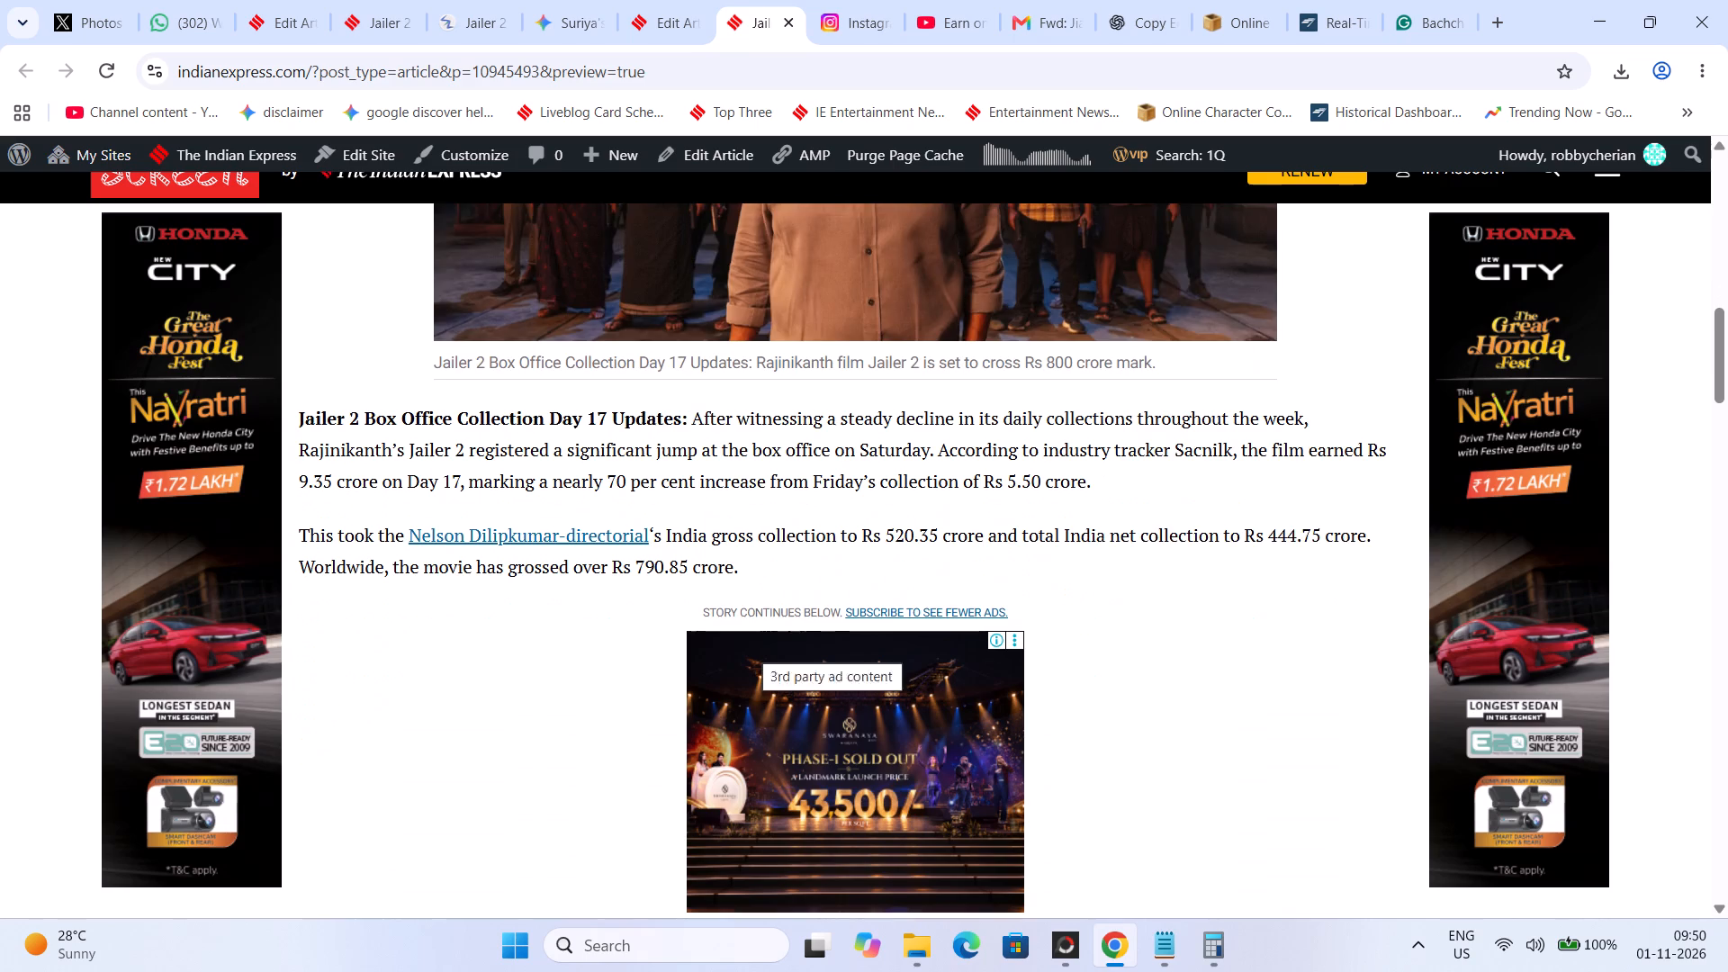
scroll(751, 646, down, 4)
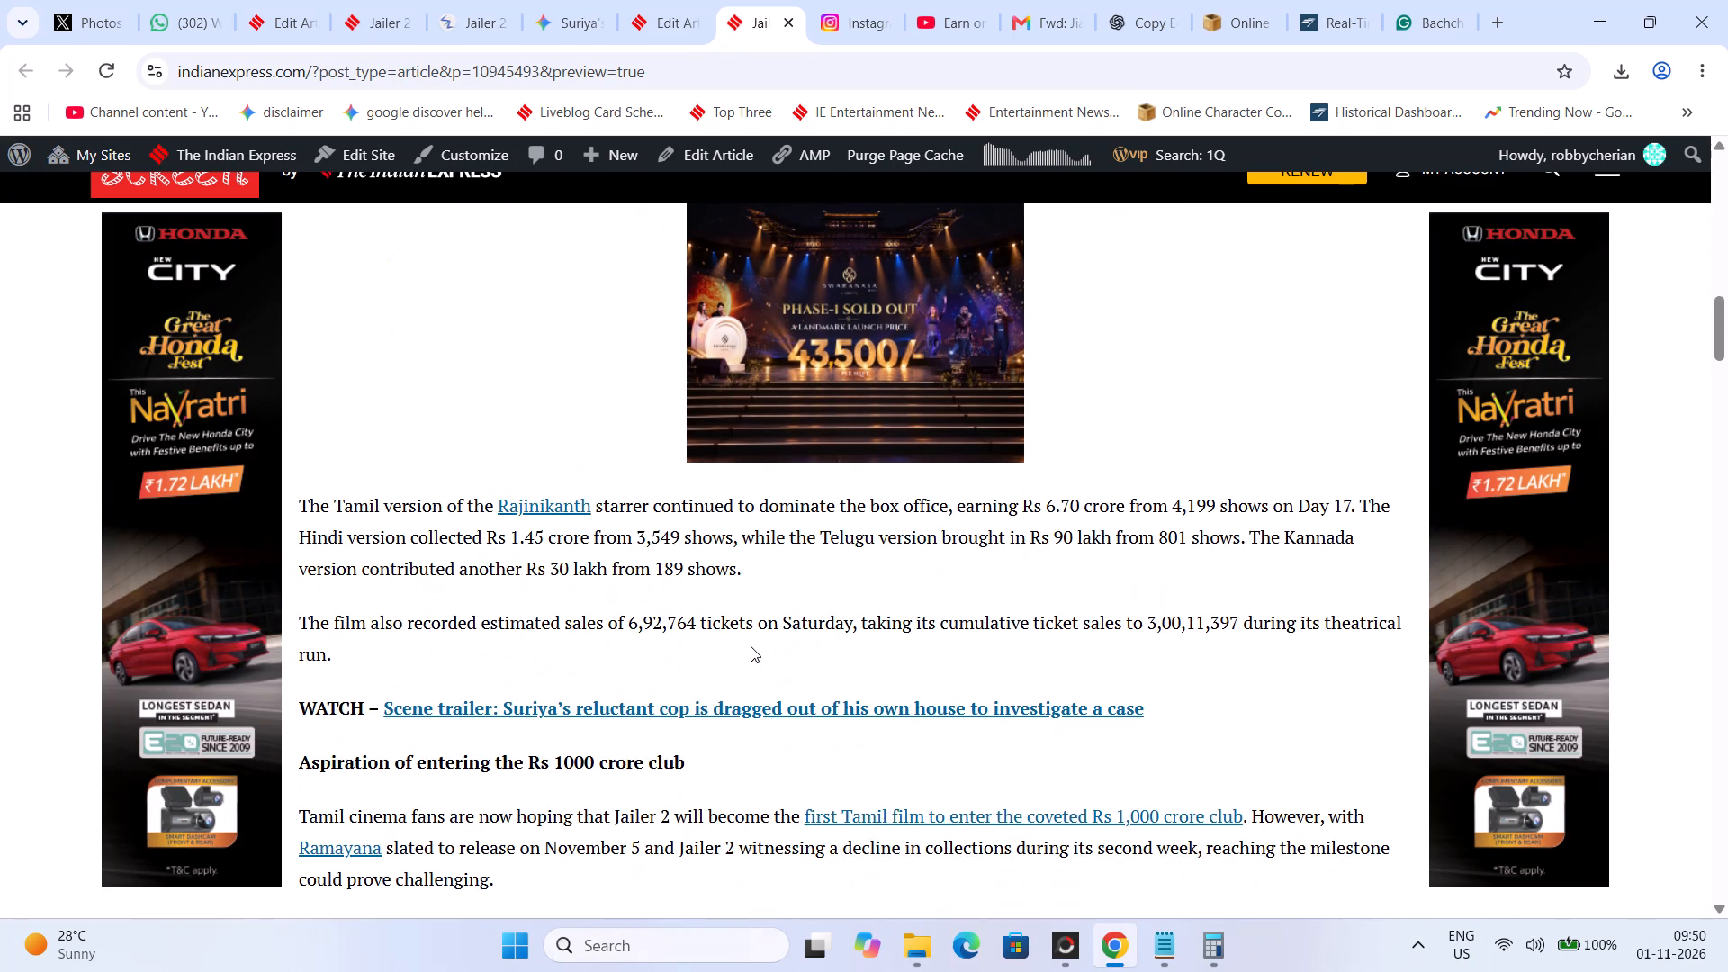
scroll(751, 646, down, 2)
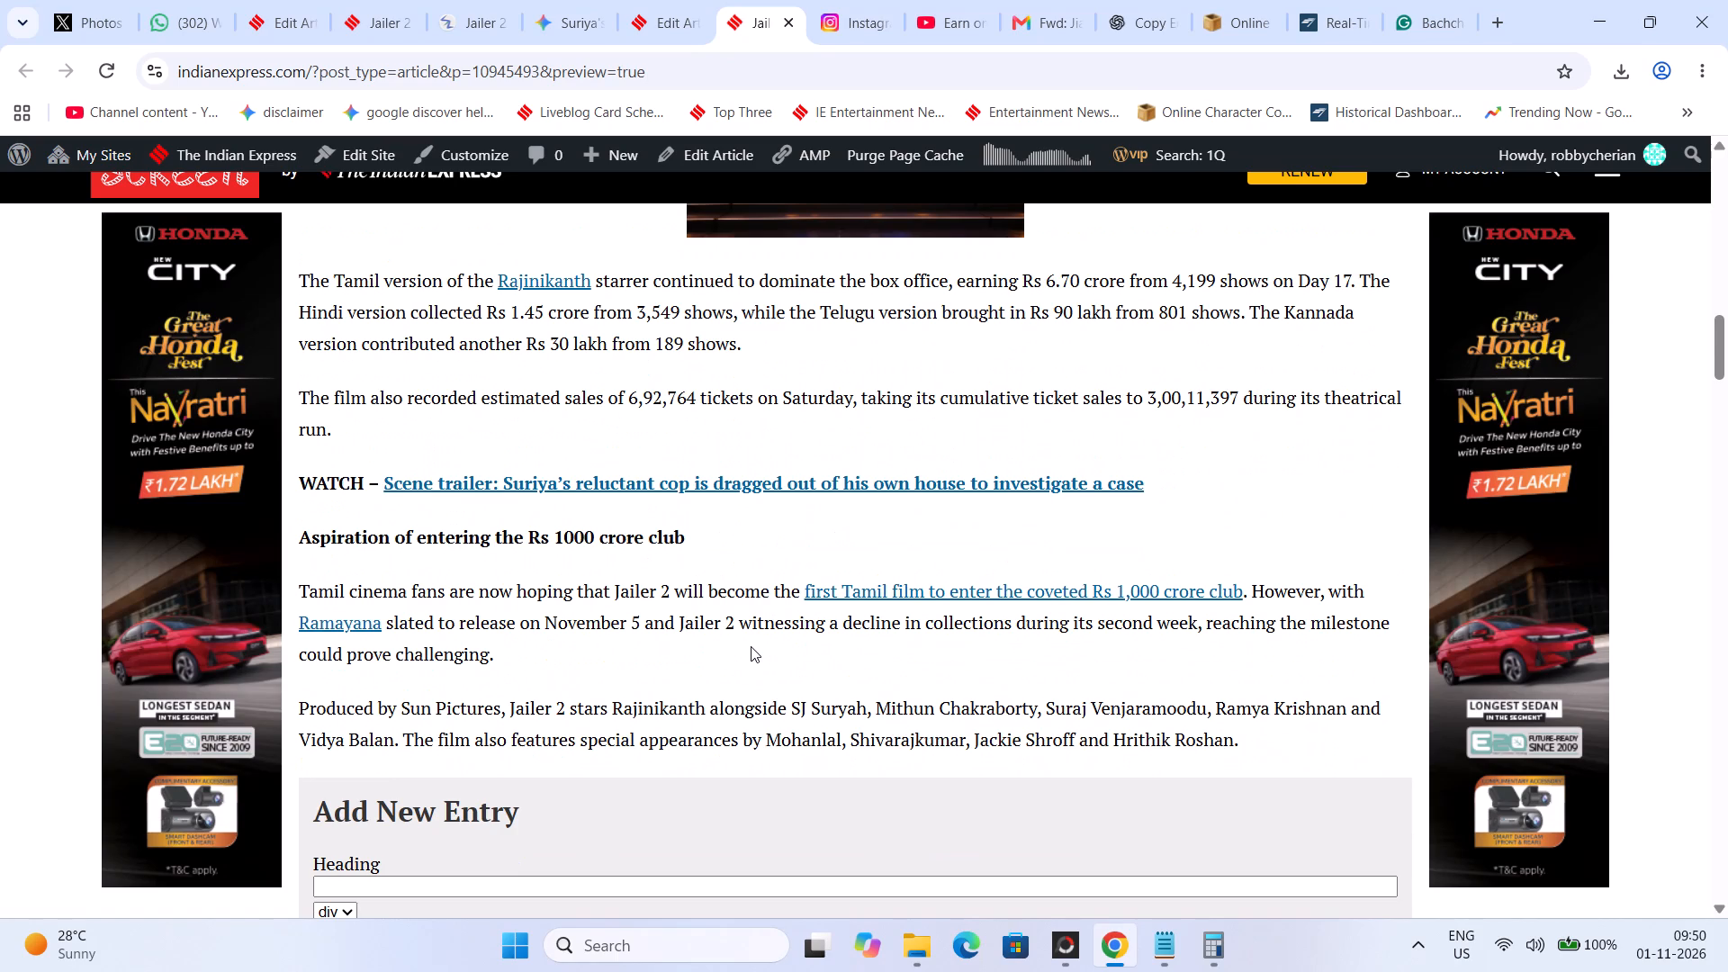
Return to the Jailer 2 article's edit page, check the end of the body, excerpt and tags, and copy the edit page's URL.
click(643, 0)
scroll(814, 344, down, 3)
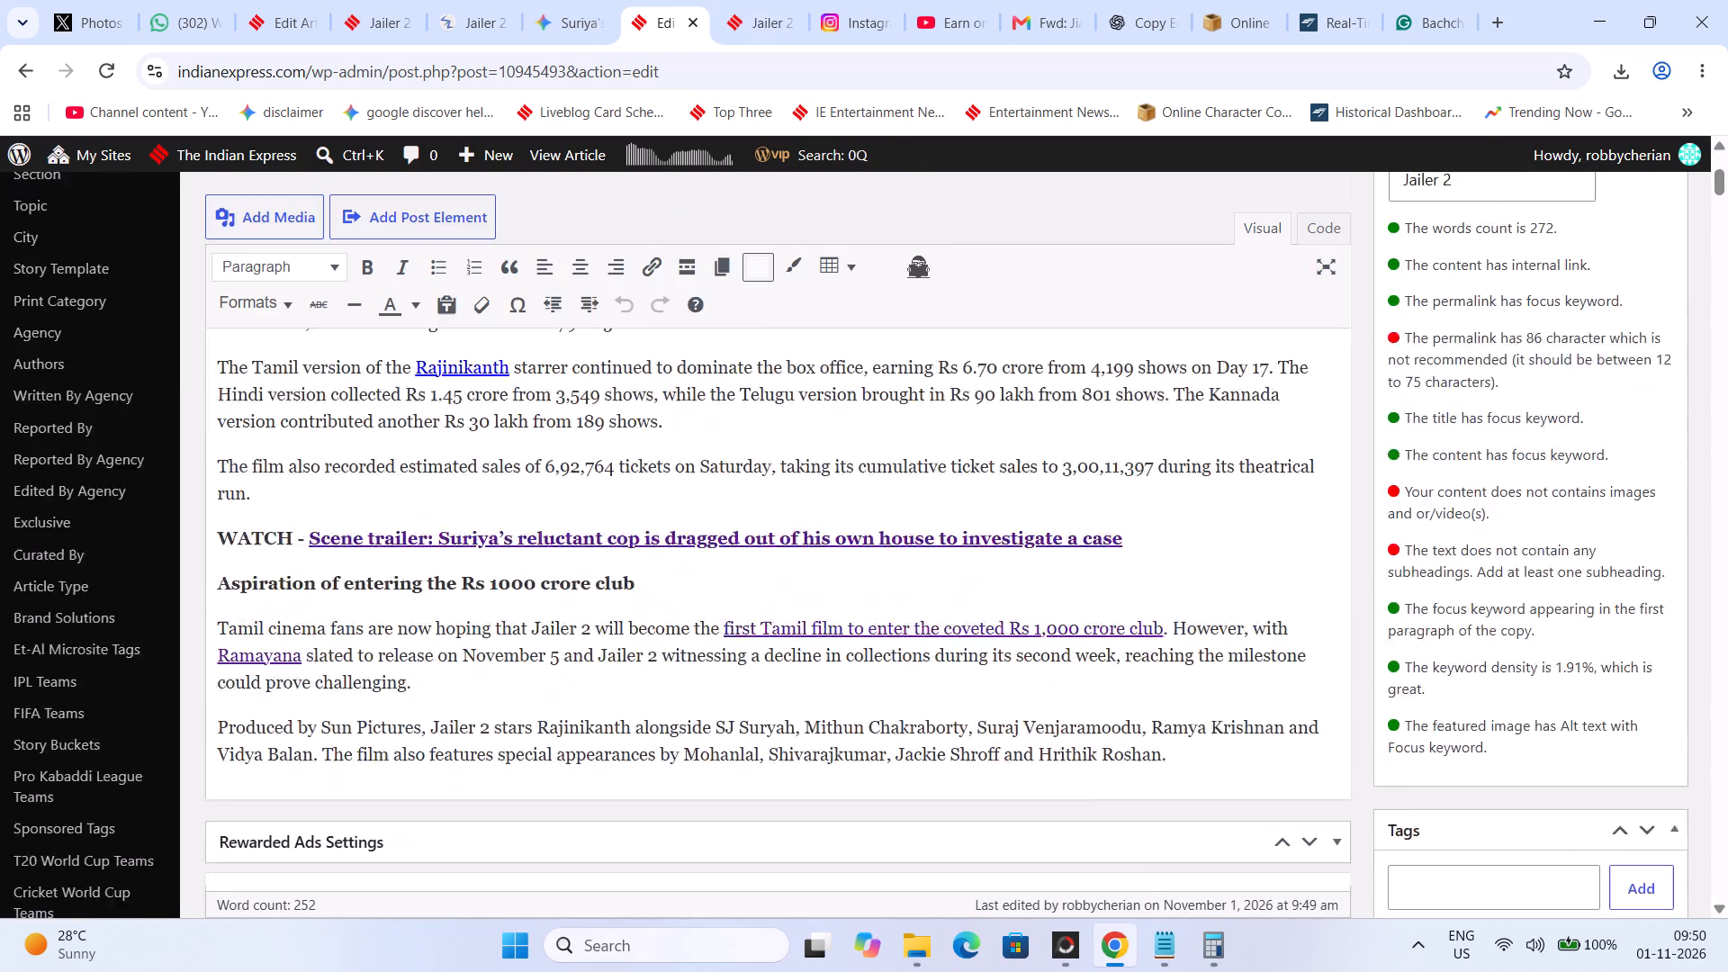
scroll(816, 346, down, 4)
click(490, 58)
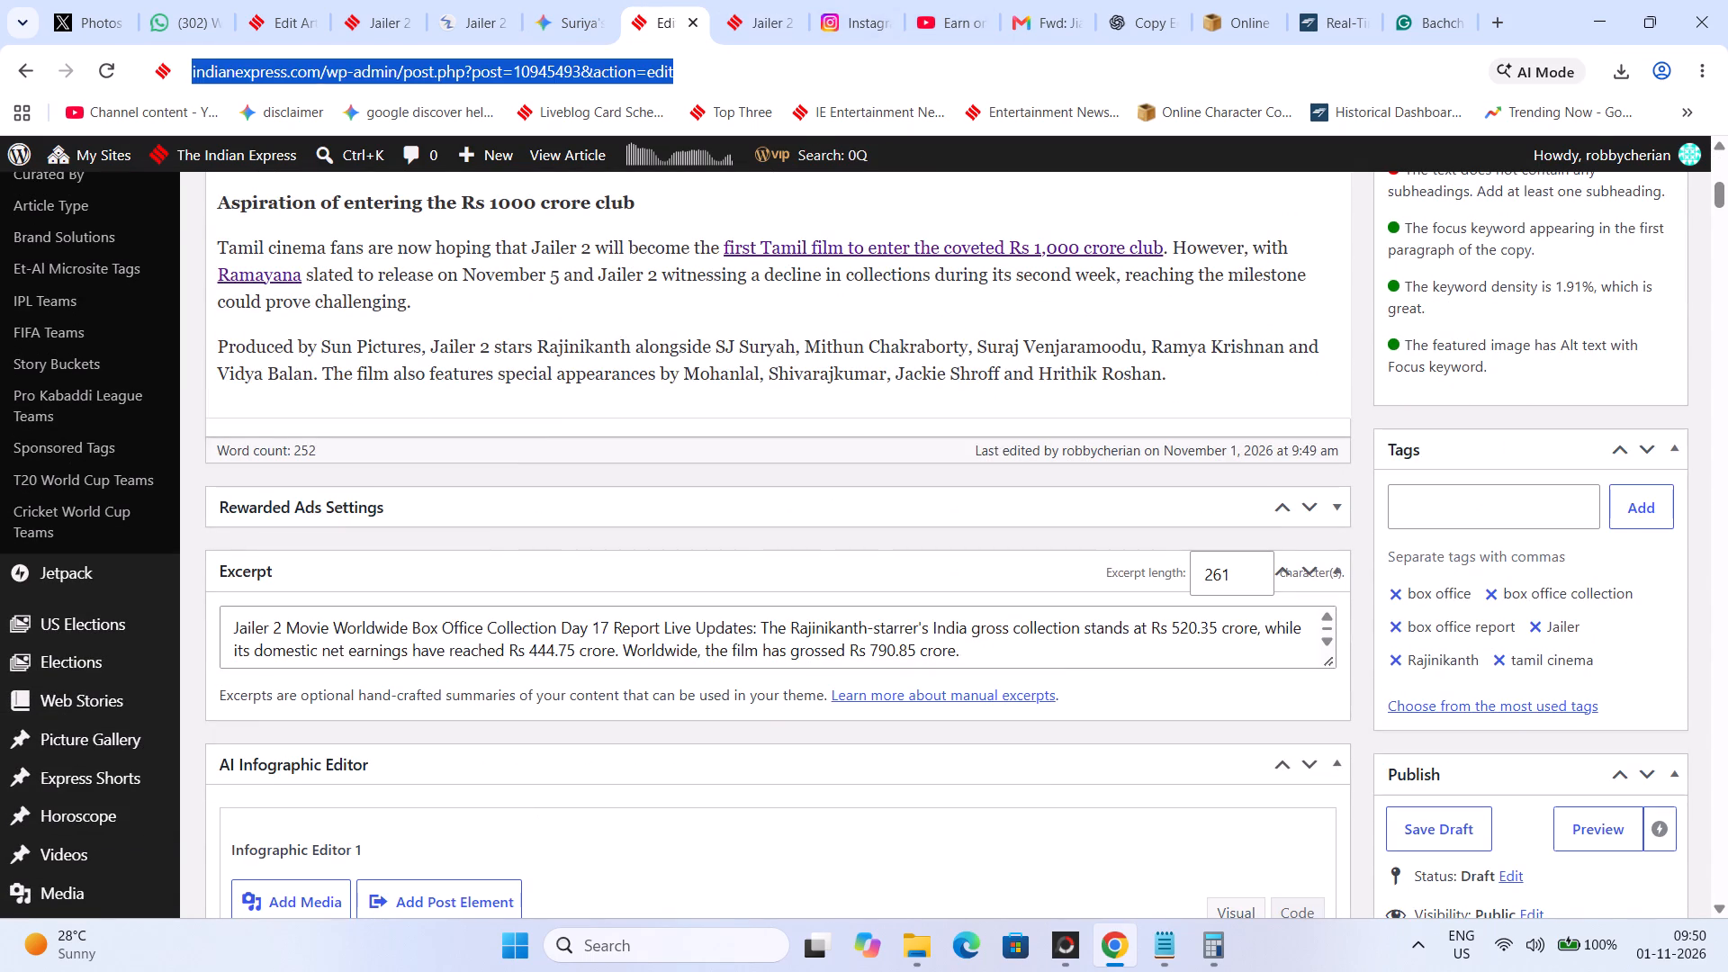
key(ctrl+c)
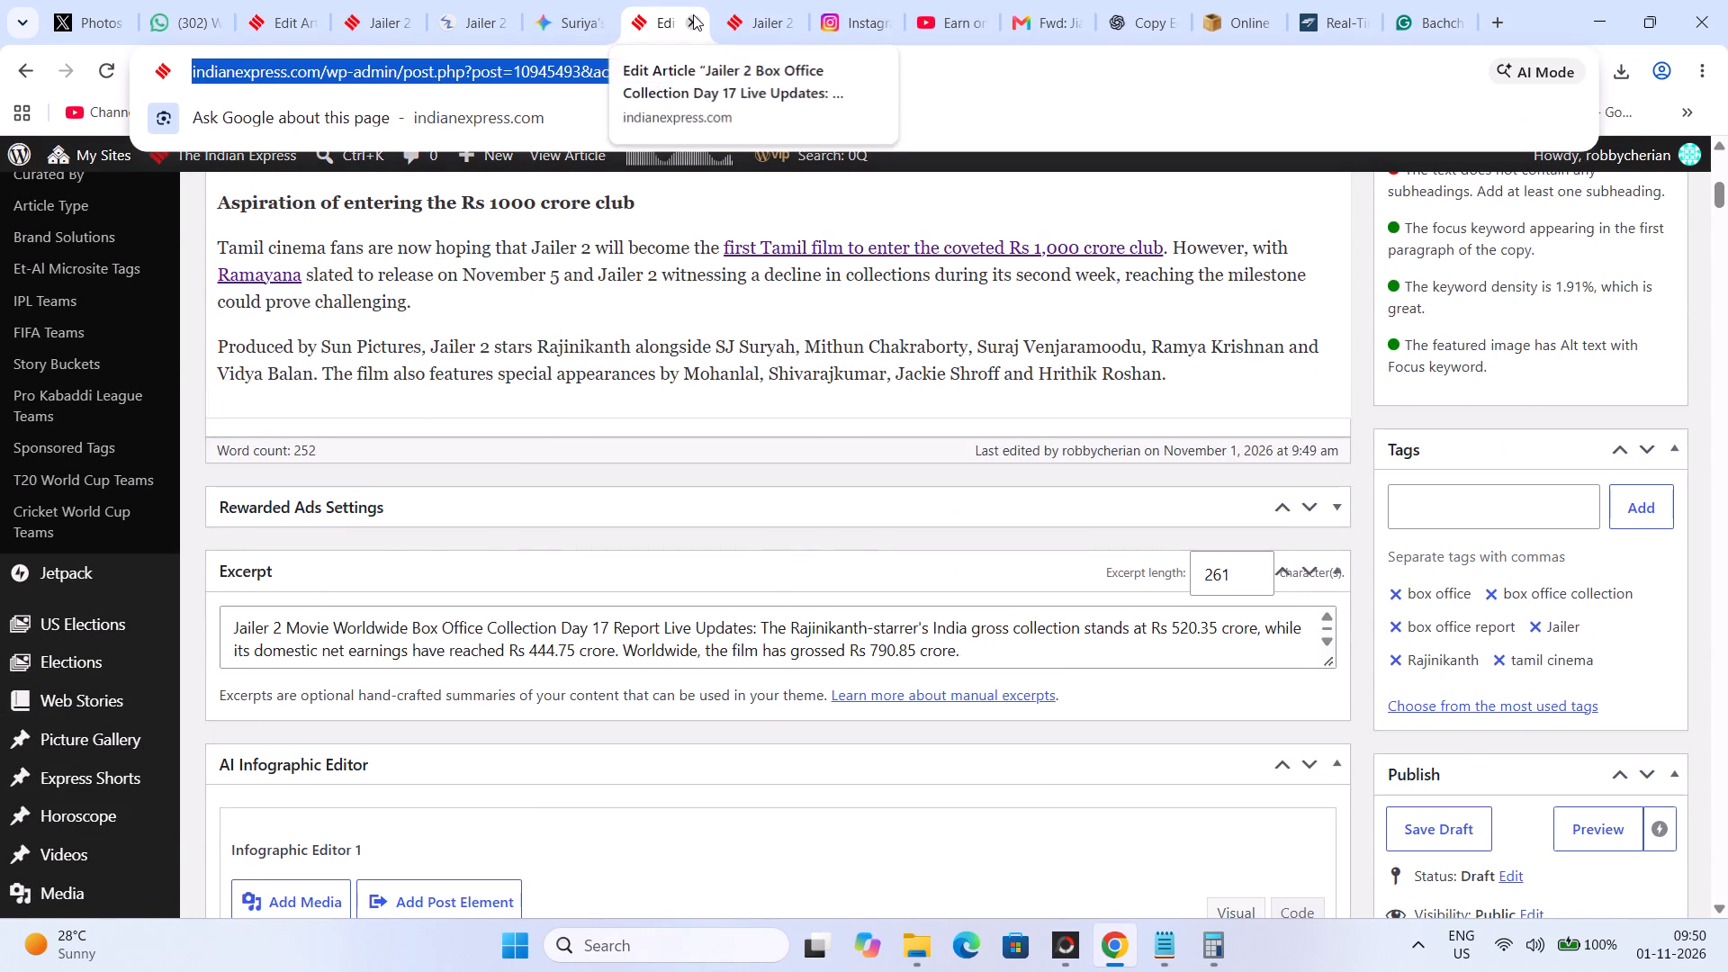
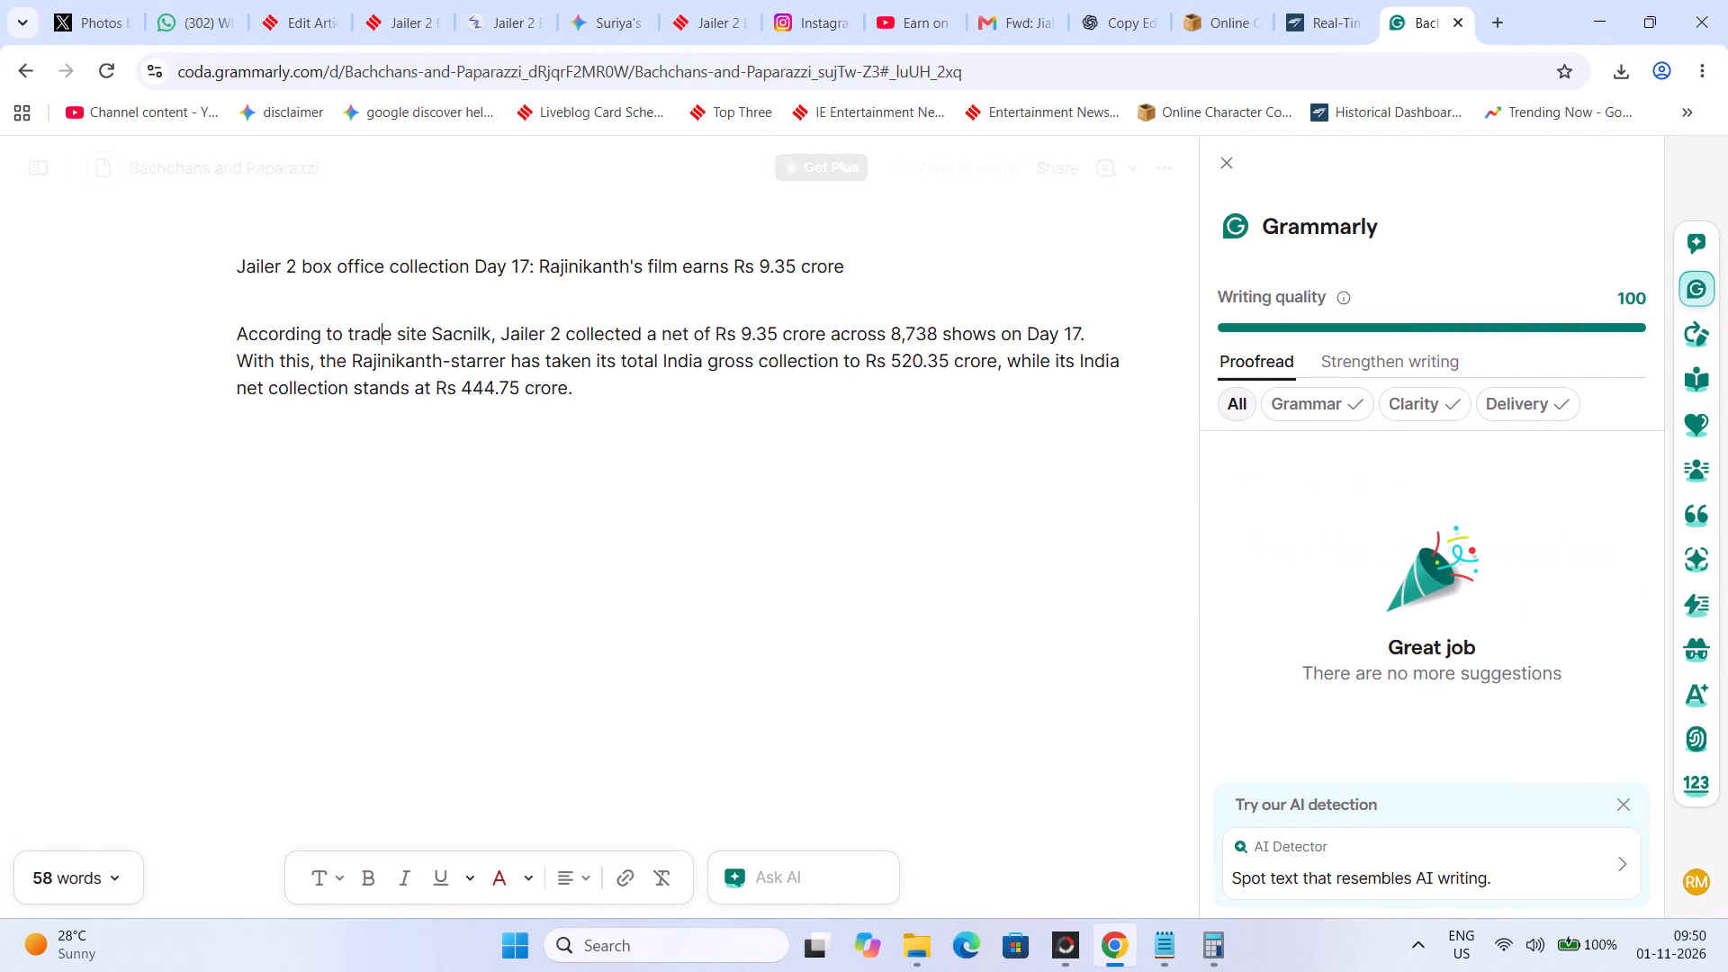
Replace "site" with "tracker" so the opening sentence attributes the figures to "trade tracker Sacnilk".
key(Right)
key(Delete)
key(Delete)
key(Delete)
key(Delete)
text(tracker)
Reword "collected a net of Rs 9.35 crore" in the opening sentence as "collected Rs 9.35 crore net".
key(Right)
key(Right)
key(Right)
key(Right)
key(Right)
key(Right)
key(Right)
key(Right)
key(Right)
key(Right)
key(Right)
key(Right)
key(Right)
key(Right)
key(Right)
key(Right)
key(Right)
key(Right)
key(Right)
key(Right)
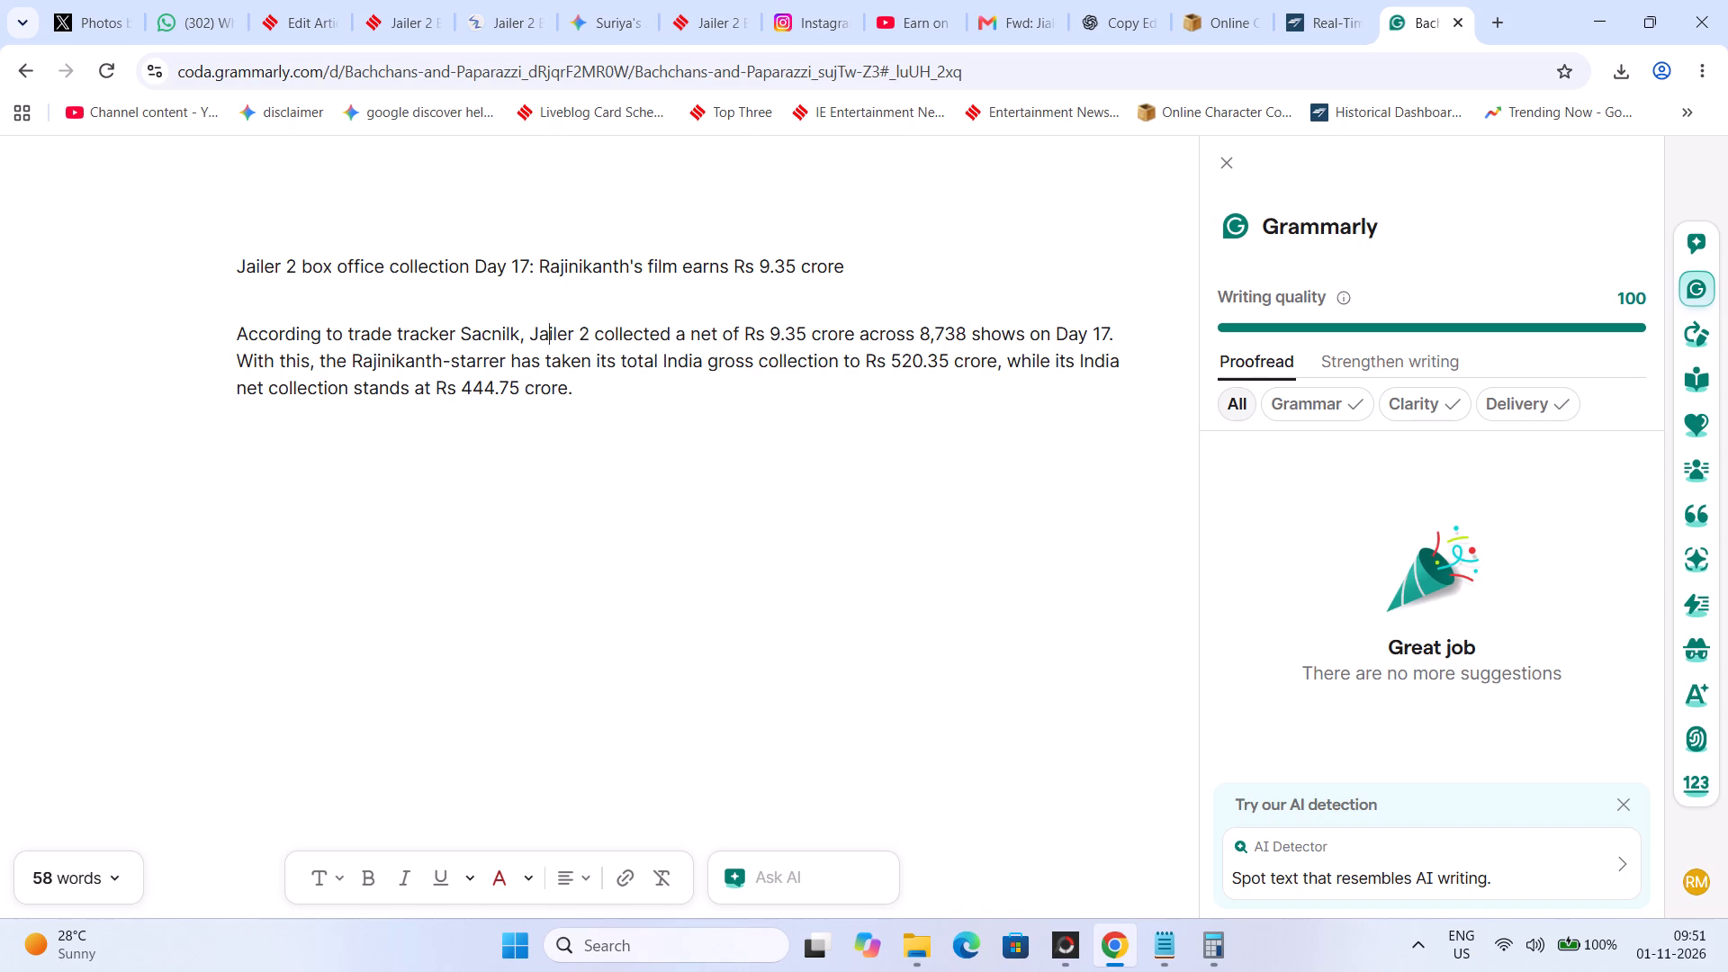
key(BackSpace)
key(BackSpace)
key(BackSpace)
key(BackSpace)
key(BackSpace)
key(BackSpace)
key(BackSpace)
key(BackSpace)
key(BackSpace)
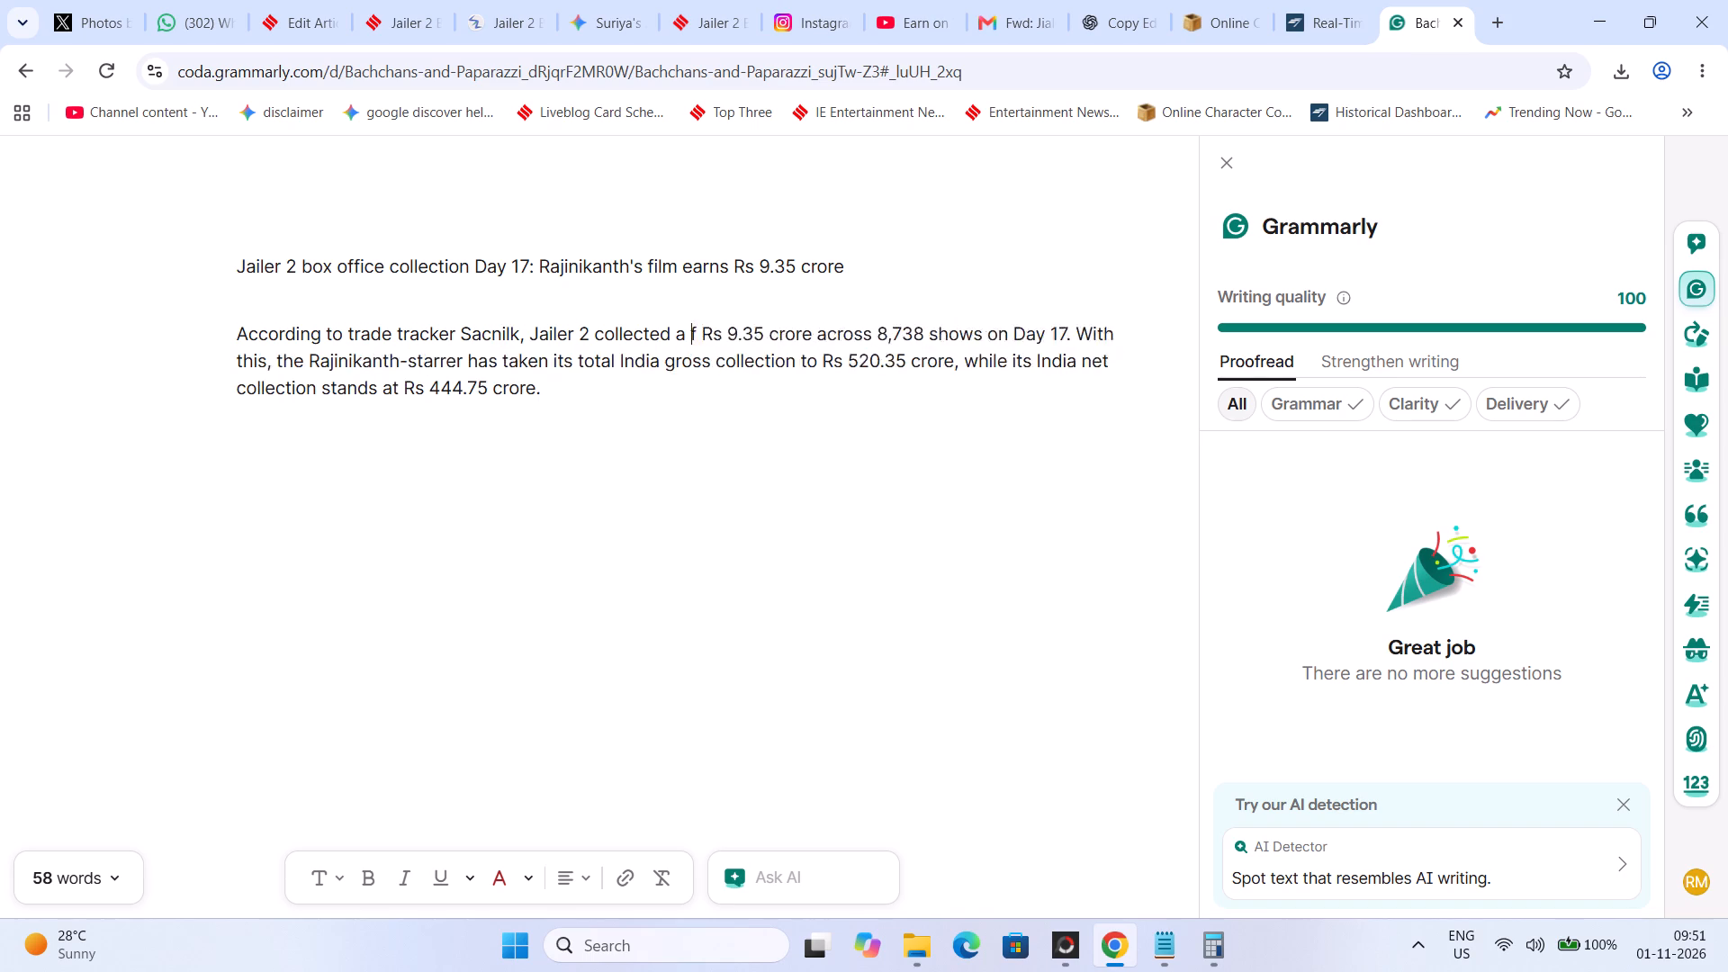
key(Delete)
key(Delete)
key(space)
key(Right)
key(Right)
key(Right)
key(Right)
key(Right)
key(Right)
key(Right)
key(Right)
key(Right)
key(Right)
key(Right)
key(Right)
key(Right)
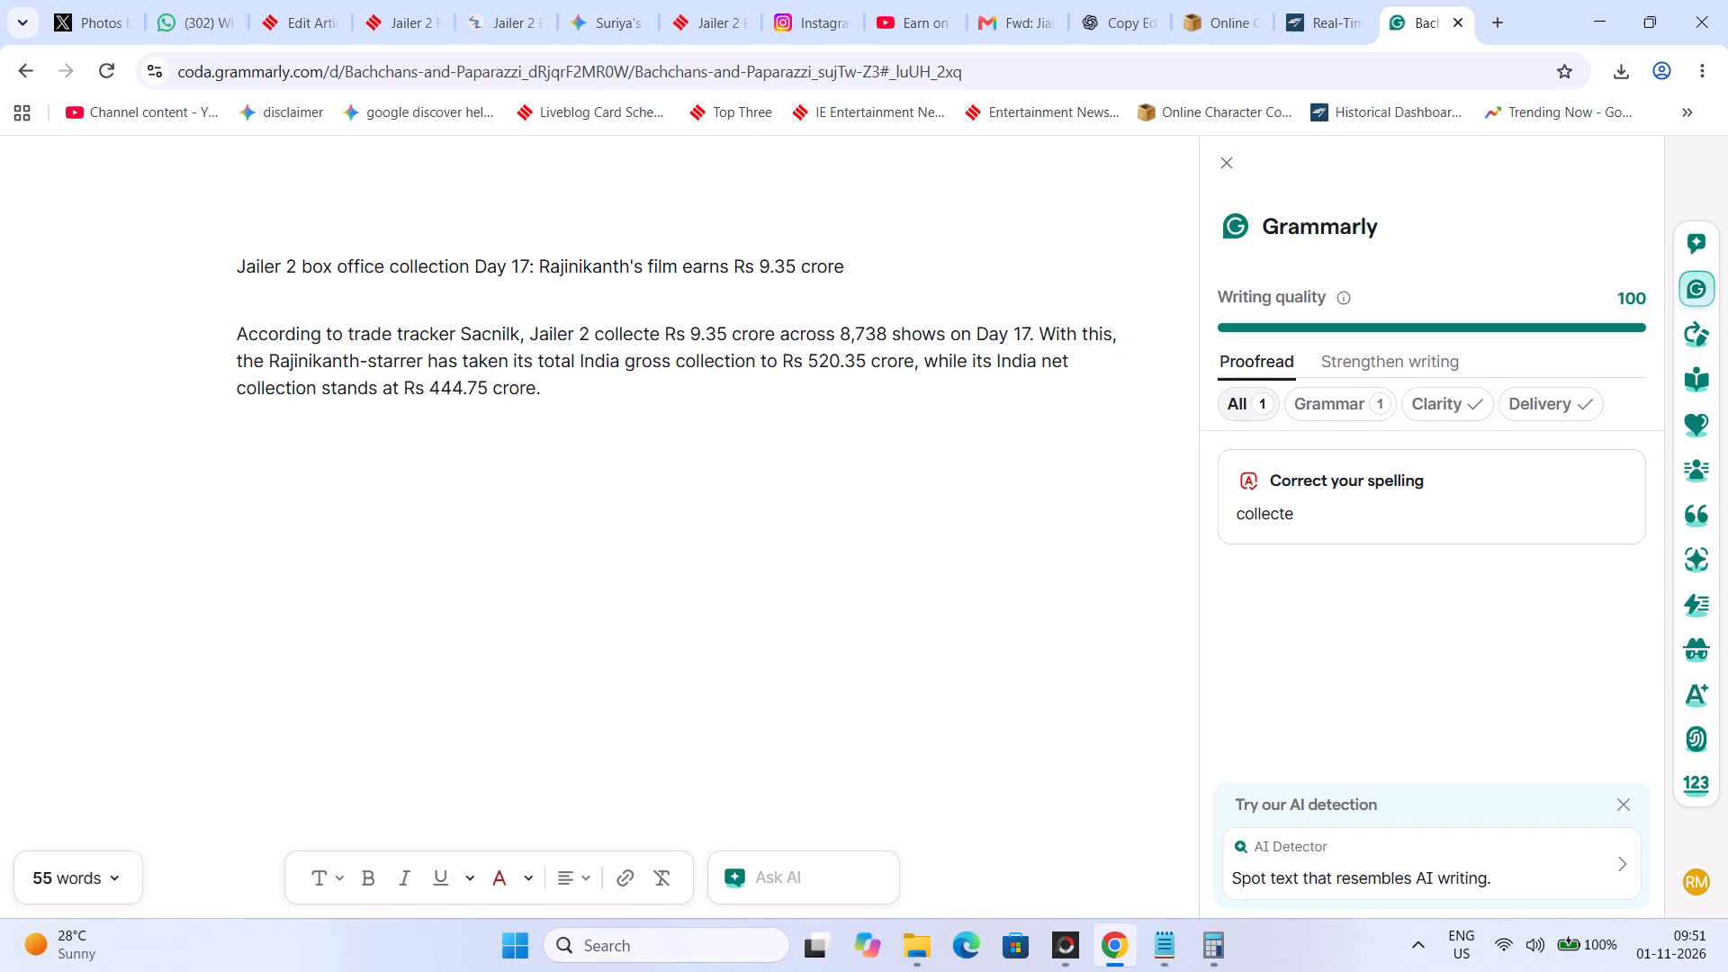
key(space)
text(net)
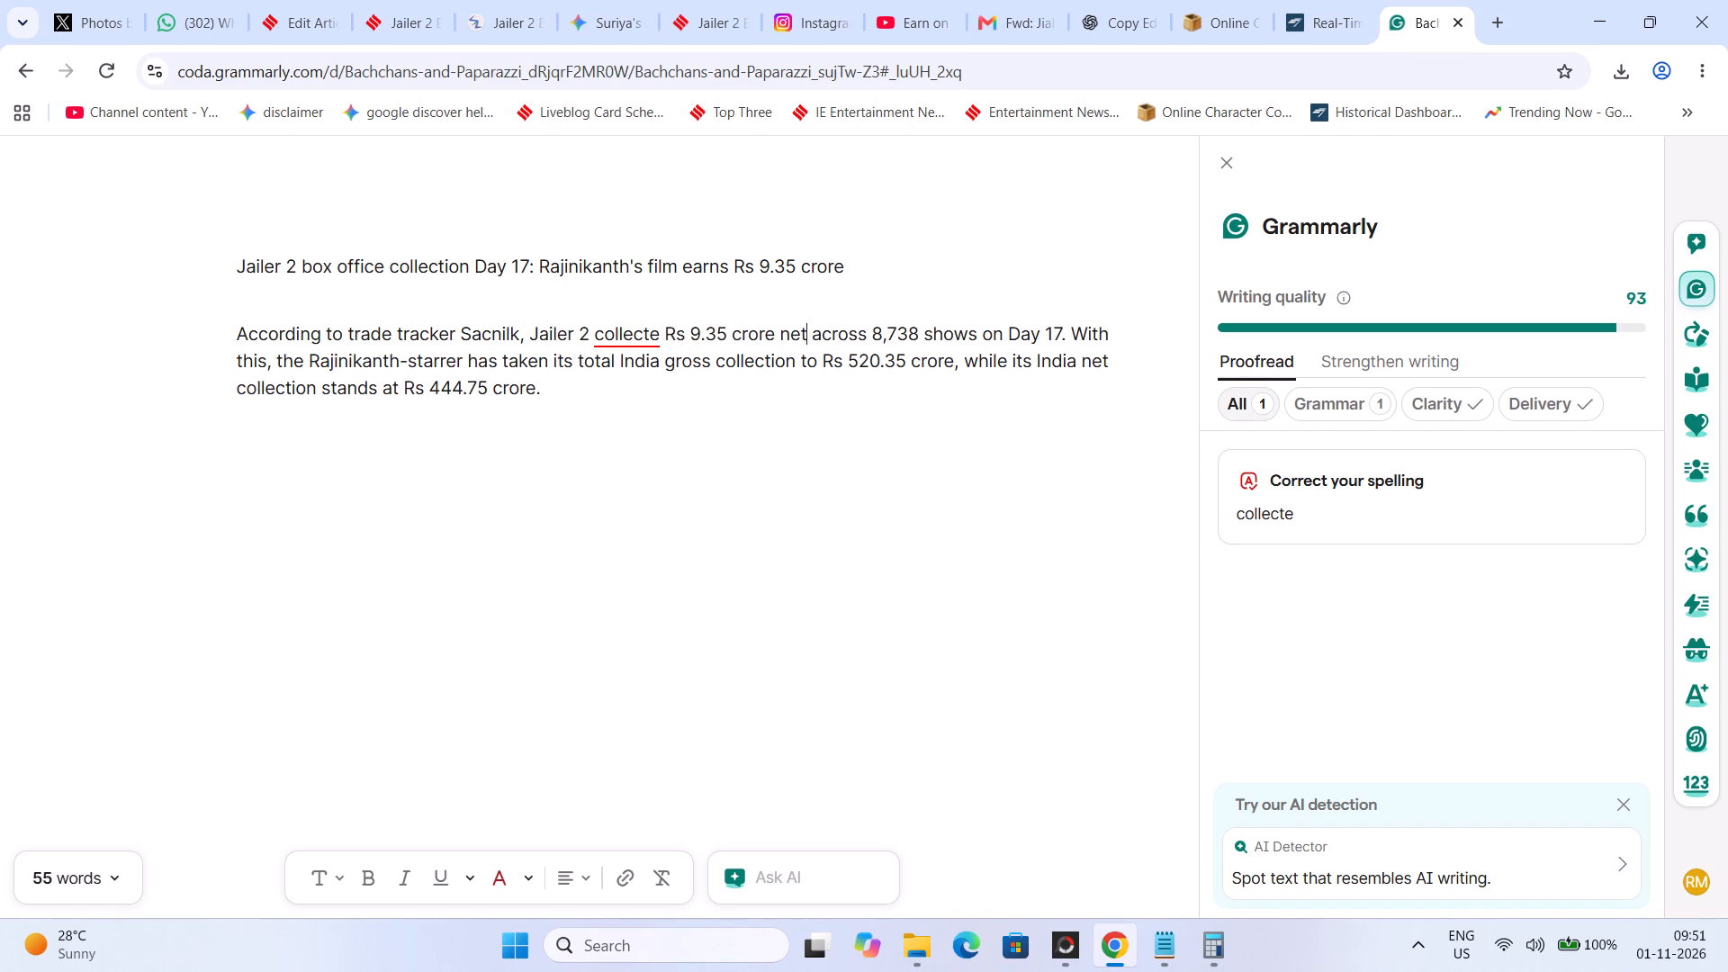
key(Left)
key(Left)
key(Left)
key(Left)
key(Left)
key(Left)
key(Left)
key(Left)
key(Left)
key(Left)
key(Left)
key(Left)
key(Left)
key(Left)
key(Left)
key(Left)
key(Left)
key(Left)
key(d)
Delete "Day 17" from the end of the opening sentence, after "8,738 shows on".
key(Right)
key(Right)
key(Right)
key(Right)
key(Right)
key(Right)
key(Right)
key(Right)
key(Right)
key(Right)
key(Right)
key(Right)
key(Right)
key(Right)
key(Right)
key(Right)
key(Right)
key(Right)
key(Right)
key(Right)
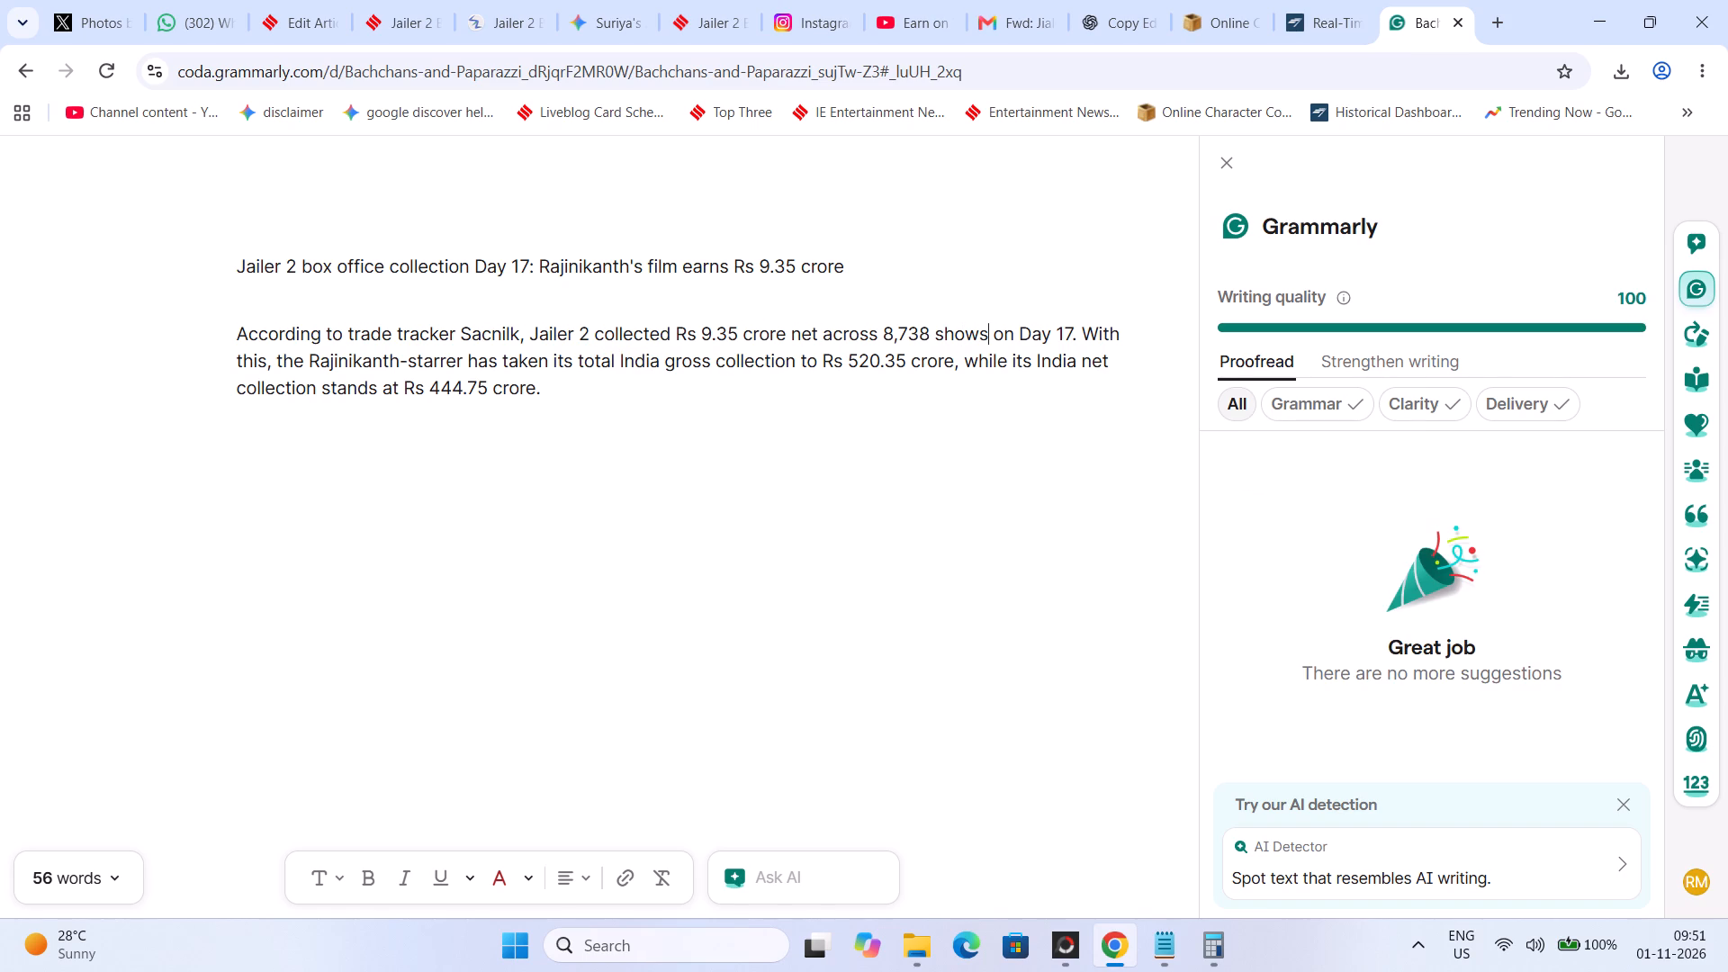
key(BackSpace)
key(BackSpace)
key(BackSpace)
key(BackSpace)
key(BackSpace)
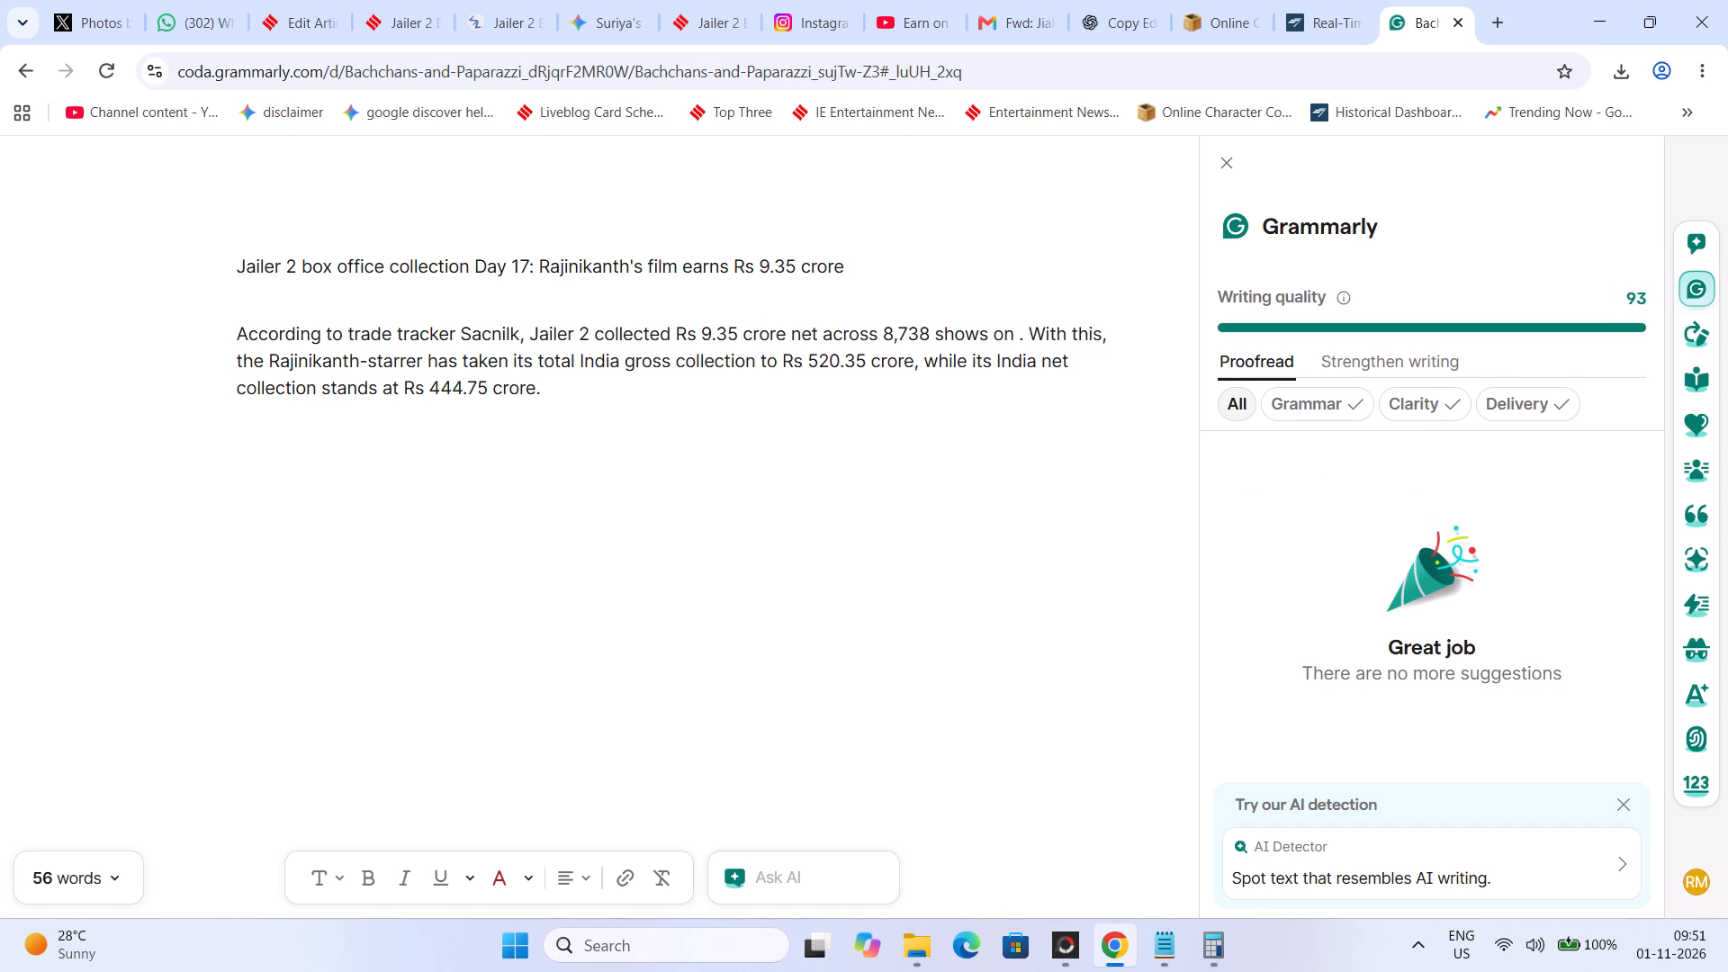
In the Grammarly document, add "Saturday" after "8,738 shows on" in the body paragraph's first sentence.
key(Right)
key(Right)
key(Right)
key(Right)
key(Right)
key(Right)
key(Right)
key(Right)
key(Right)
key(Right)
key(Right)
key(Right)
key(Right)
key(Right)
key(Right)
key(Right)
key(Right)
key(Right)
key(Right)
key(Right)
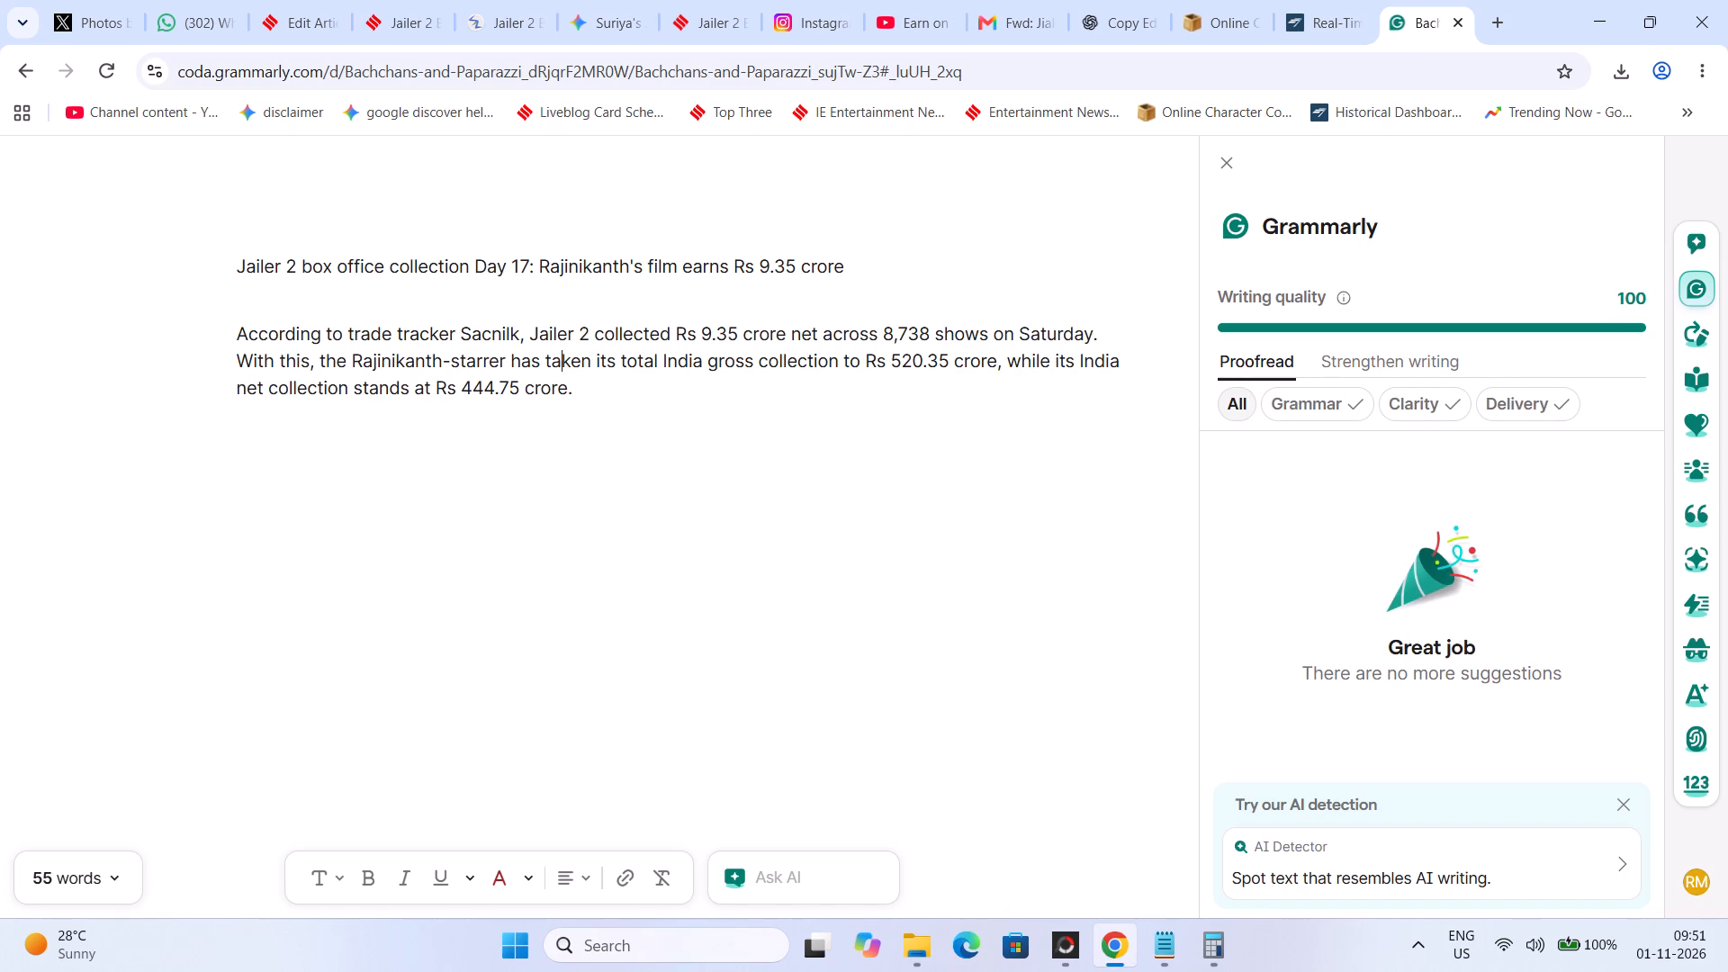
Extend the headline with "on Saturday" after "Rs 9.35 crore", keeping it on its own line above the paragraph.
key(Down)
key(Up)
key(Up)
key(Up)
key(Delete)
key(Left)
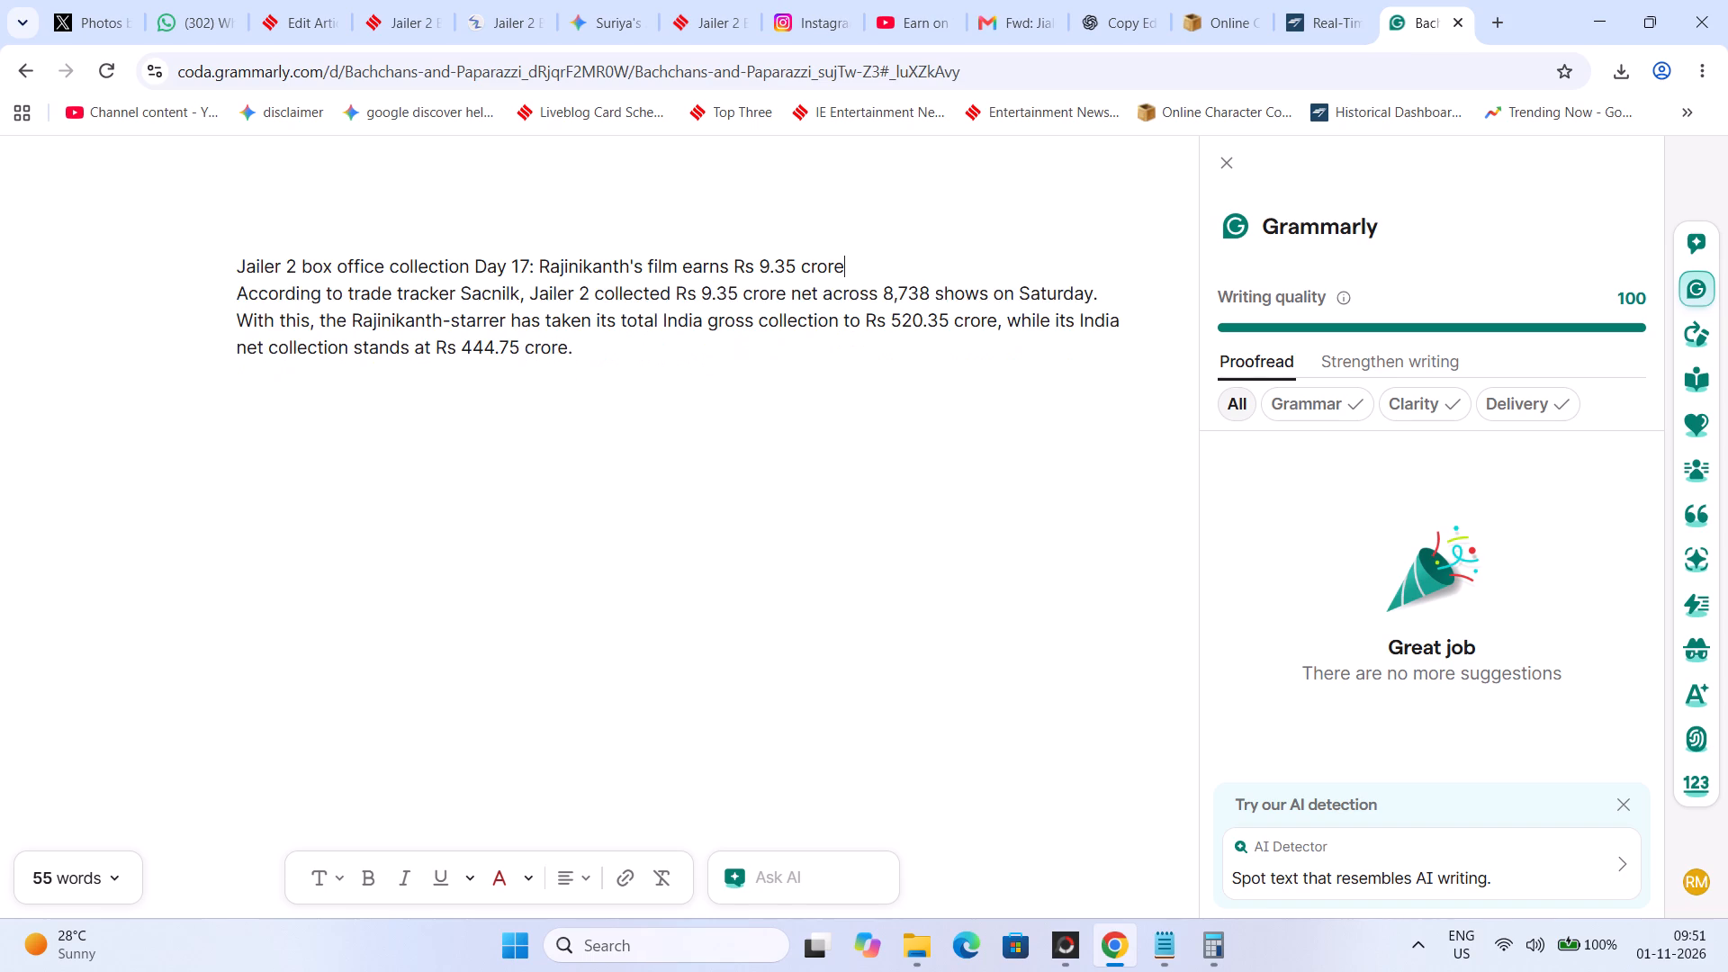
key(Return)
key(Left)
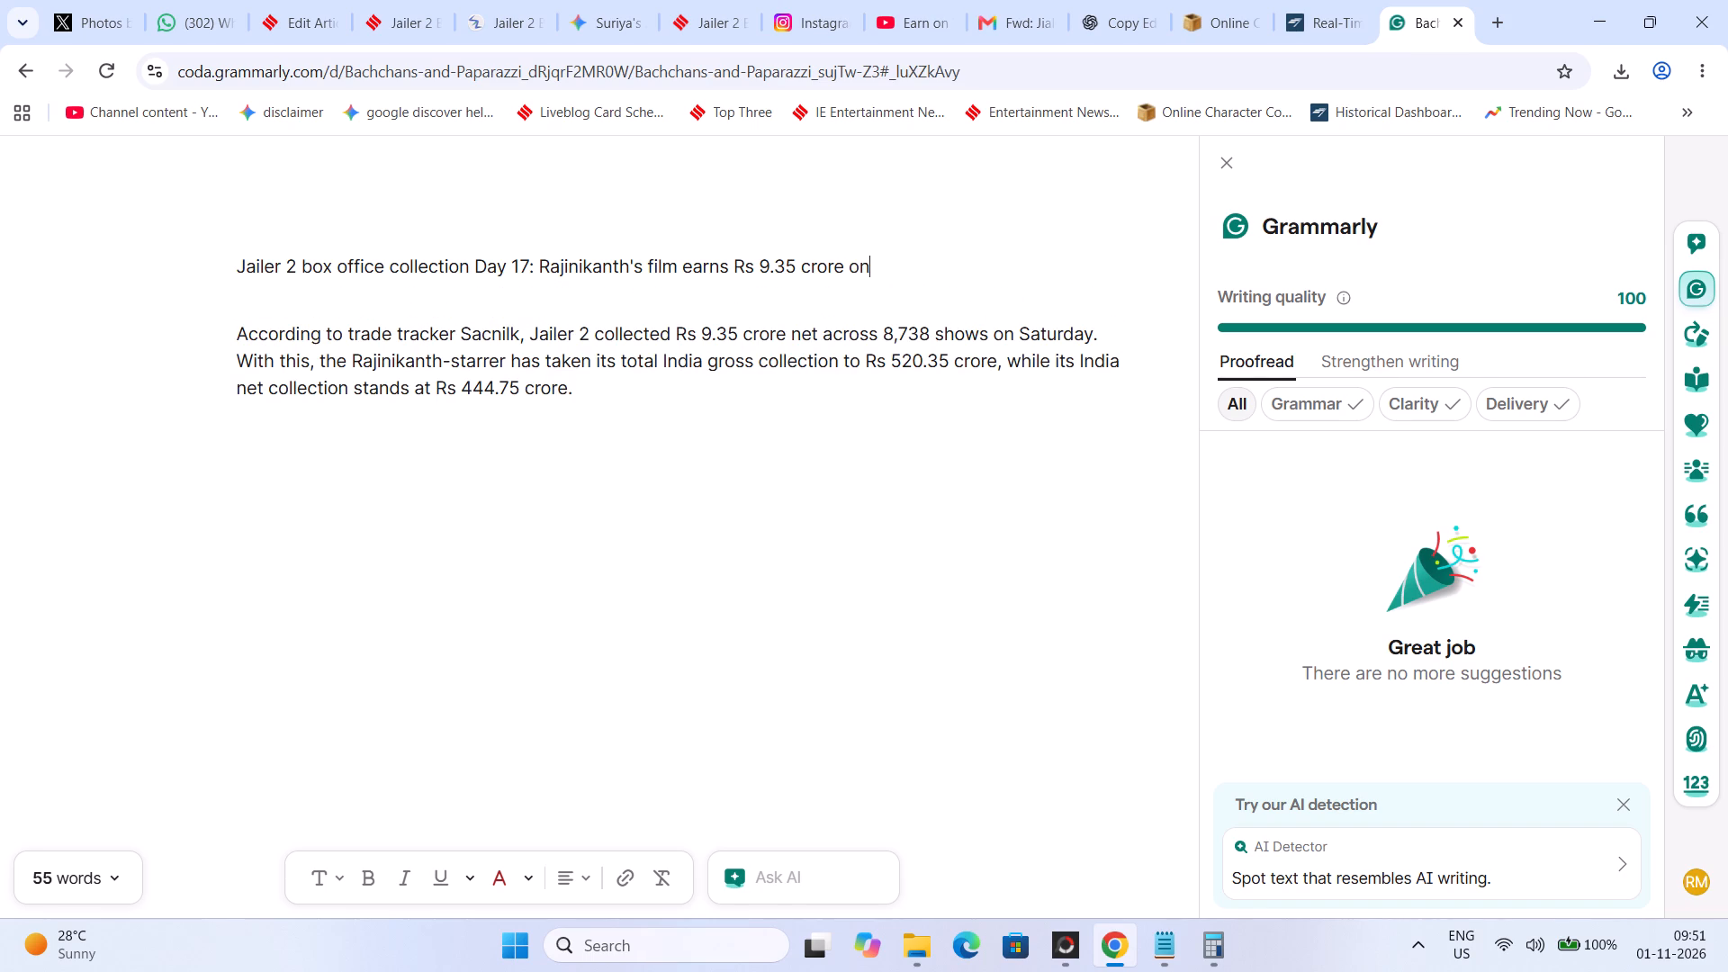
Remove the empty line between the headline and the body paragraph.
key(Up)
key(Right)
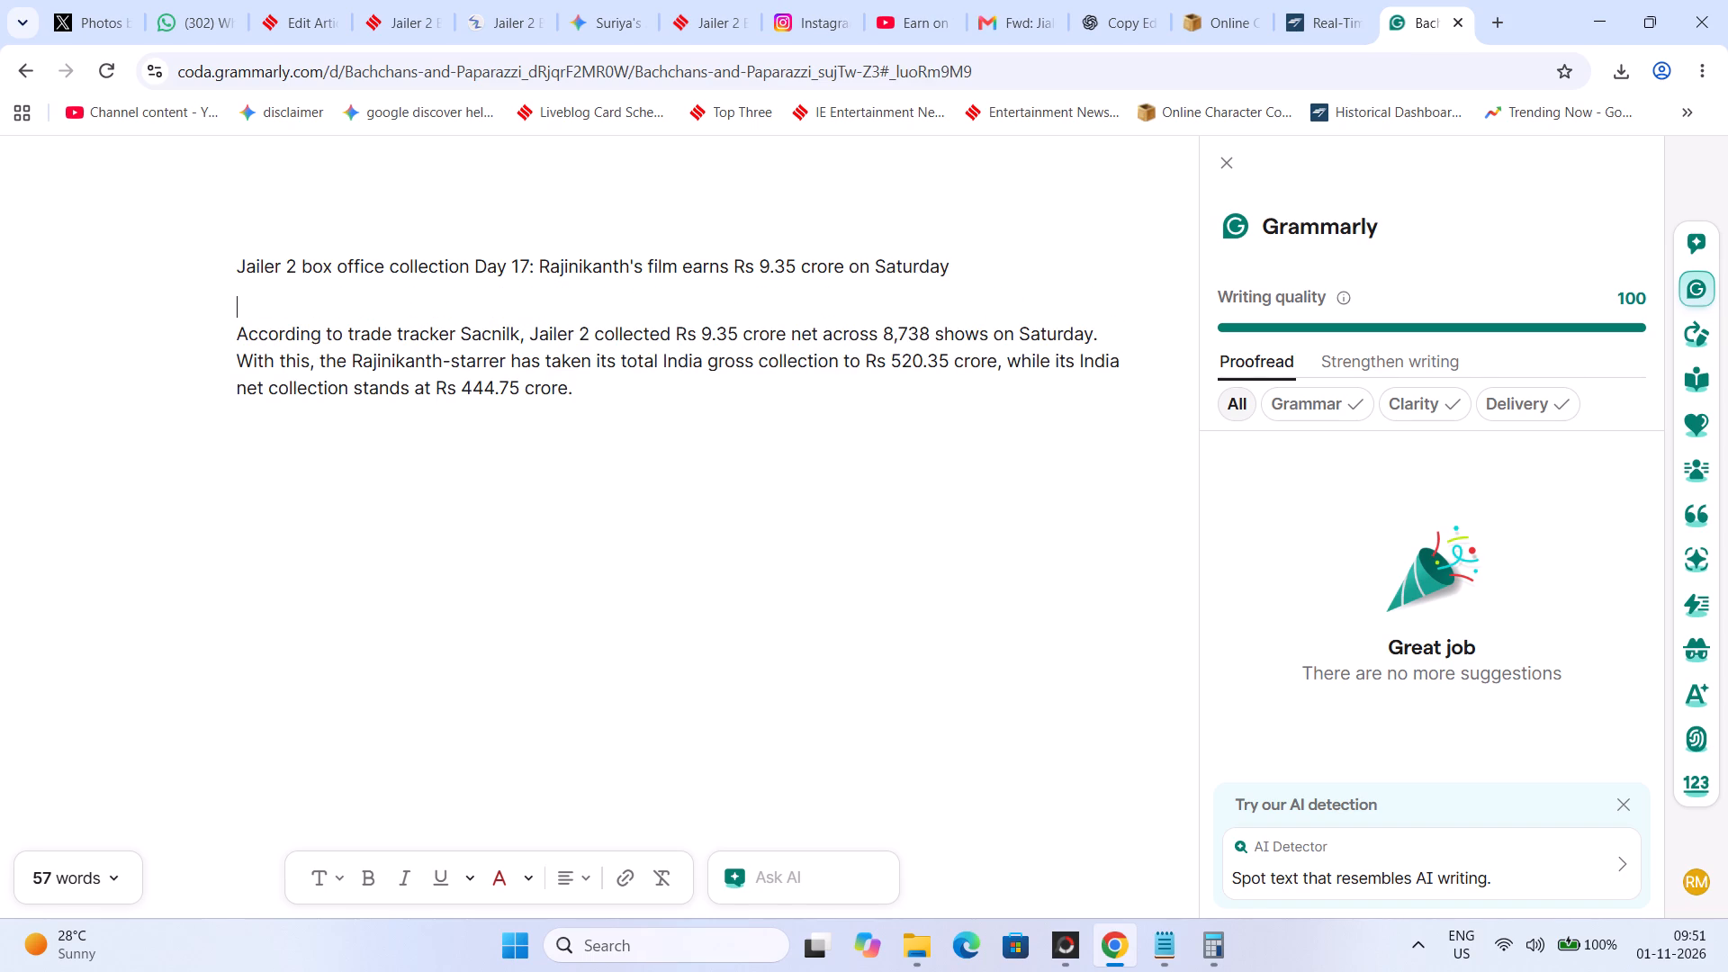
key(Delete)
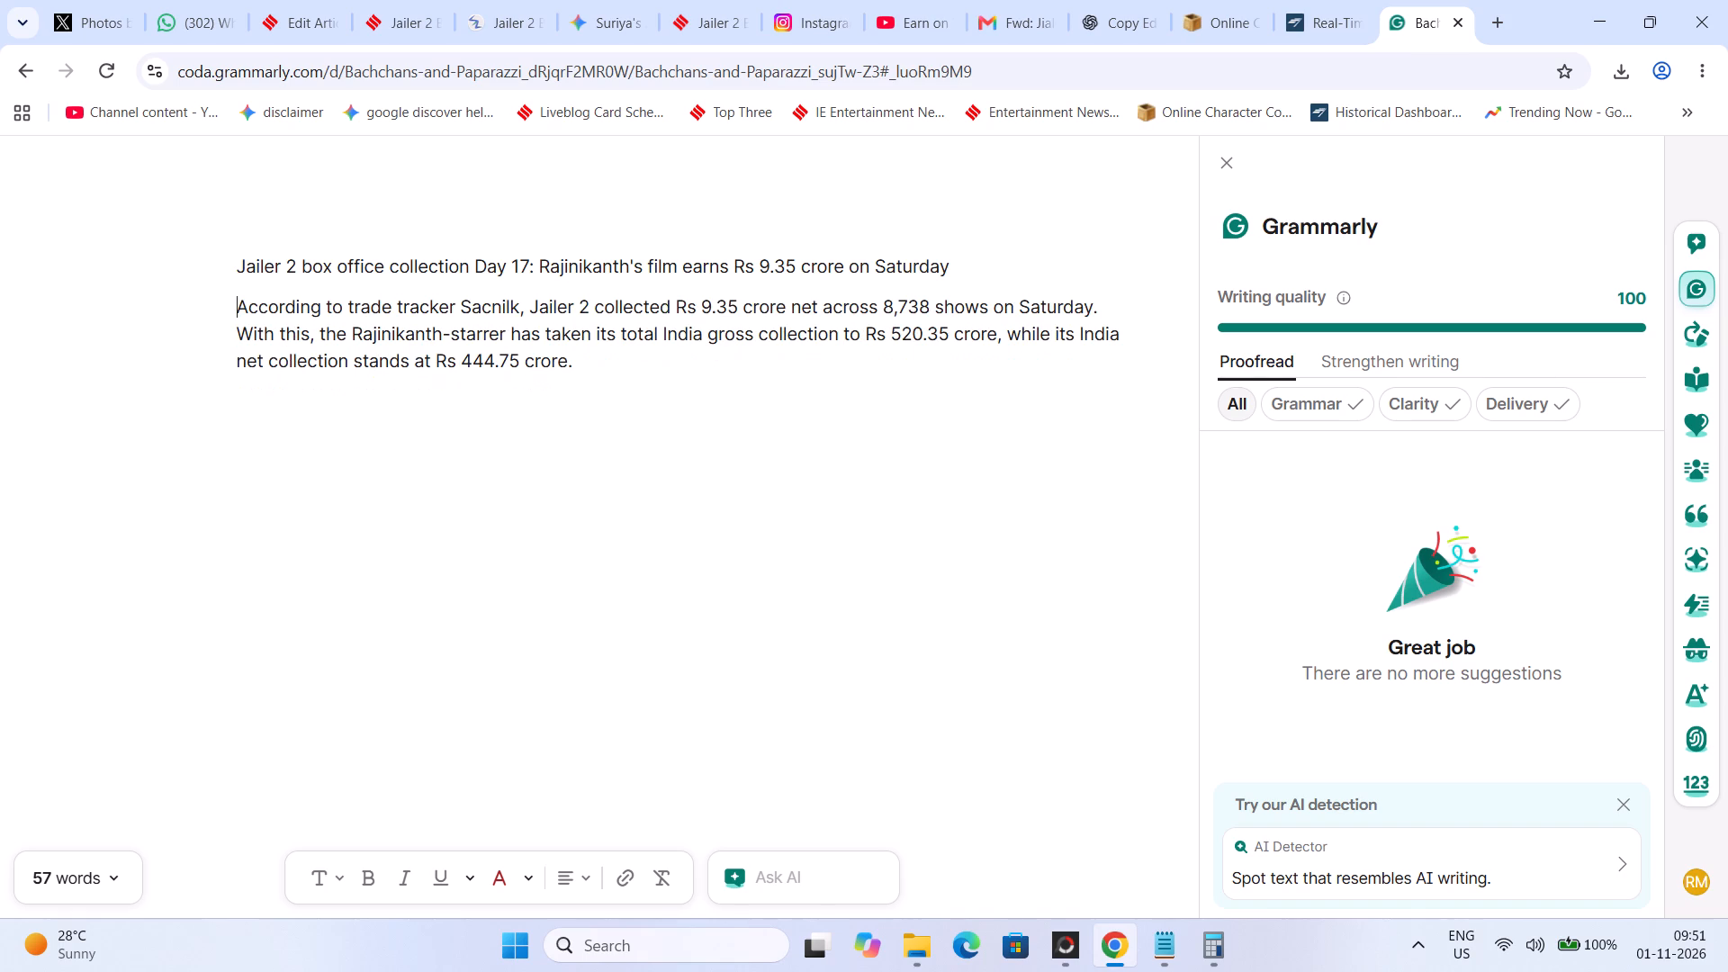
Select the document's entire text, including the headline and the body paragraph.
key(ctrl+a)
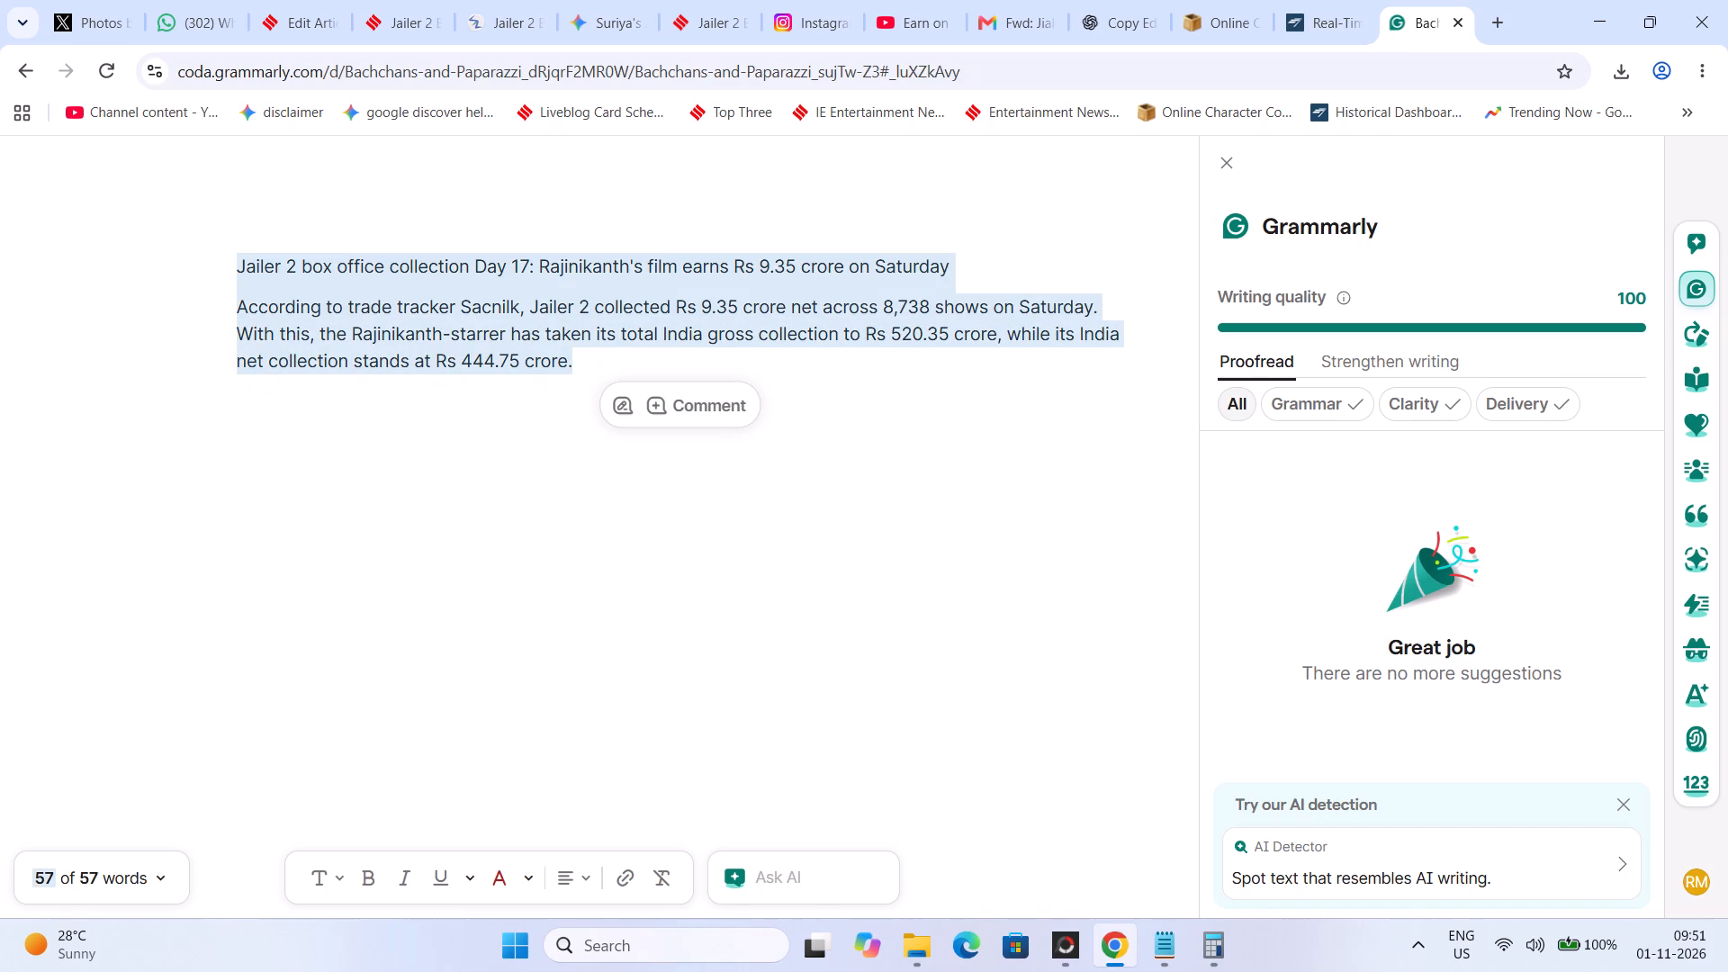
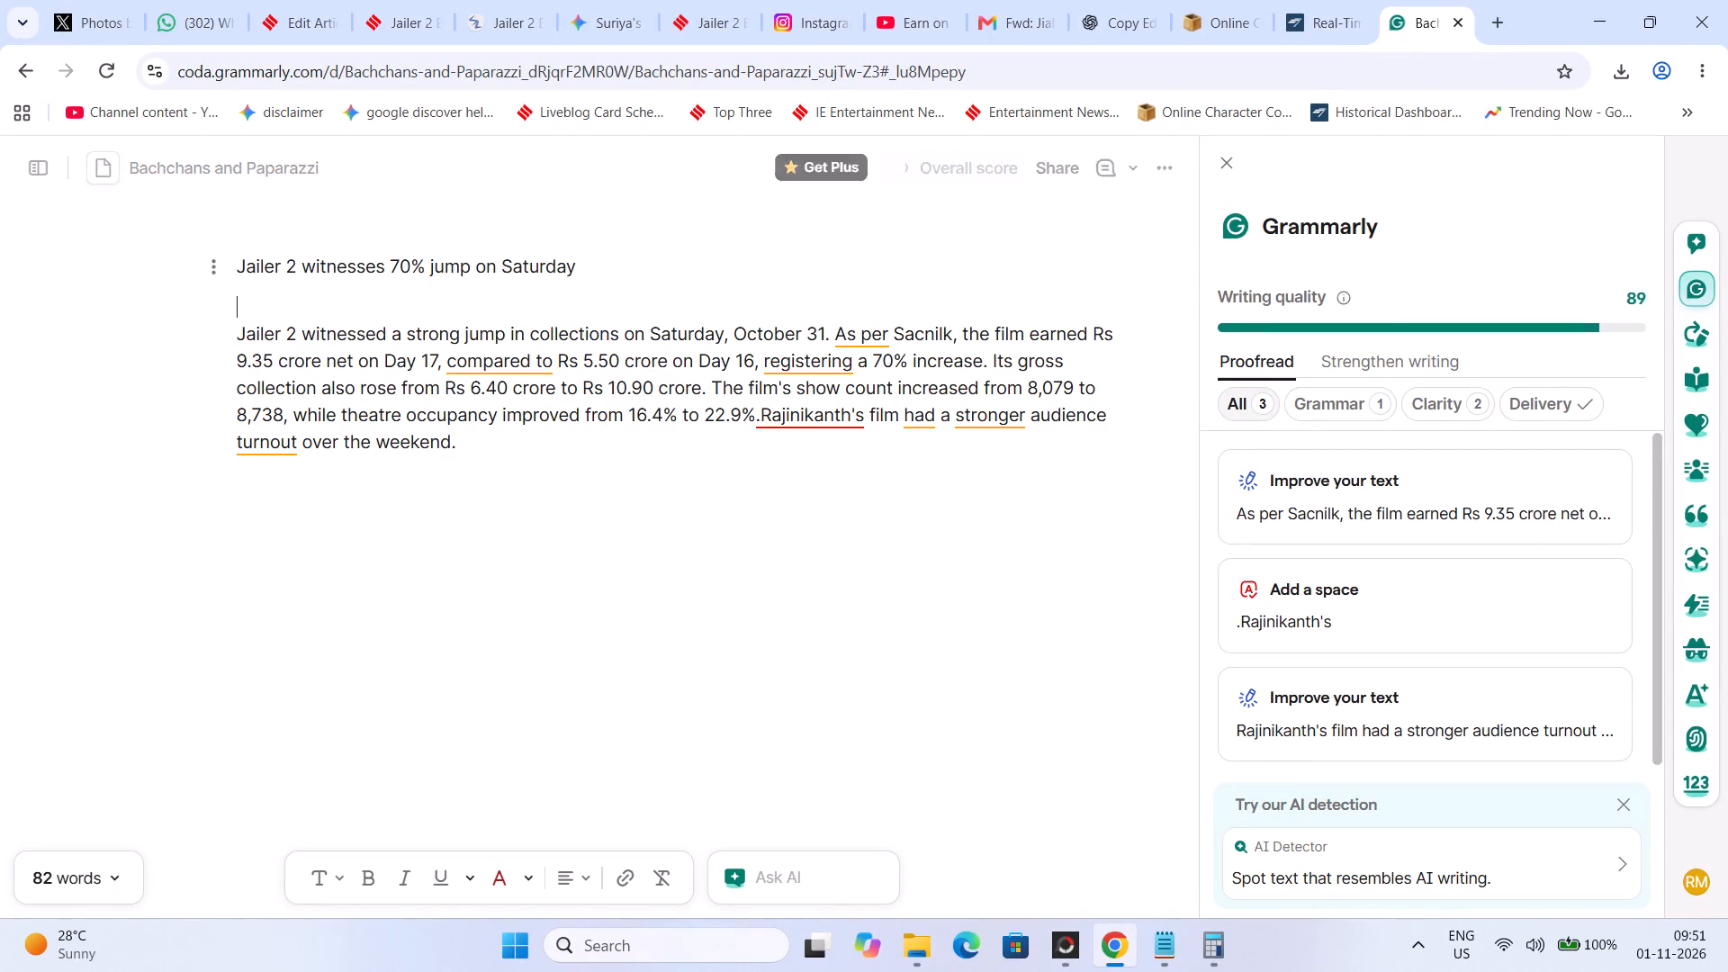
Delete the body paragraph's closing sentence about Rajinikanth's film having a stronger audience turnout over the weekend, so the text ends at "22.9%.".
key(Right)
key(Right)
key(Right)
key(Right)
key(Right)
key(Right)
key(Right)
key(Right)
key(Right)
key(Right)
key(Right)
key(Right)
key(Right)
key(Right)
key(Right)
key(Right)
key(Right)
key(Right)
key(Right)
key(Right)
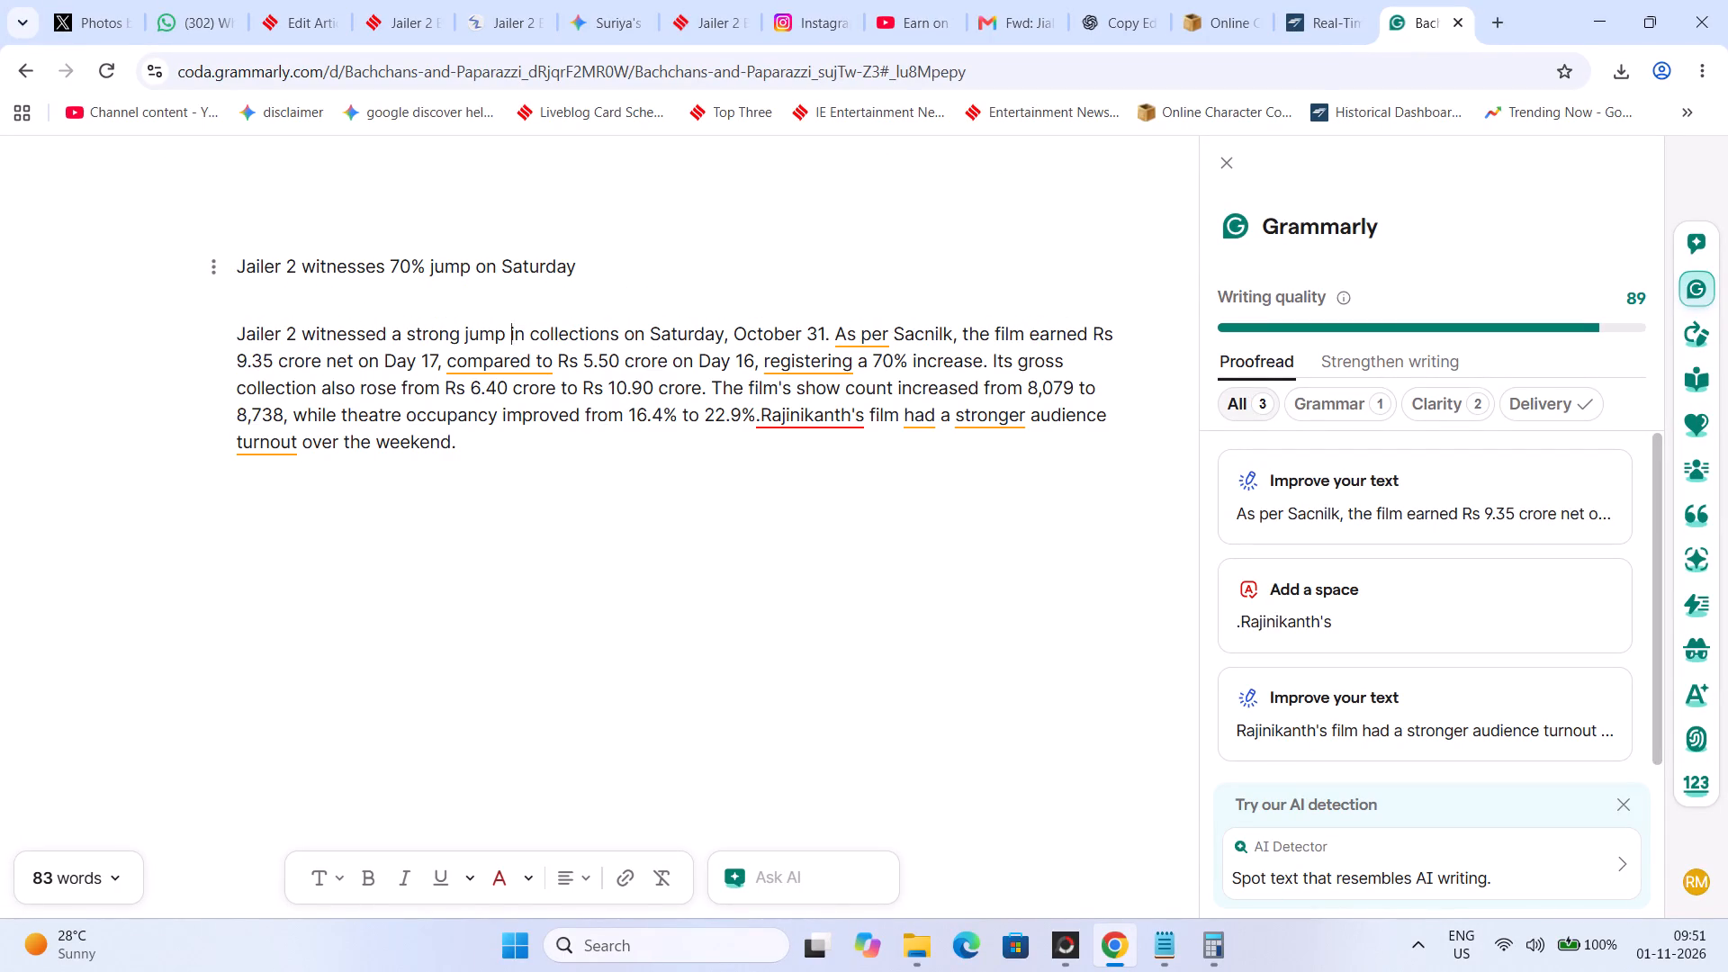
key(Right)
key(Left)
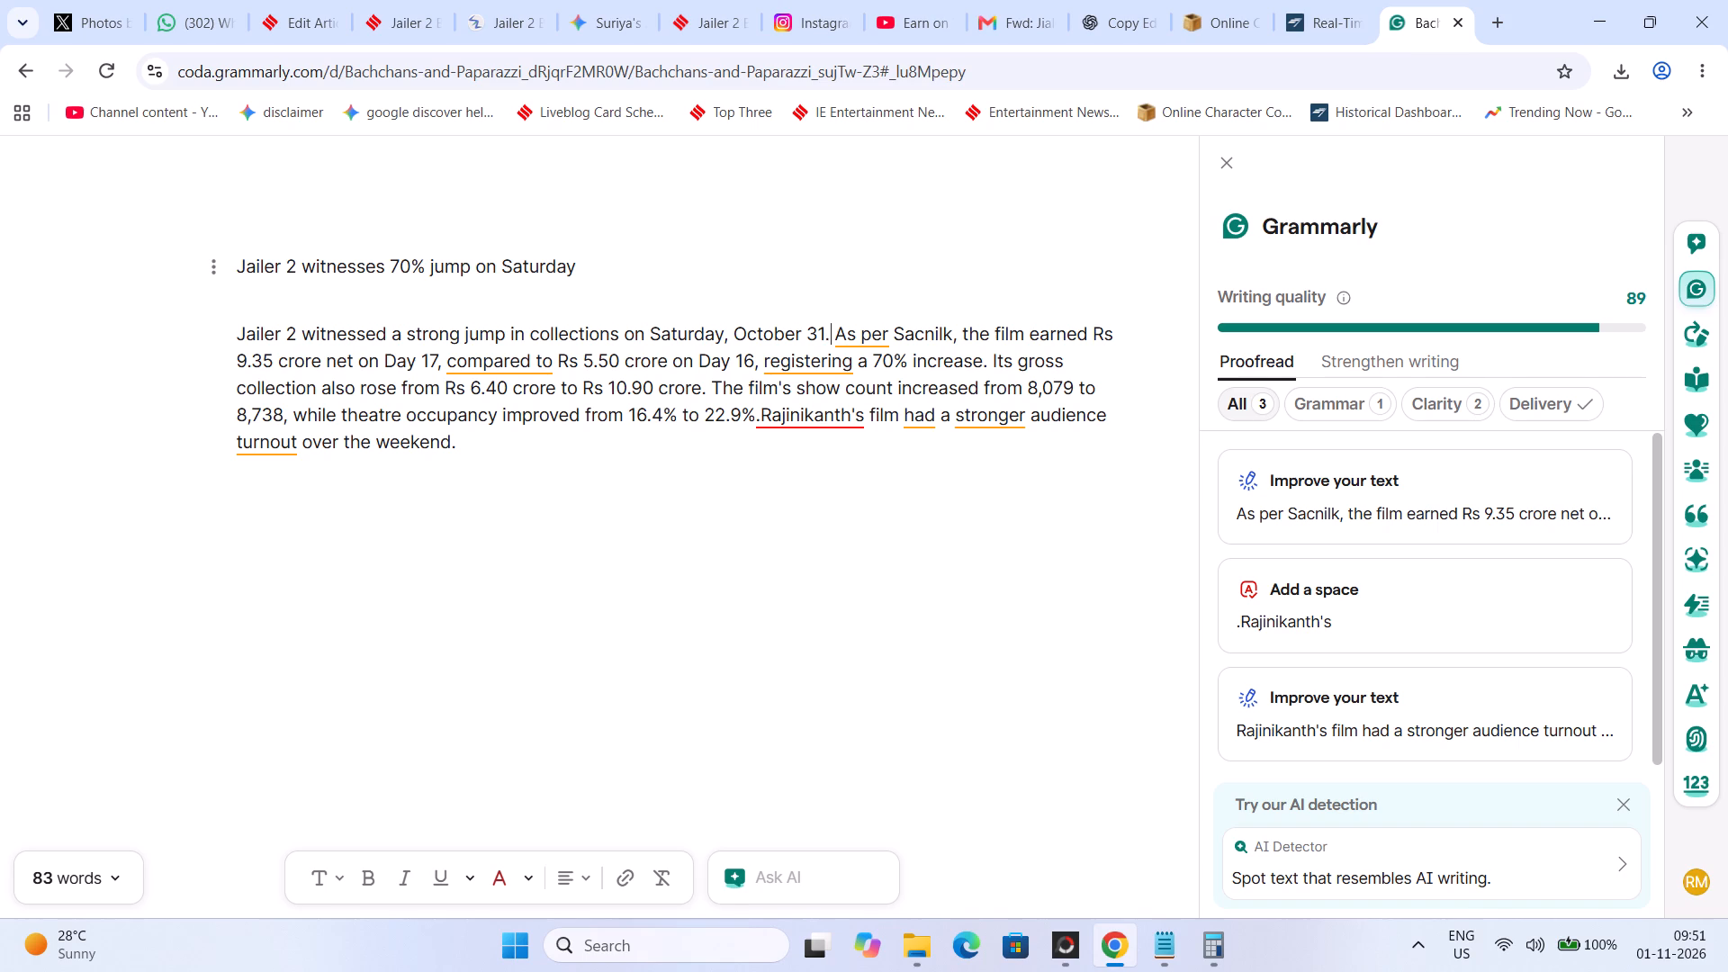
key(Left)
key(Right)
key(Right)
key(Right)
key(Right)
key(Right)
key(Right)
key(Right)
key(Right)
key(Right)
key(Right)
key(Right)
key(Right)
key(Right)
key(Right)
key(Right)
key(Right)
key(Right)
key(Right)
key(Right)
key(Right)
key(Right)
key(Right)
key(Right)
key(Right)
key(Right)
key(Right)
key(Right)
key(Right)
key(Right)
key(Right)
key(Right)
key(Right)
key(Right)
key(Right)
key(Right)
key(Right)
key(Right)
key(Right)
key(Right)
key(Right)
key(Down)
key(BackSpace)
key(BackSpace)
key(BackSpace)
key(BackSpace)
key(BackSpace)
key(BackSpace)
key(BackSpace)
key(BackSpace)
key(BackSpace)
key(BackSpace)
key(BackSpace)
key(BackSpace)
key(BackSpace)
key(BackSpace)
key(BackSpace)
key(BackSpace)
key(BackSpace)
key(BackSpace)
key(BackSpace)
key(BackSpace)
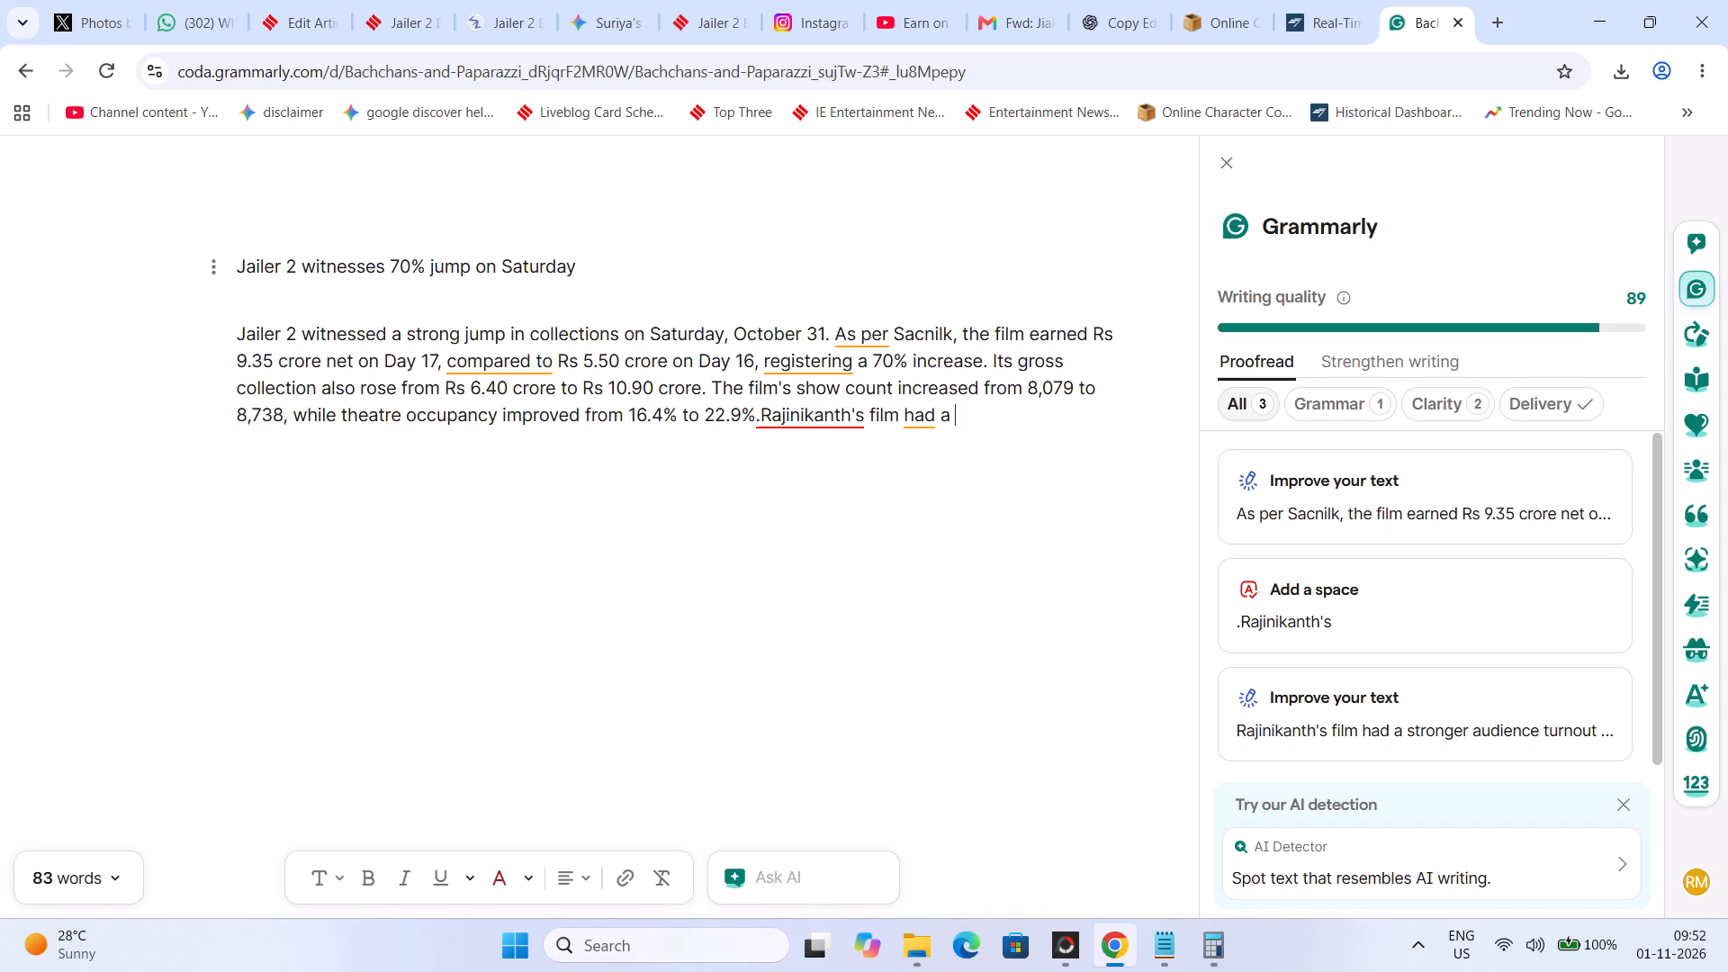
key(BackSpace)
key(BackSpace)
key(BackSpace)
key(BackSpace)
key(BackSpace)
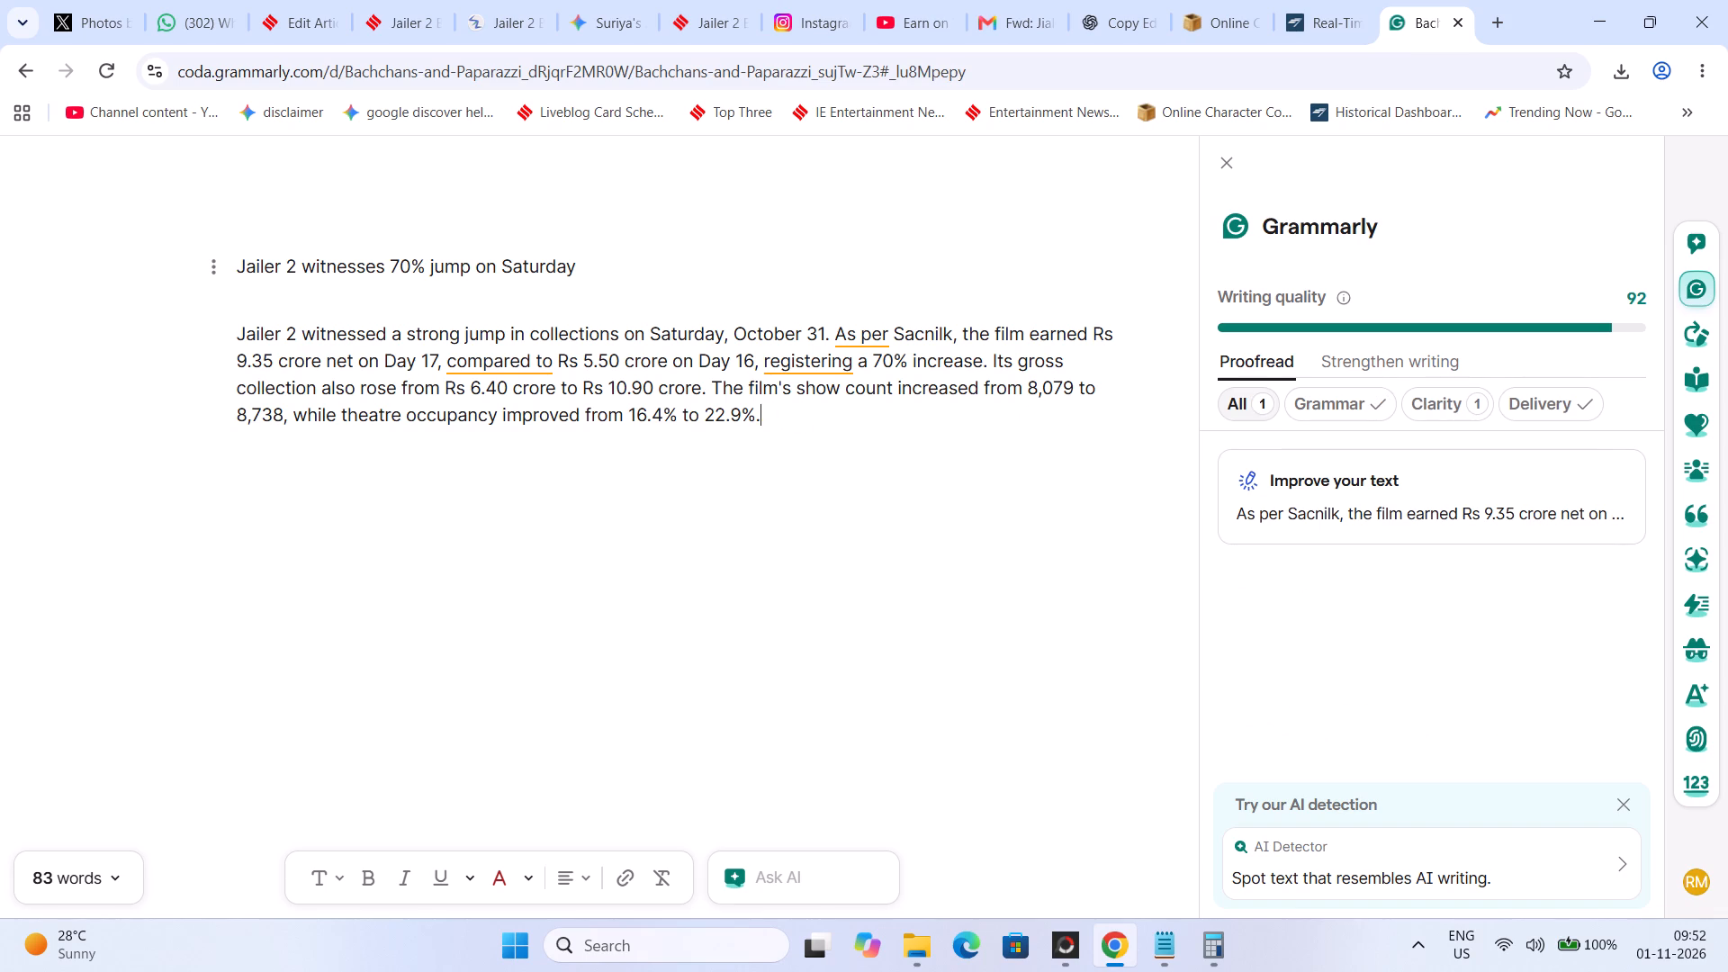
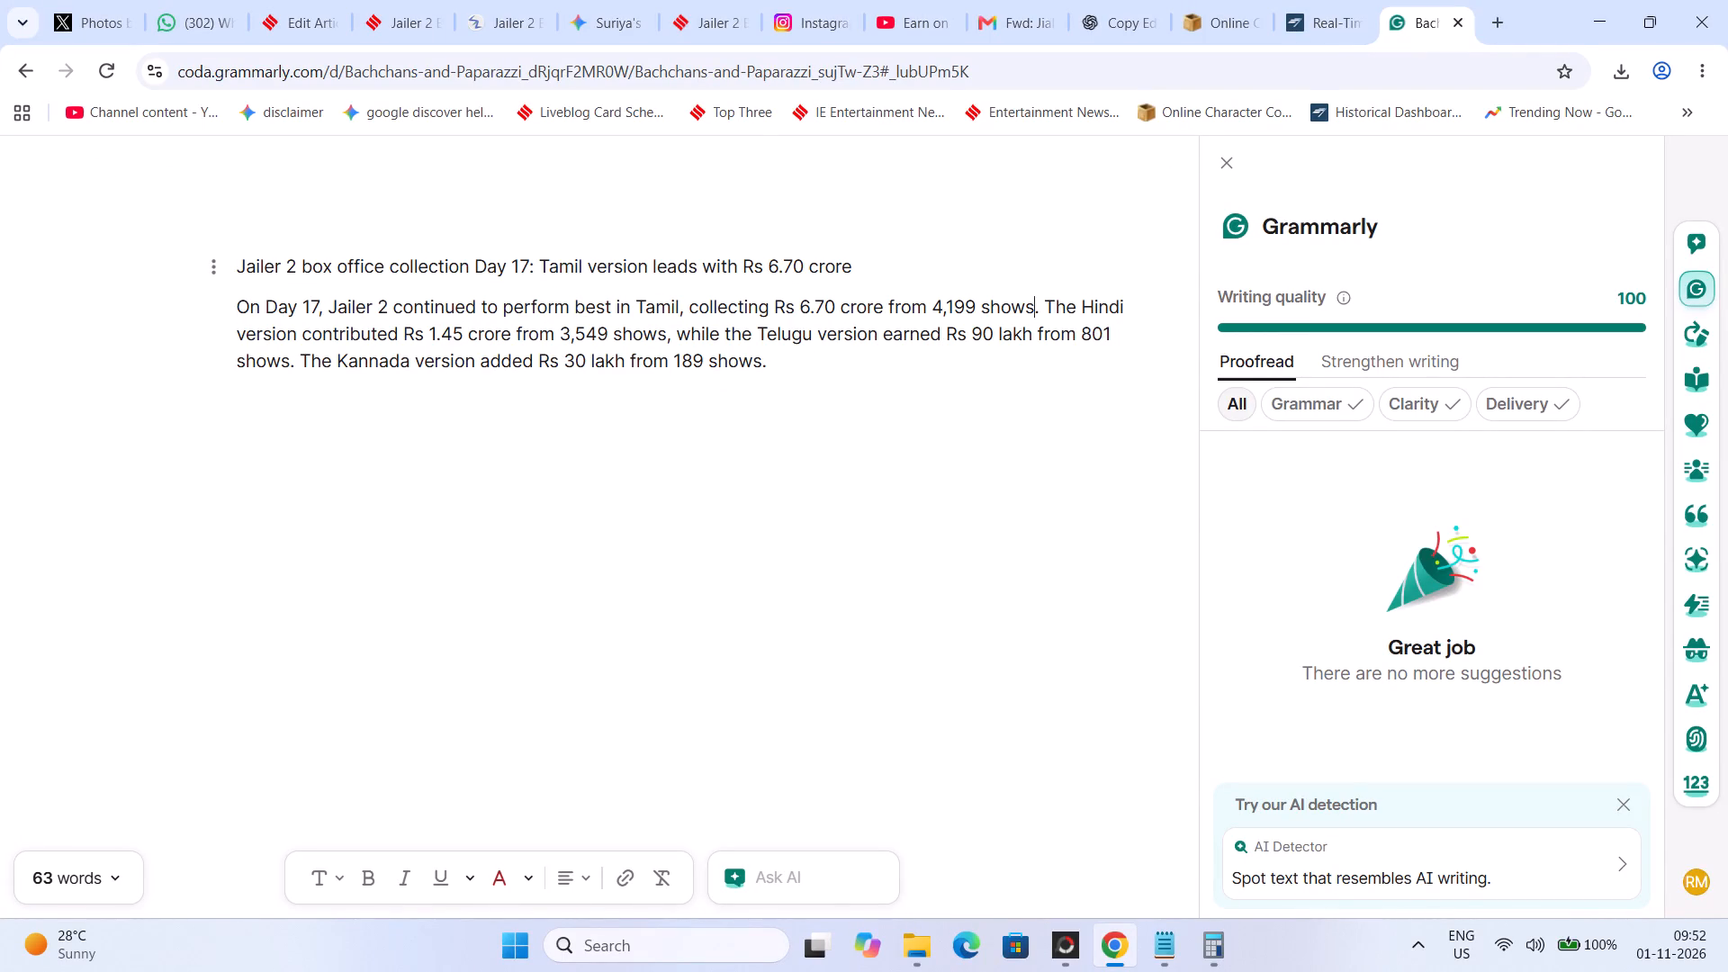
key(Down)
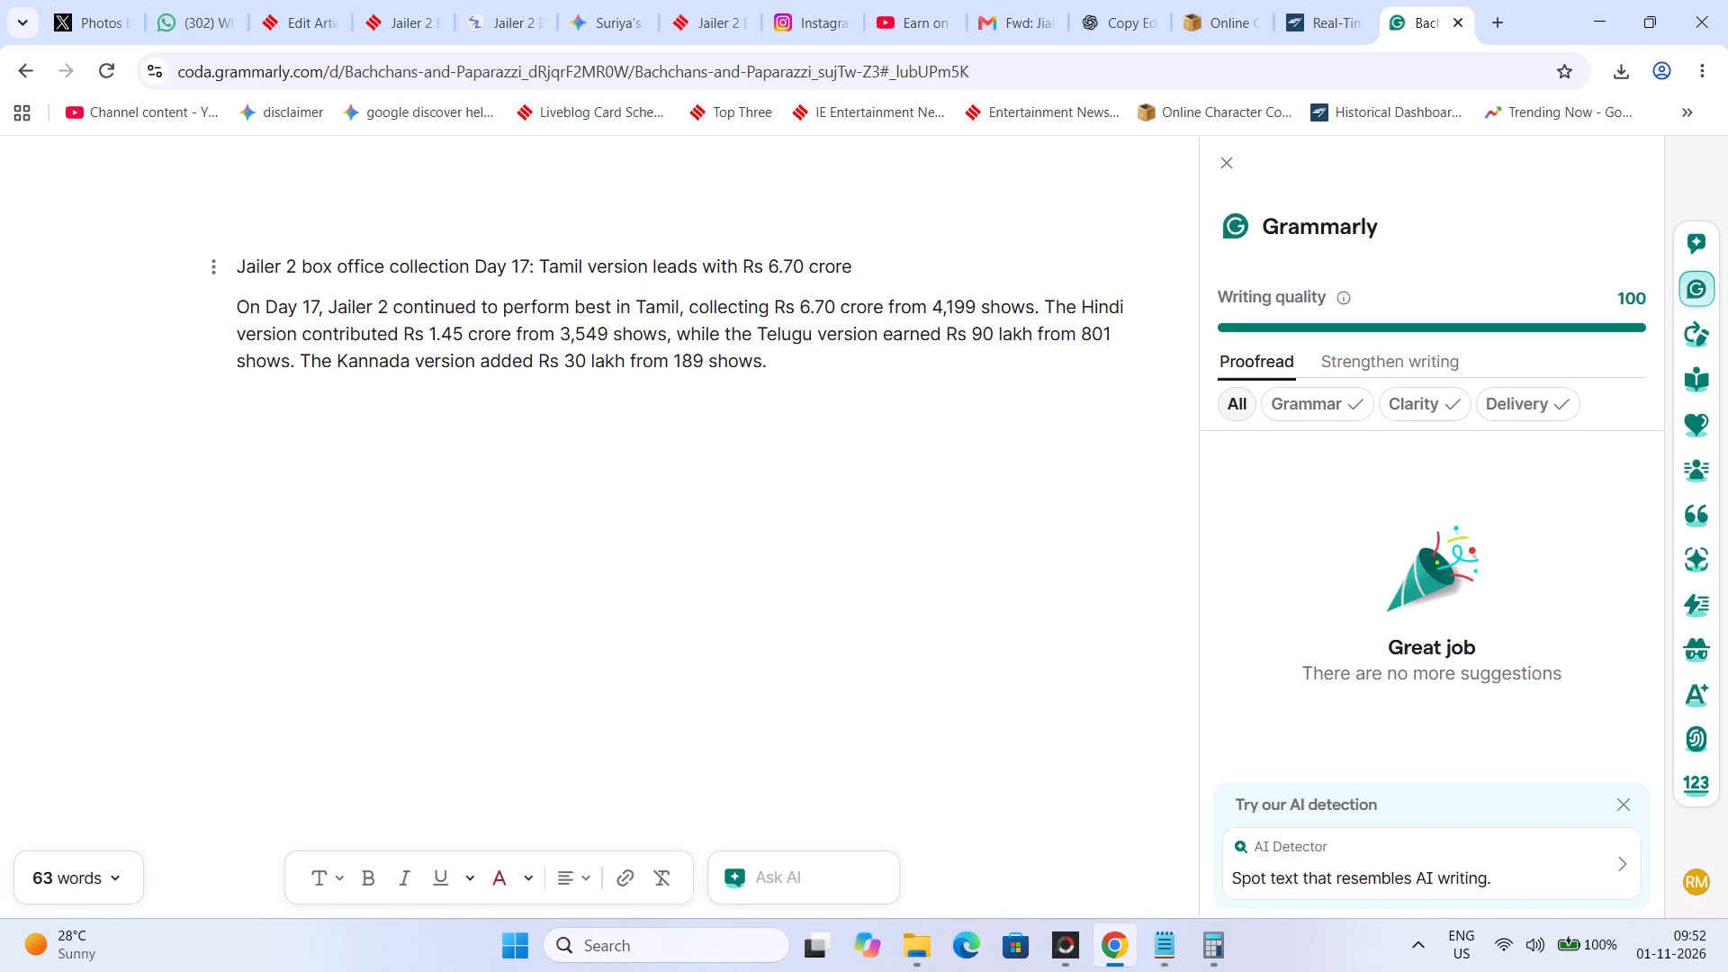
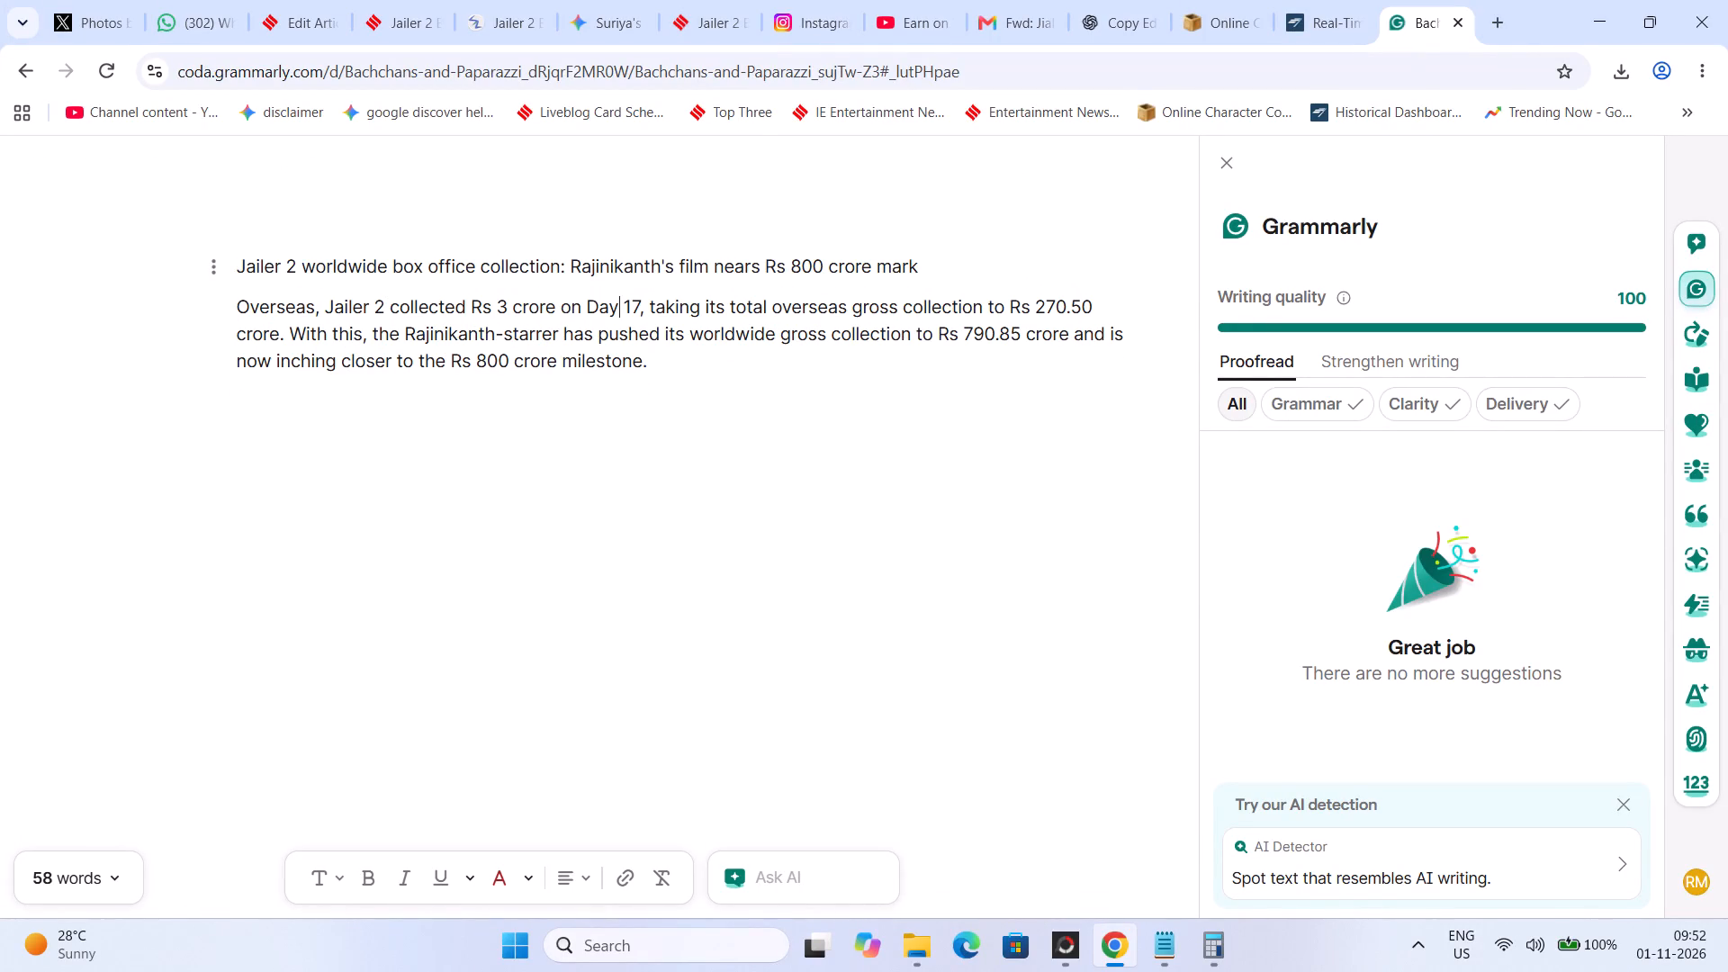
Replace "Day 17" with "Saturday" in the first sentence of the overseas collection paragraph.
key(BackSpace)
key(BackSpace)
key(BackSpace)
key(BackSpace)
key(BackSpace)
key(Delete)
key(Delete)
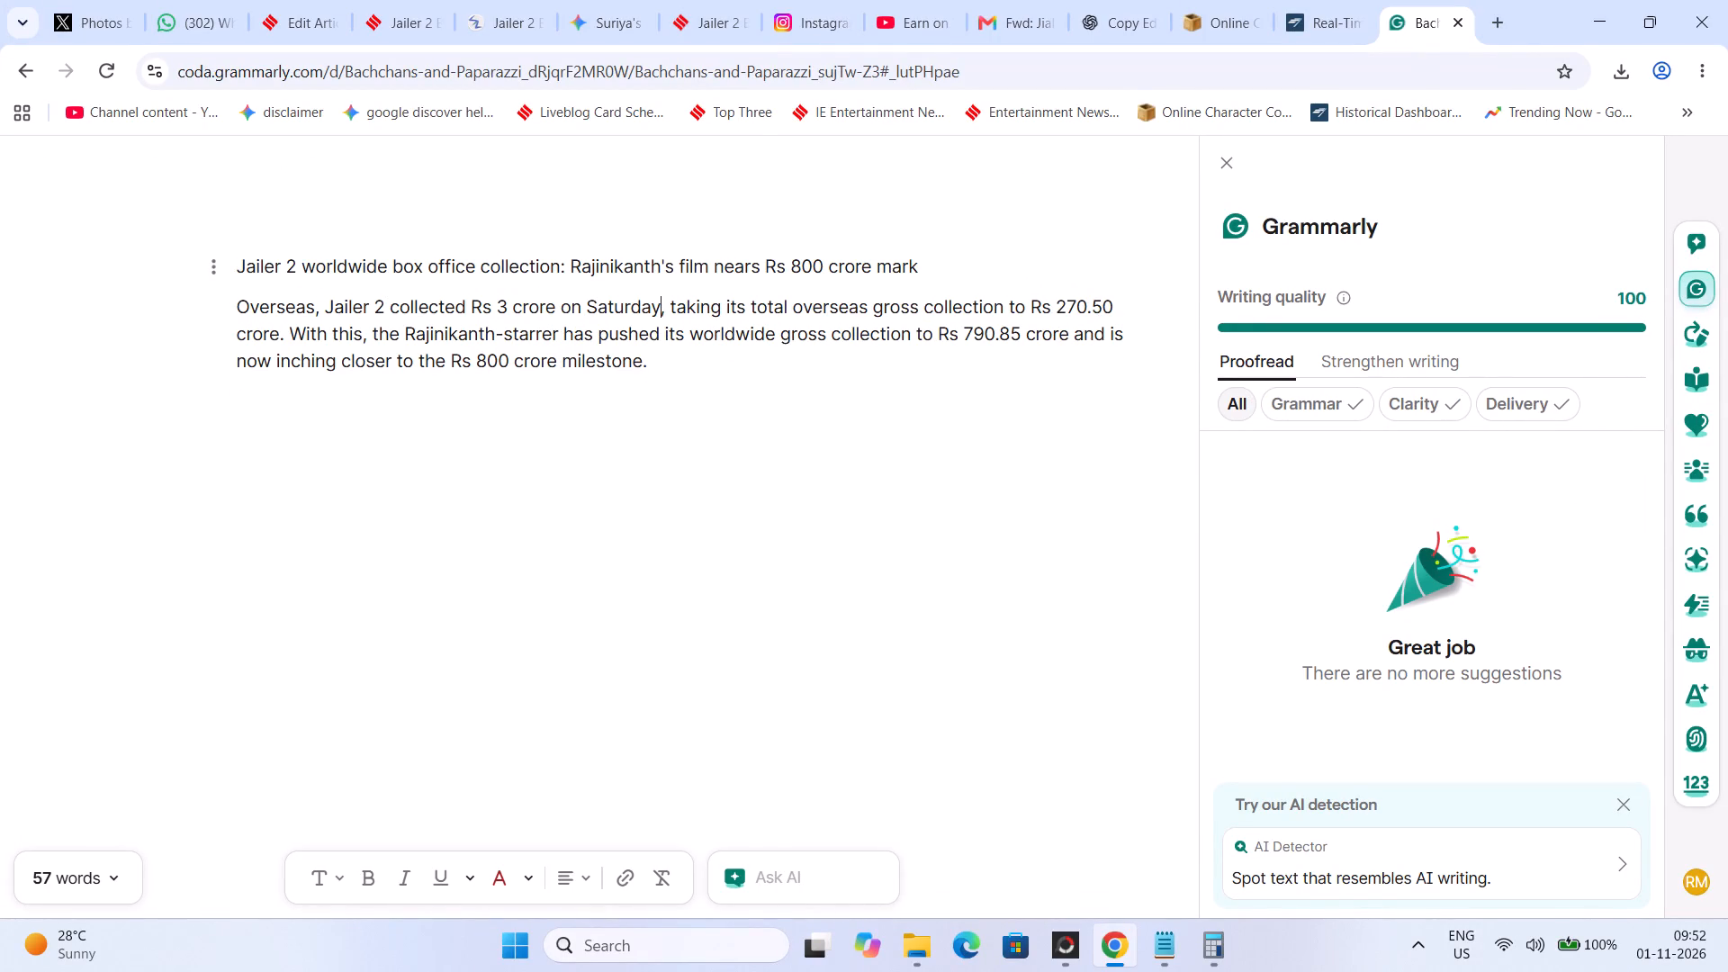
Cut "and is now inching closer to the Rs 800 crore milestone" from the last sentence, ending it with a period after "Rs 790.85 crore".
key(Right)
key(Right)
key(Right)
key(Right)
key(Right)
key(Right)
key(Right)
key(Right)
key(Right)
key(Right)
key(Right)
key(Right)
key(Right)
key(Right)
key(Right)
key(Right)
key(Right)
key(Right)
key(Right)
key(Right)
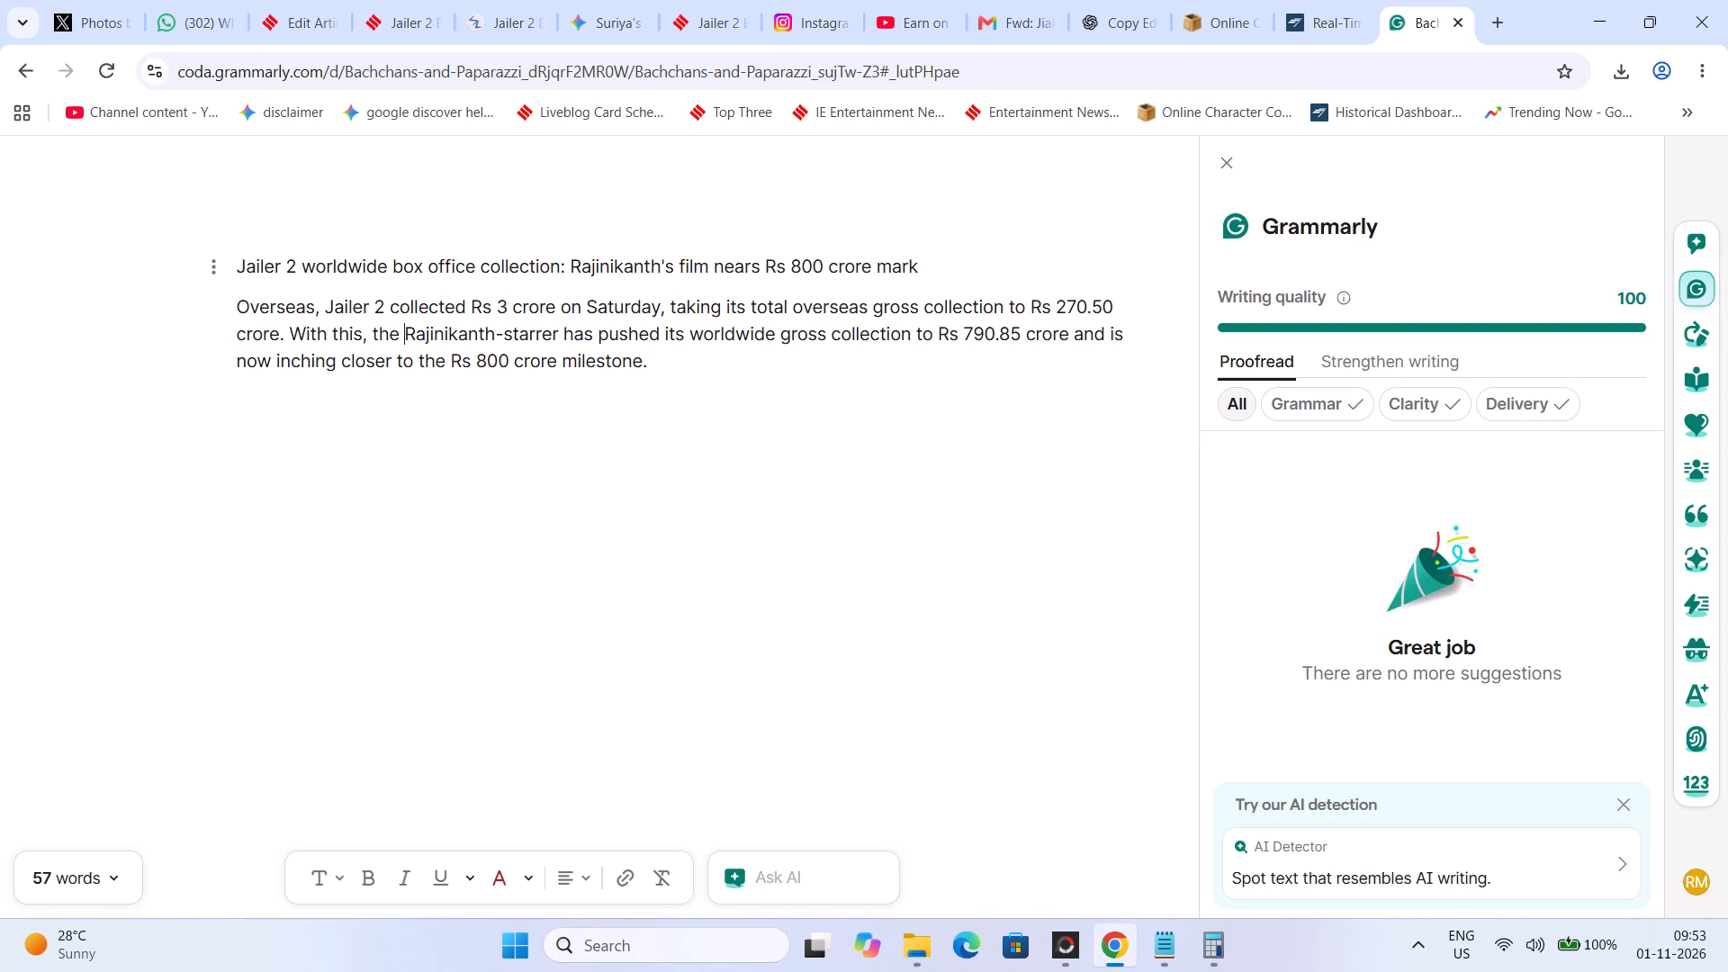
key(Down)
key(BackSpace)
key(BackSpace)
key(BackSpace)
key(BackSpace)
key(BackSpace)
key(BackSpace)
key(BackSpace)
key(BackSpace)
key(BackSpace)
key(BackSpace)
key(BackSpace)
key(BackSpace)
key(BackSpace)
key(BackSpace)
key(BackSpace)
key(BackSpace)
key(BackSpace)
key(BackSpace)
key(BackSpace)
key(BackSpace)
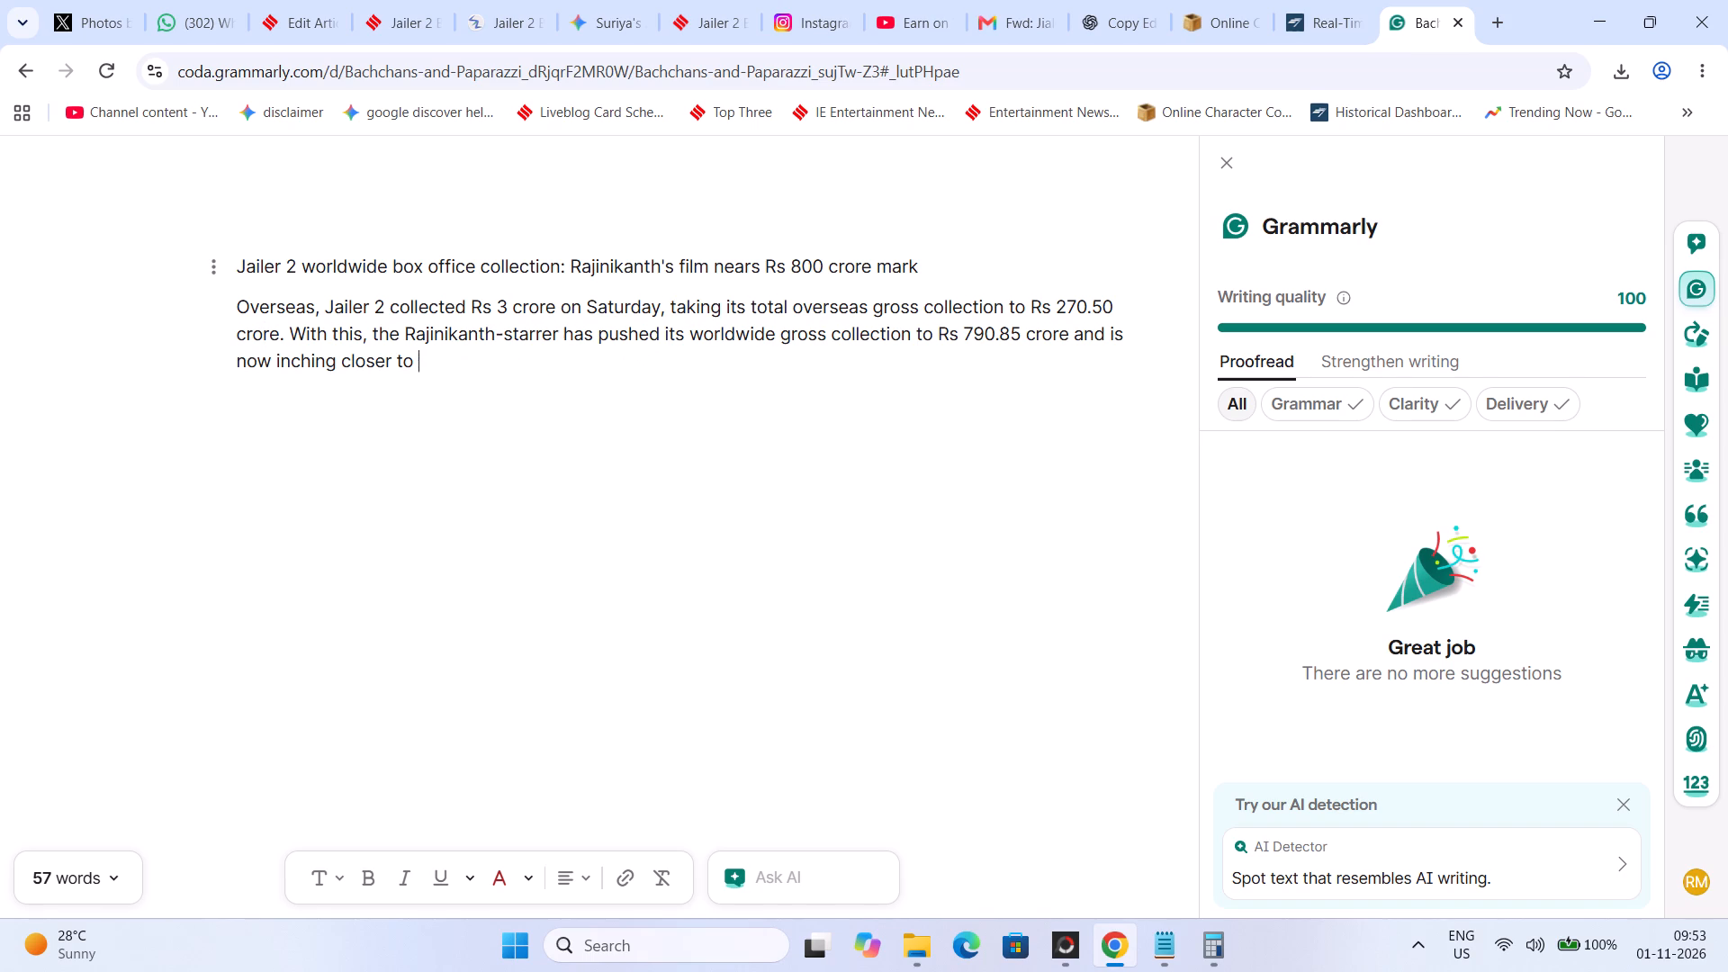
key(BackSpace)
key(BackSpace)
key(BackSpace)
key(period)
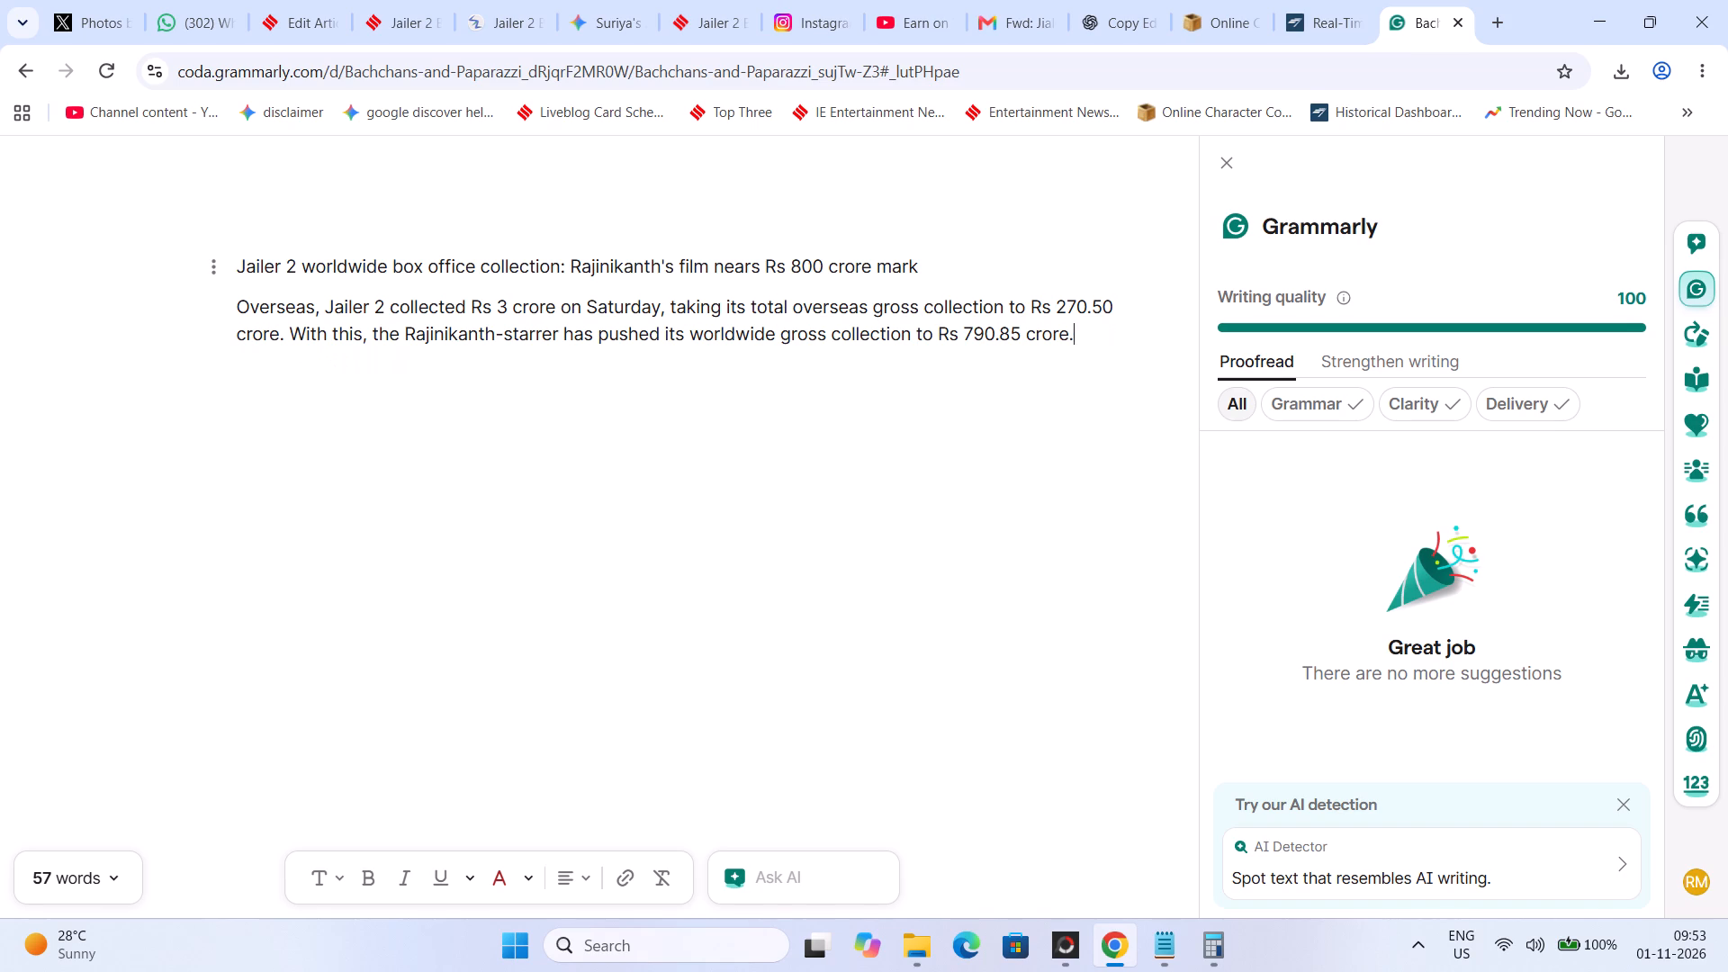
Select the document's entire text, including the worldwide collection headline and its paragraph.
key(ctrl+a)
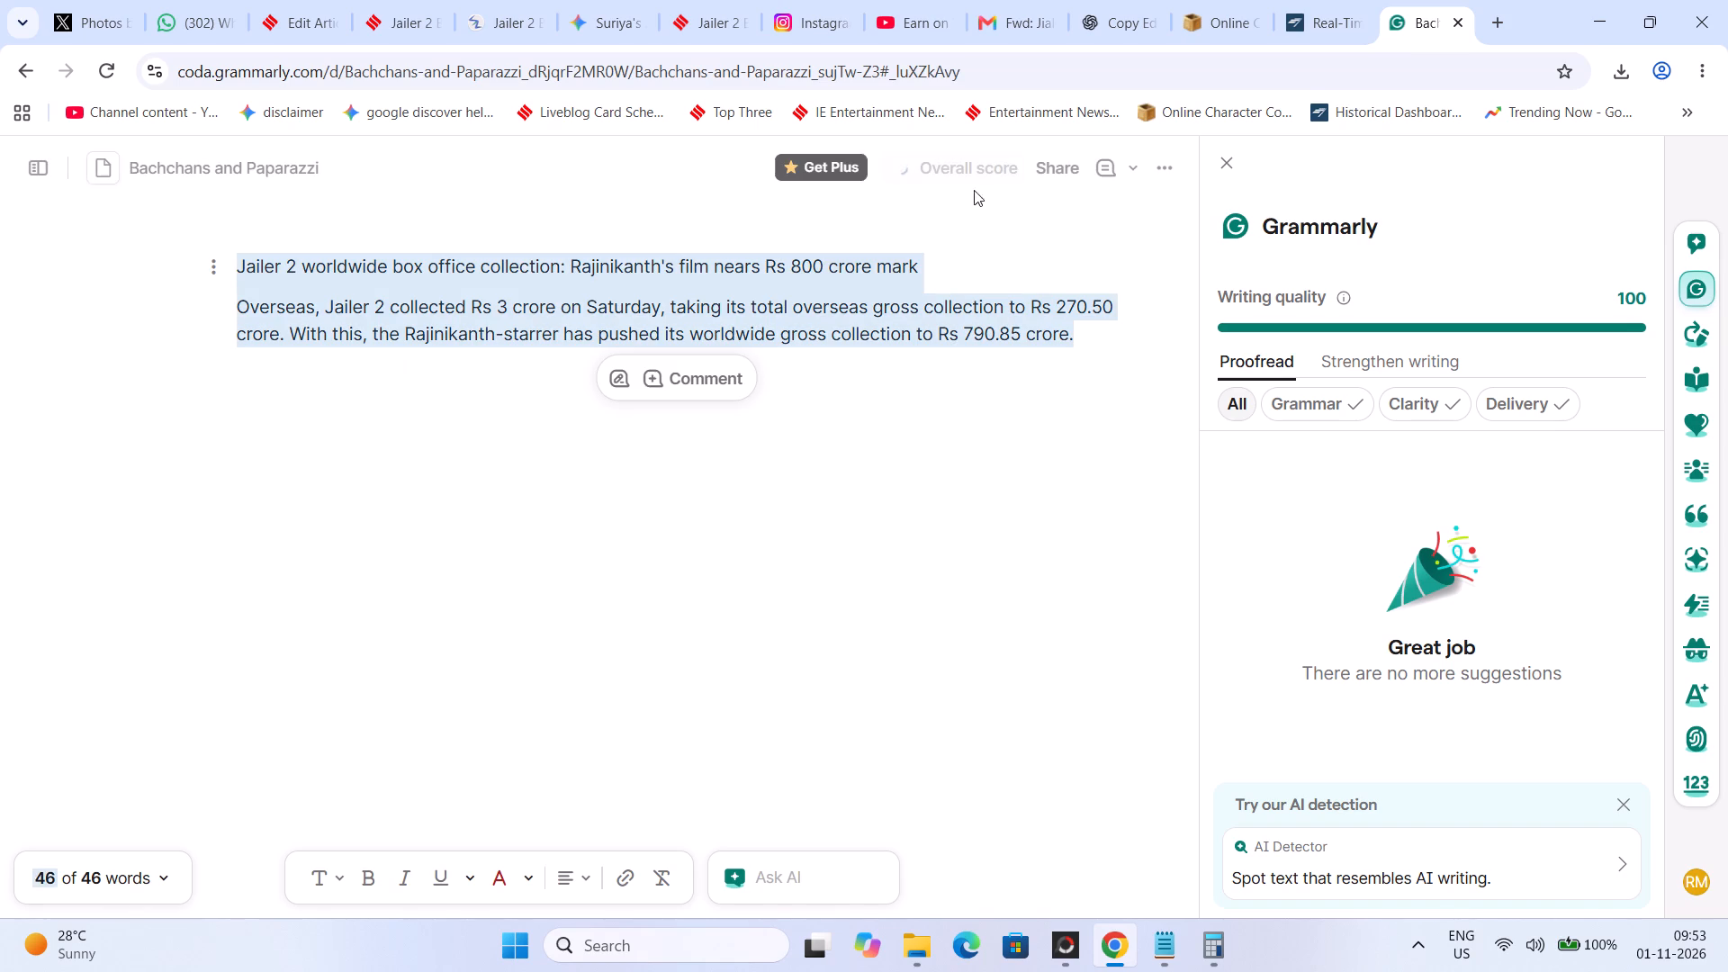
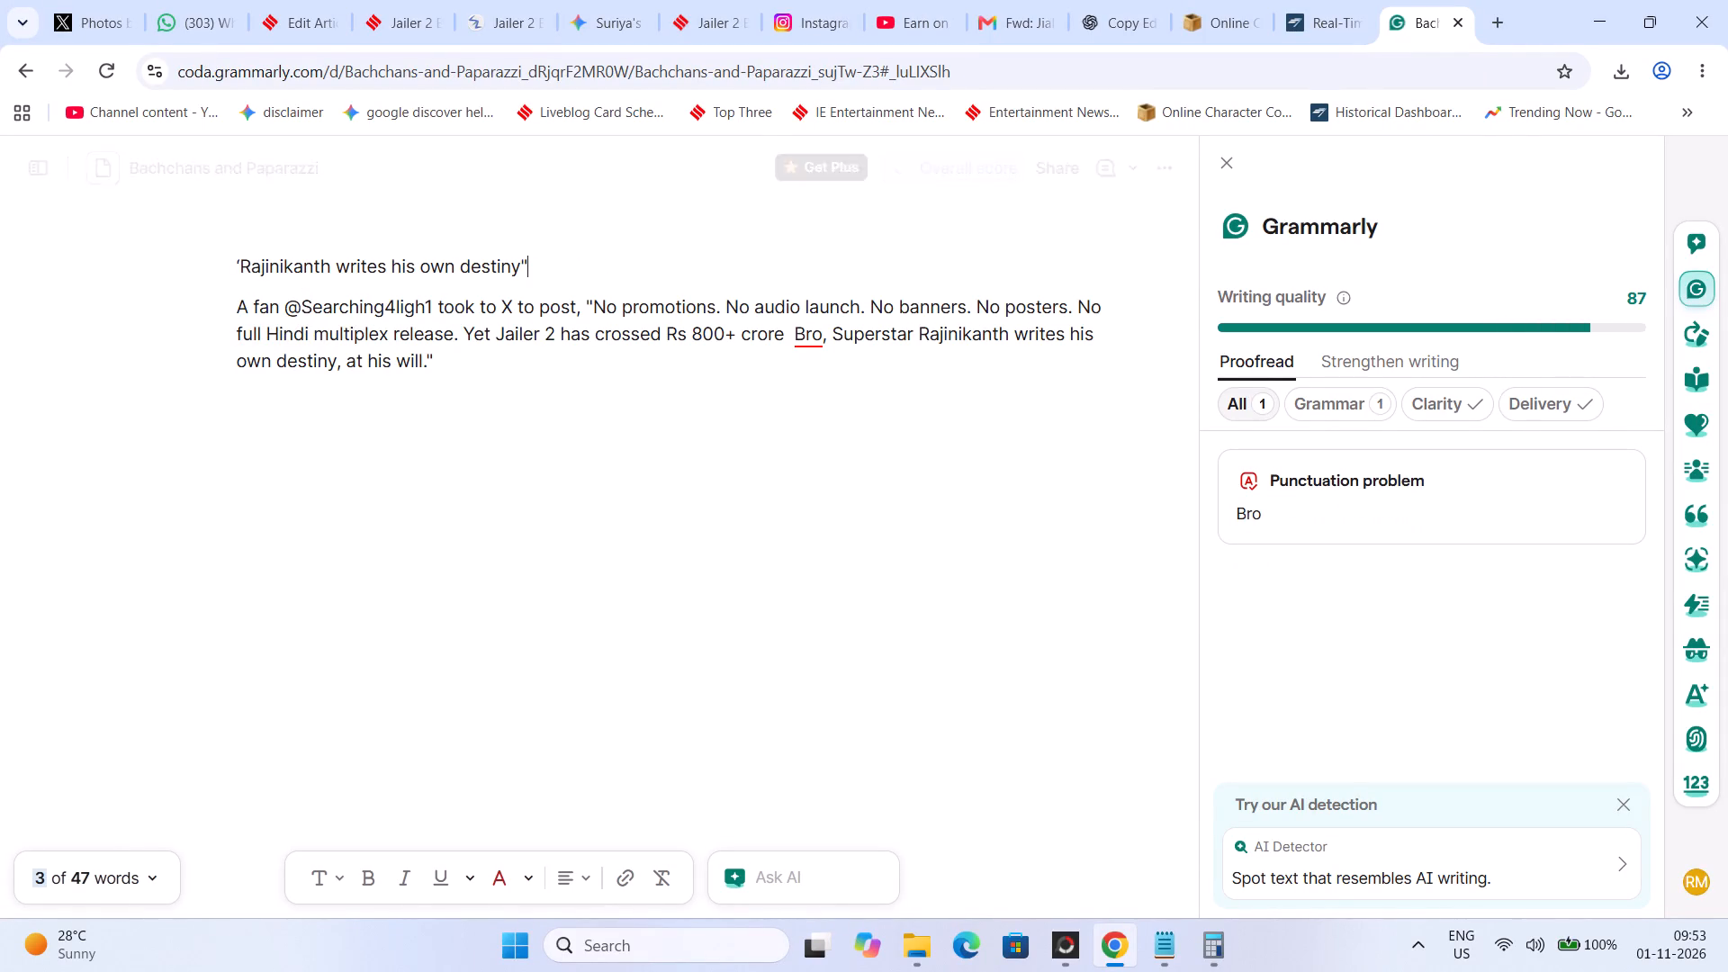
Replace the closing double quotation mark of the heading 'Rajinikanth writes his own destiny' with a single quotation mark.
key(BackSpace)
key(apostrophe)
Cut the document's entire text, including the Rajinikanth heading and the fan's X post paragraph.
key(ctrl+a)
key(ctrl+x)
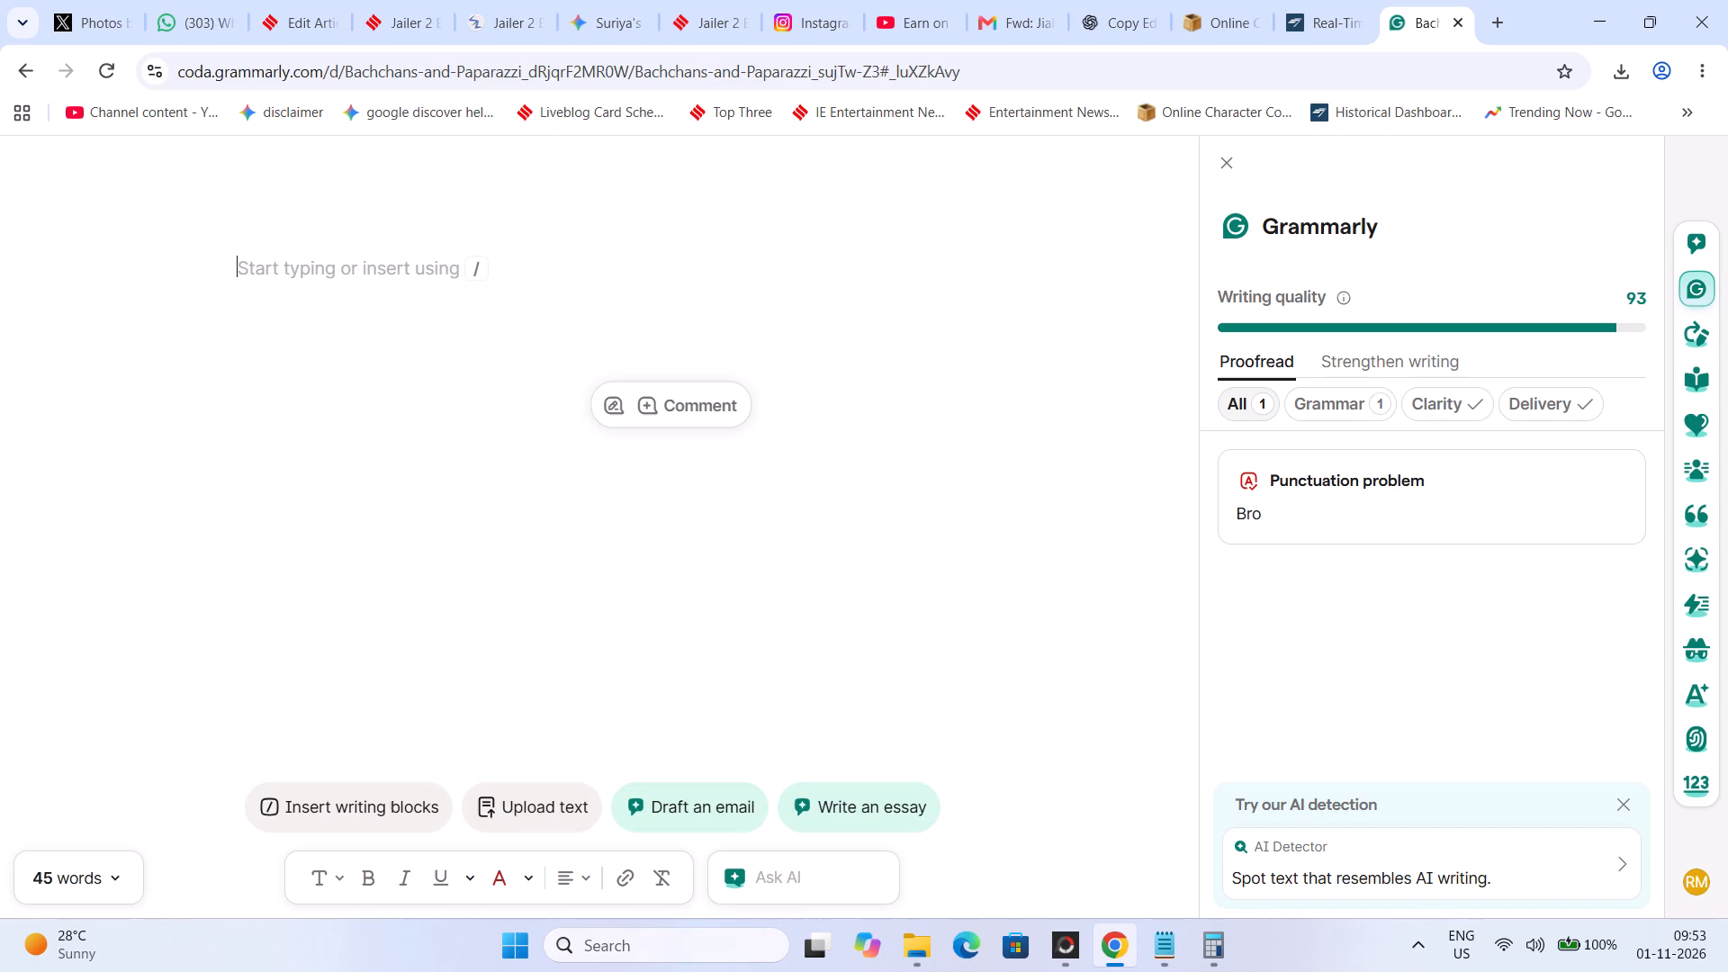